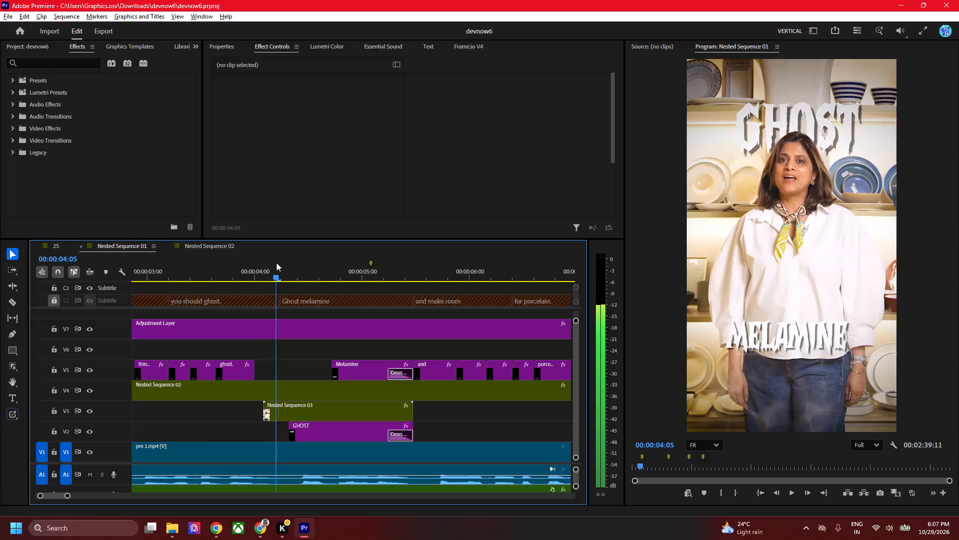
Set the program preview's playback resolution to 1/4.
{"action": "scroll", "coordinate": [298, 353], "scroll_direction": "down", "scroll_amount": 11, "text": "alt"}
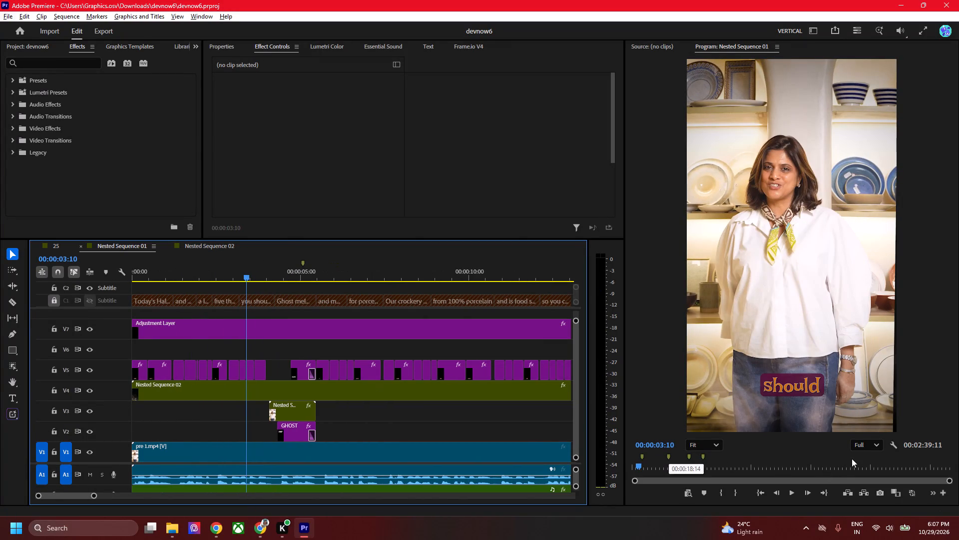
{"action": "left_click", "coordinate": [858, 448]}
{"action": "left_click", "coordinate": [865, 407]}
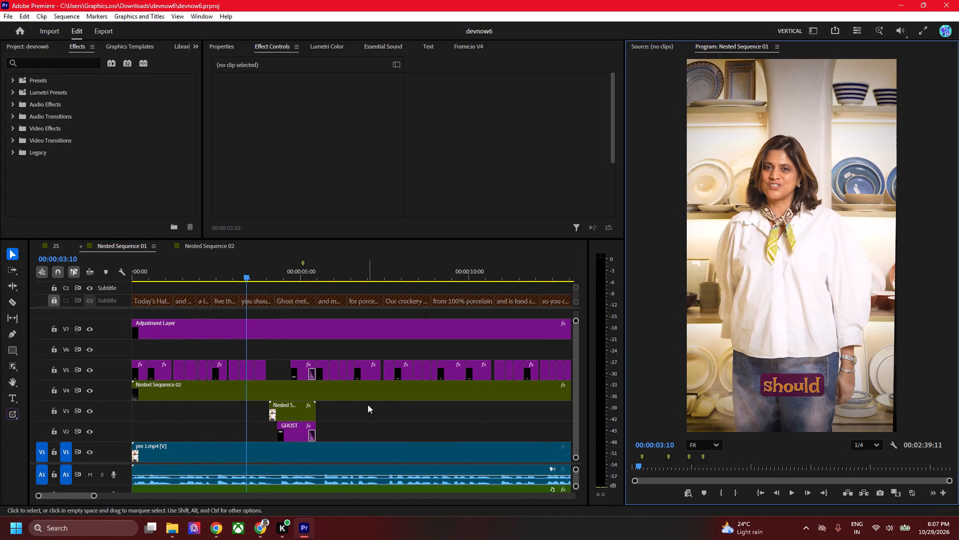
Play back the section of Nested Sequence 01 with the GHOST and MELAMINE titles.
{"action": "key", "text": "space"}
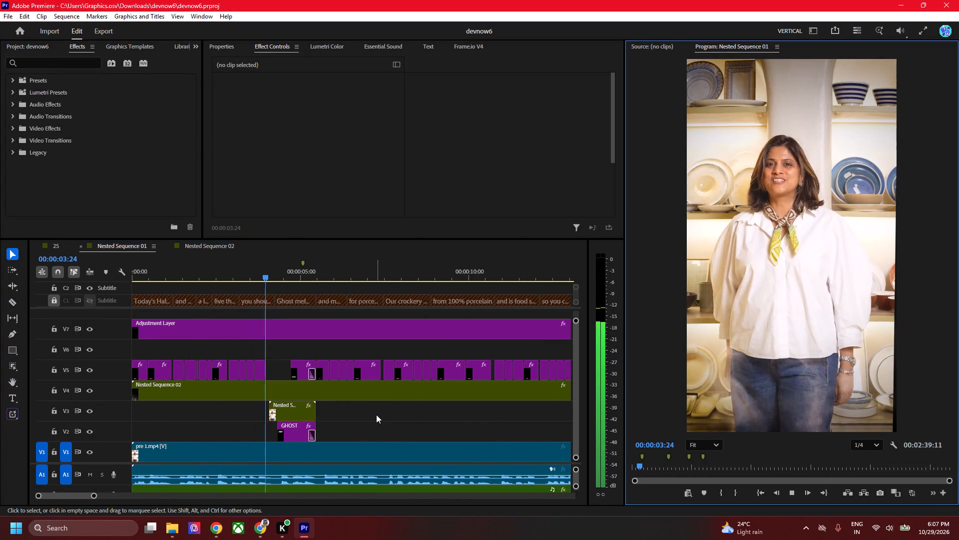
{"action": "key", "text": "space"}
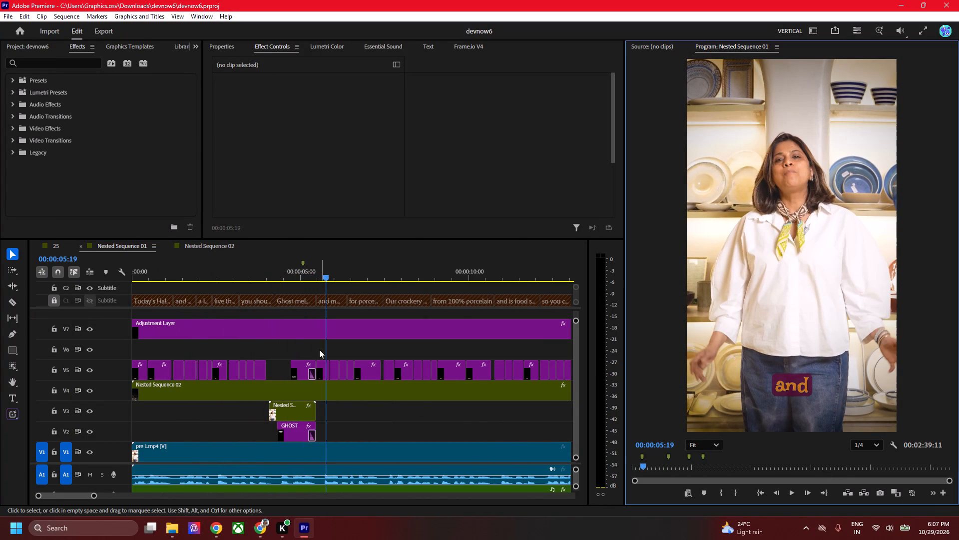
Set the vector motion scale of the GHOST title on V2 to 200.
{"action": "left_click_drag", "start_coordinate": [316, 266], "coordinate": [294, 265]}
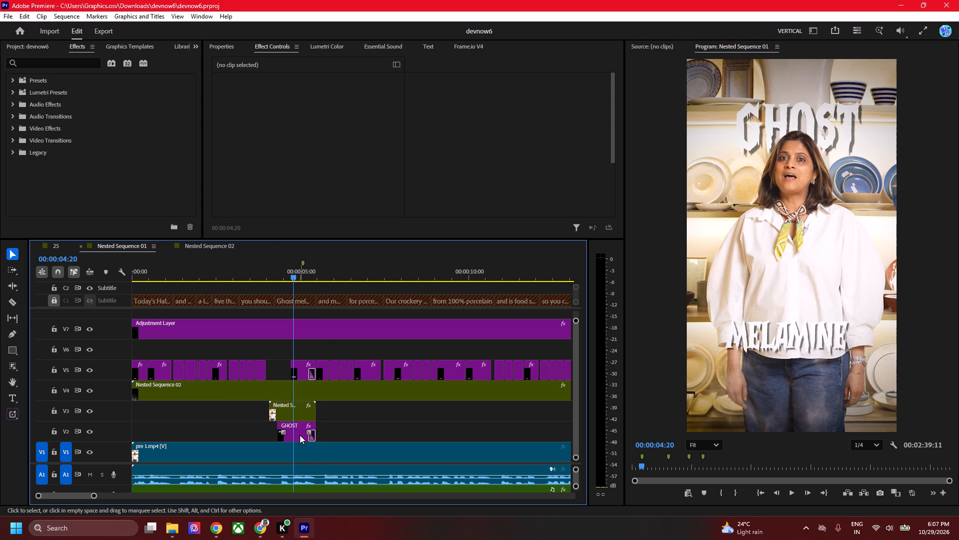
{"action": "left_click", "coordinate": [300, 435]}
{"action": "left_click", "coordinate": [314, 108]}
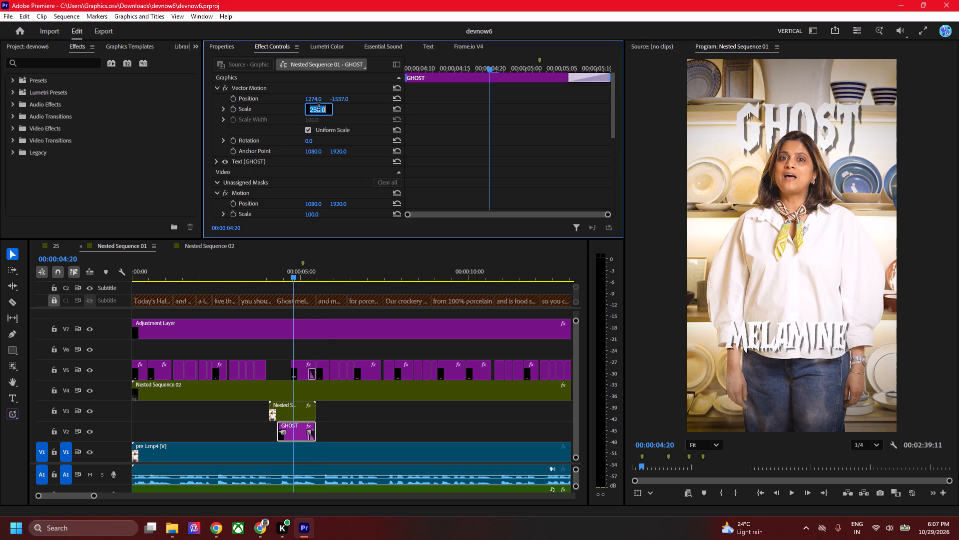
{"action": "key", "text": "1"}
{"action": "key", "text": "BackSpace"}
{"action": "key", "text": "BackSpace"}
{"action": "type", "text": "200"}
{"action": "key", "text": "Return"}
Reposition the GHOST title above the woman's head, at about 1197, -1092 in vector motion.
{"action": "left_click_drag", "start_coordinate": [342, 98], "coordinate": [568, 148]}
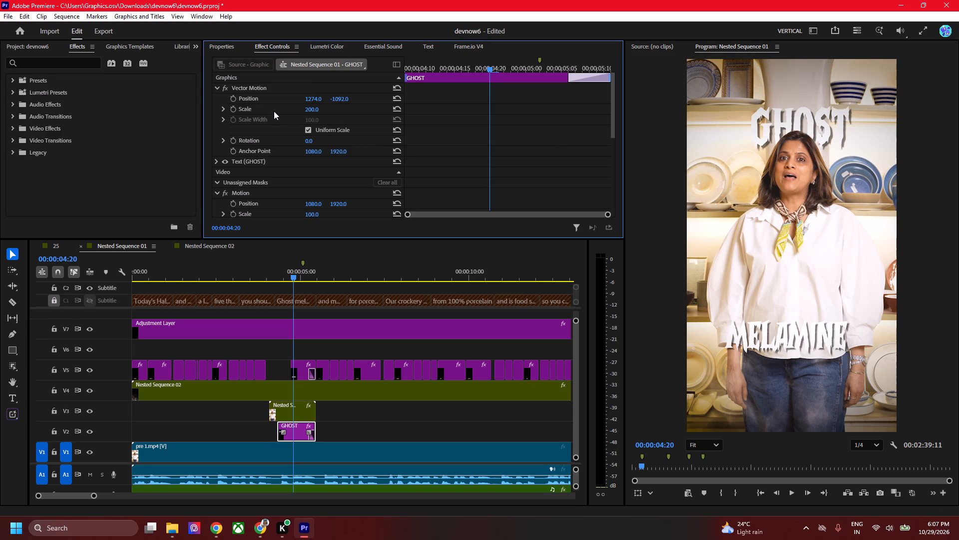
{"action": "left_click_drag", "start_coordinate": [318, 98], "coordinate": [279, 97]}
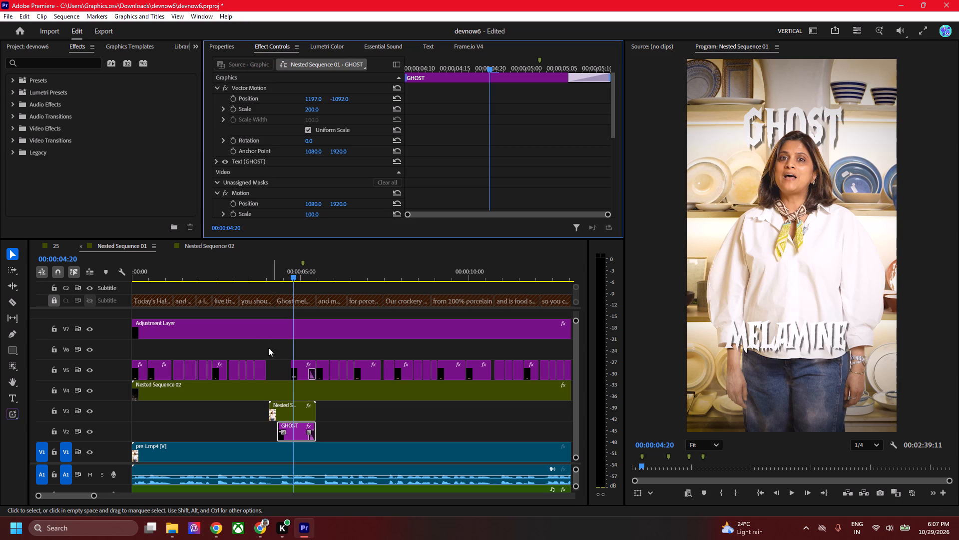
Toggle the V7 adjustment layer track off and on to compare the picture with and without its effect.
{"action": "left_click", "coordinate": [207, 334]}
{"action": "left_click", "coordinate": [92, 327]}
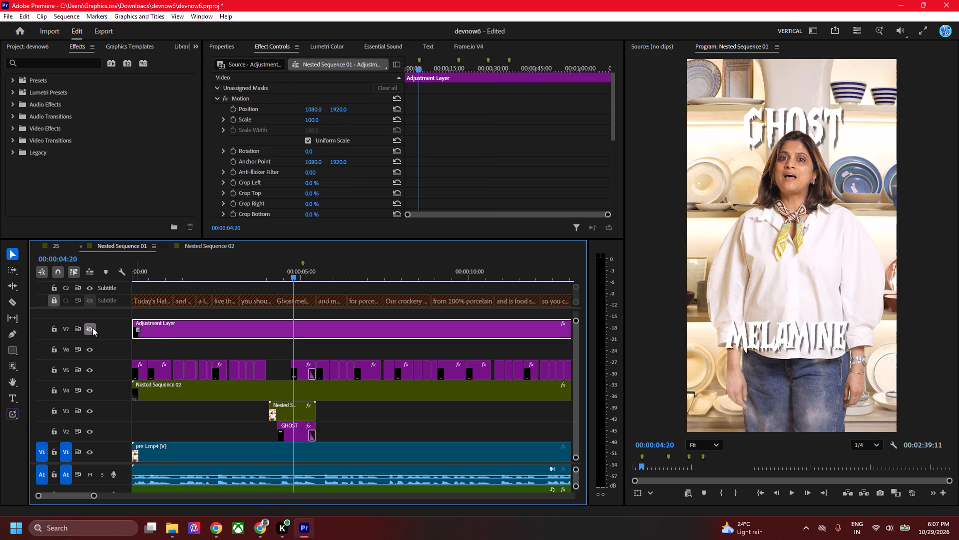
{"action": "left_click", "coordinate": [92, 327]}
{"action": "left_click", "coordinate": [92, 327]}
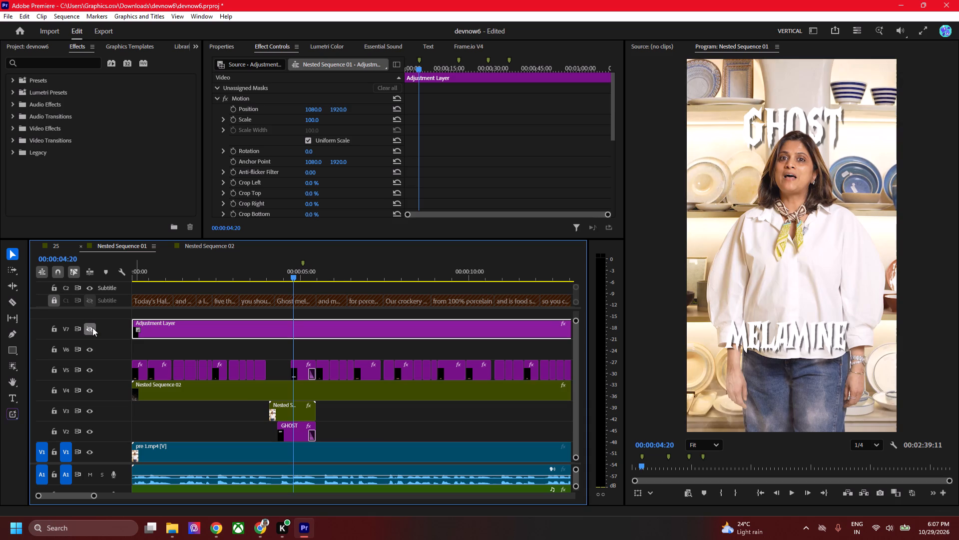
{"action": "left_click", "coordinate": [92, 327]}
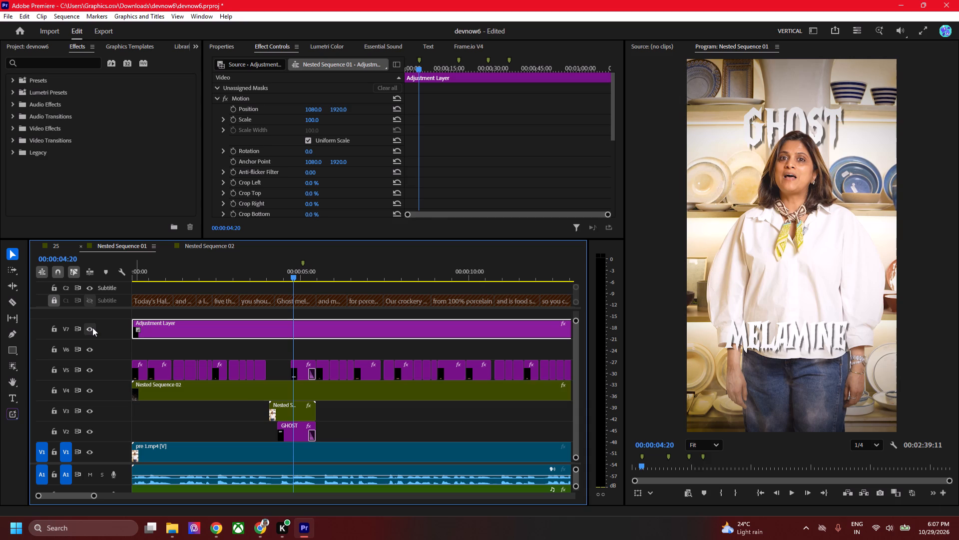
{"action": "left_click", "coordinate": [255, 402]}
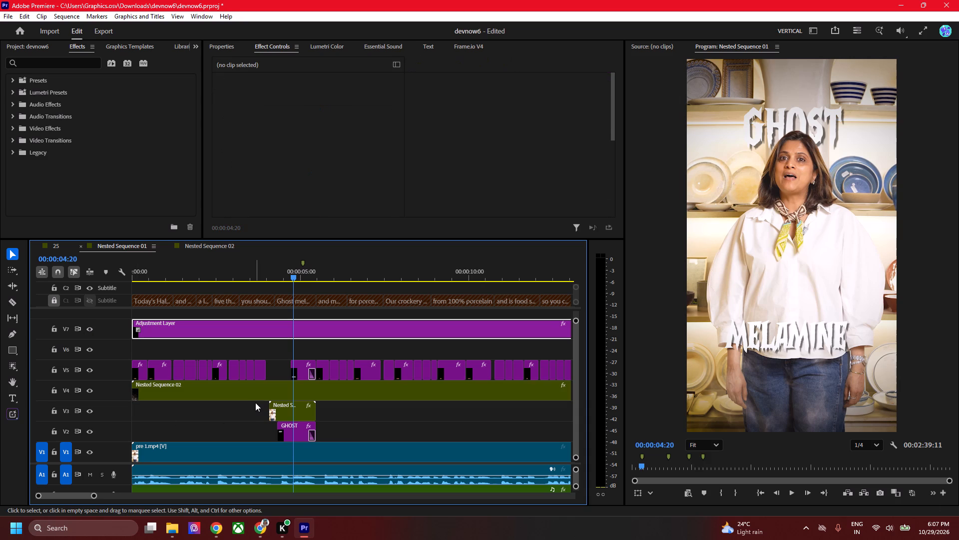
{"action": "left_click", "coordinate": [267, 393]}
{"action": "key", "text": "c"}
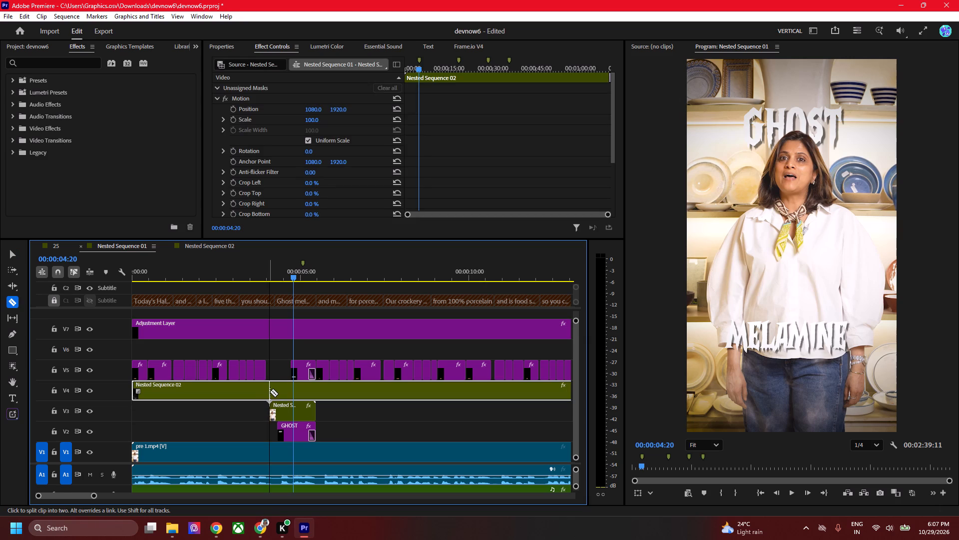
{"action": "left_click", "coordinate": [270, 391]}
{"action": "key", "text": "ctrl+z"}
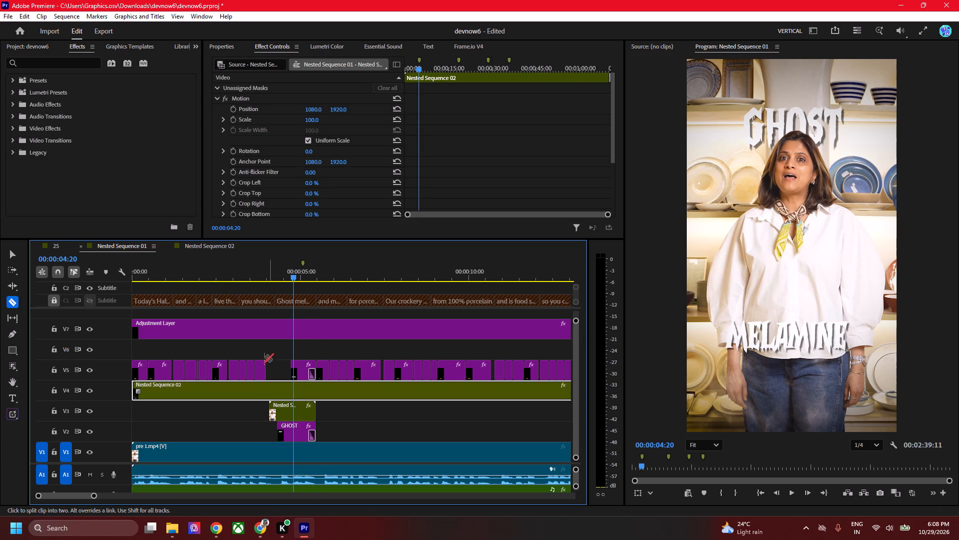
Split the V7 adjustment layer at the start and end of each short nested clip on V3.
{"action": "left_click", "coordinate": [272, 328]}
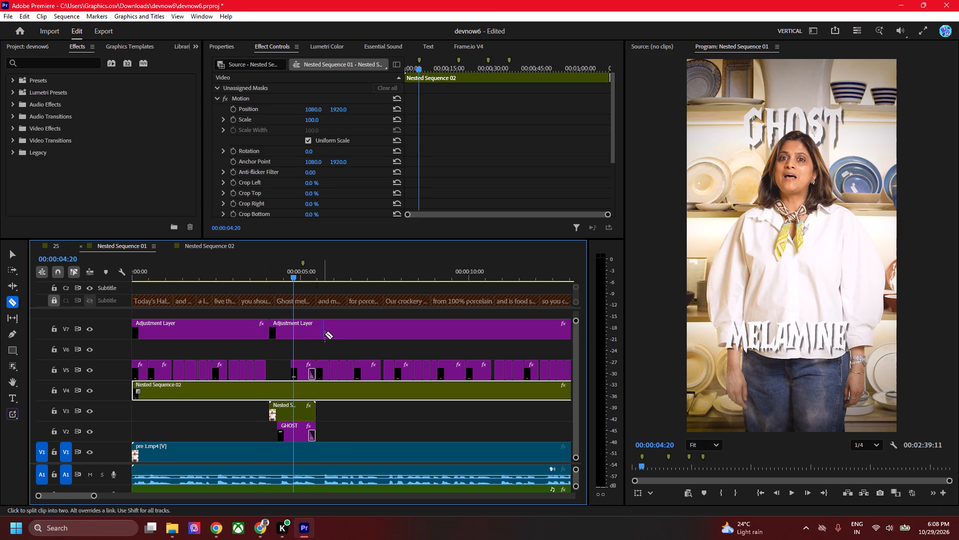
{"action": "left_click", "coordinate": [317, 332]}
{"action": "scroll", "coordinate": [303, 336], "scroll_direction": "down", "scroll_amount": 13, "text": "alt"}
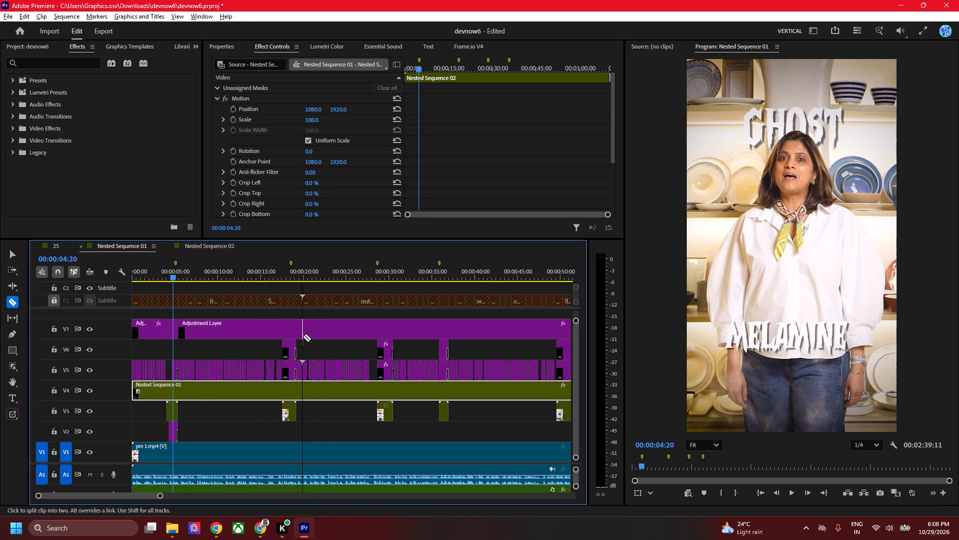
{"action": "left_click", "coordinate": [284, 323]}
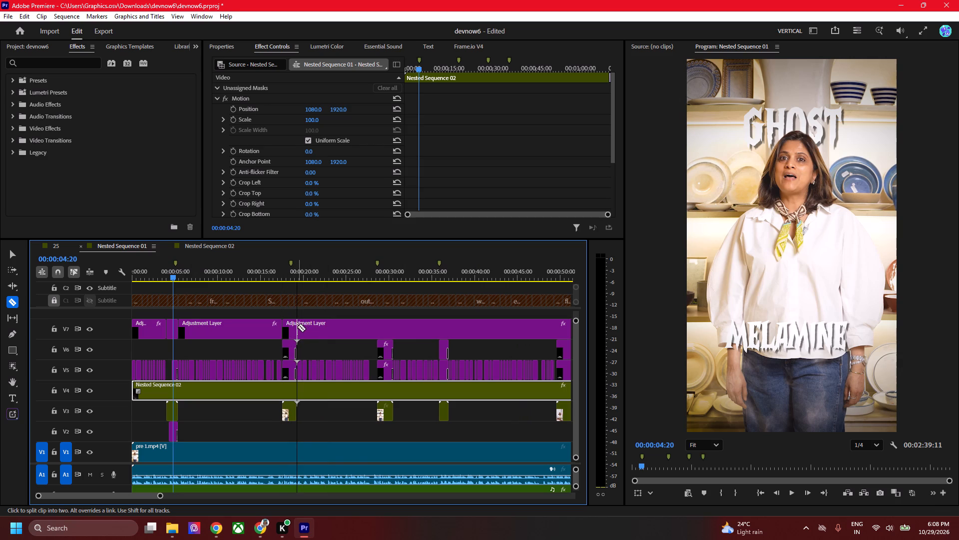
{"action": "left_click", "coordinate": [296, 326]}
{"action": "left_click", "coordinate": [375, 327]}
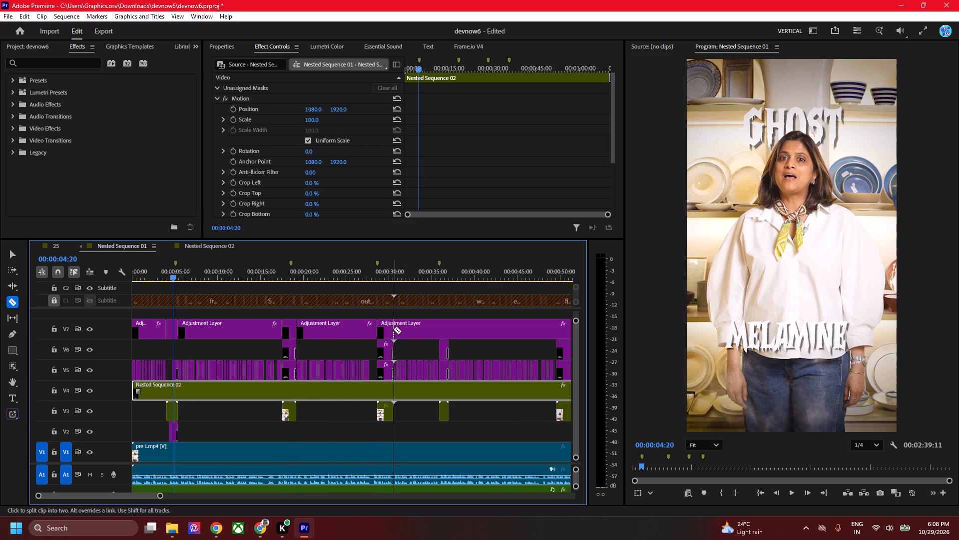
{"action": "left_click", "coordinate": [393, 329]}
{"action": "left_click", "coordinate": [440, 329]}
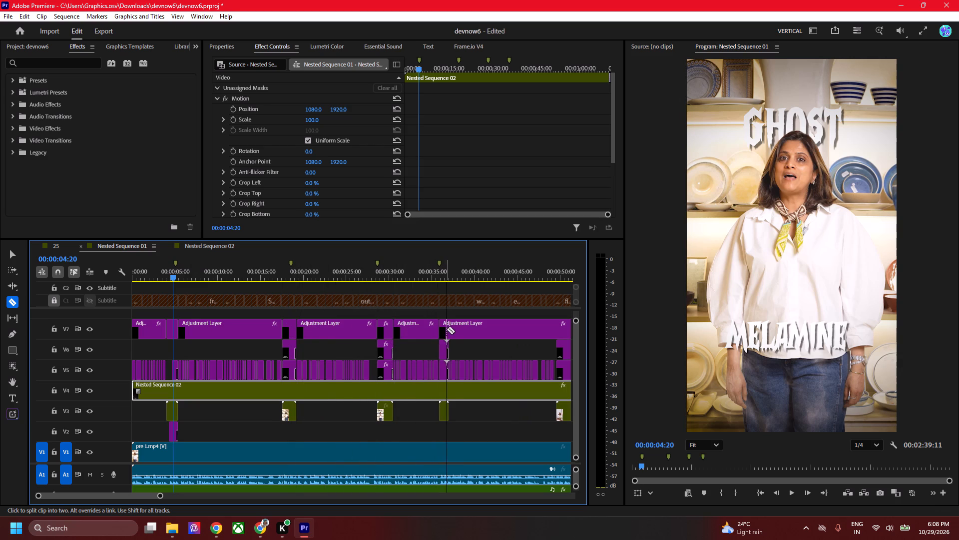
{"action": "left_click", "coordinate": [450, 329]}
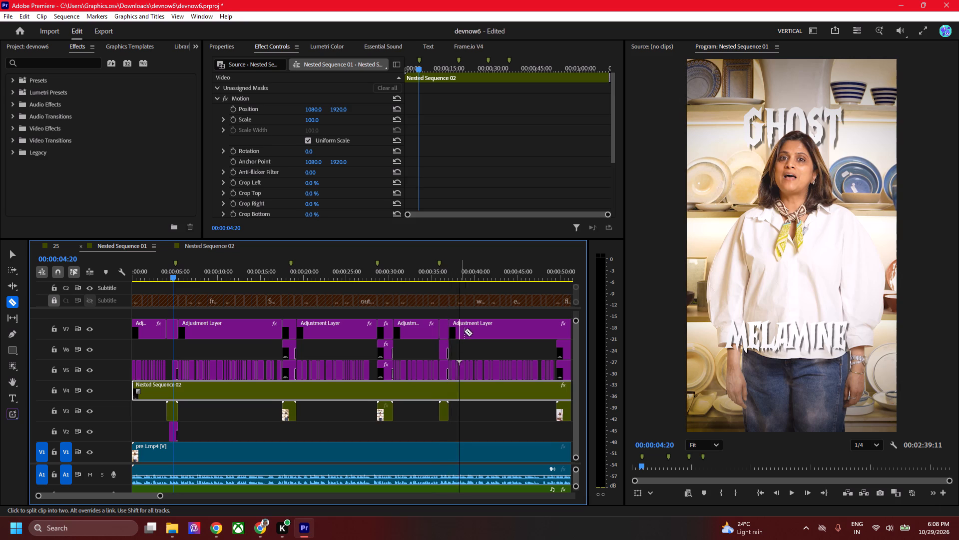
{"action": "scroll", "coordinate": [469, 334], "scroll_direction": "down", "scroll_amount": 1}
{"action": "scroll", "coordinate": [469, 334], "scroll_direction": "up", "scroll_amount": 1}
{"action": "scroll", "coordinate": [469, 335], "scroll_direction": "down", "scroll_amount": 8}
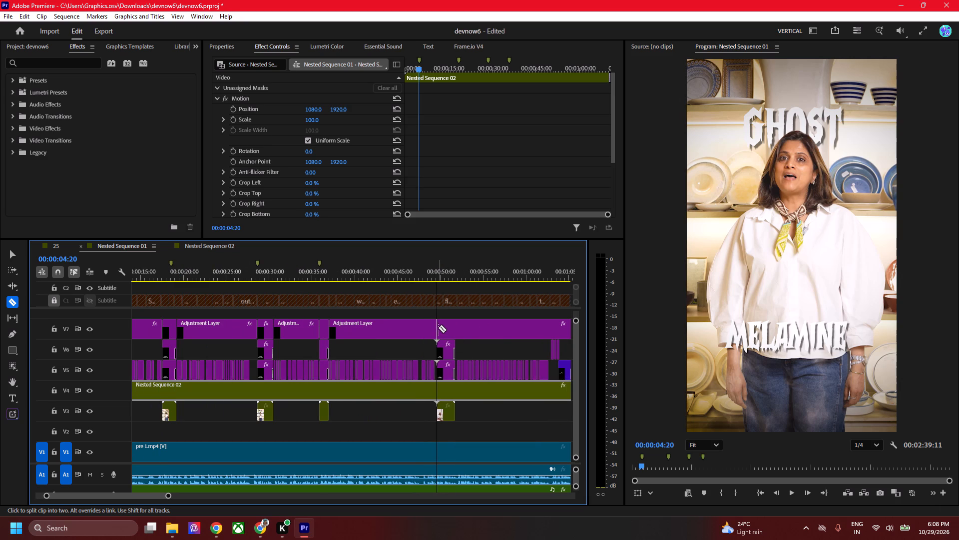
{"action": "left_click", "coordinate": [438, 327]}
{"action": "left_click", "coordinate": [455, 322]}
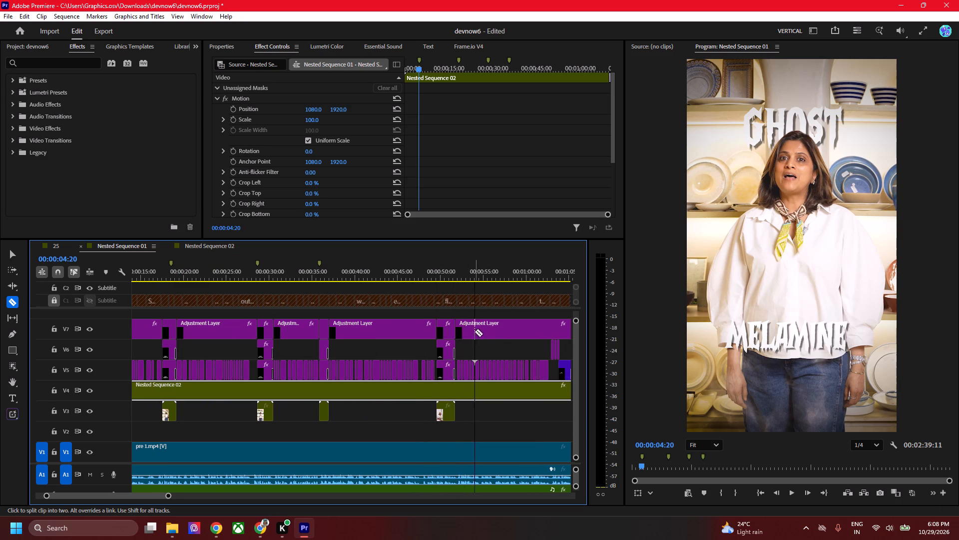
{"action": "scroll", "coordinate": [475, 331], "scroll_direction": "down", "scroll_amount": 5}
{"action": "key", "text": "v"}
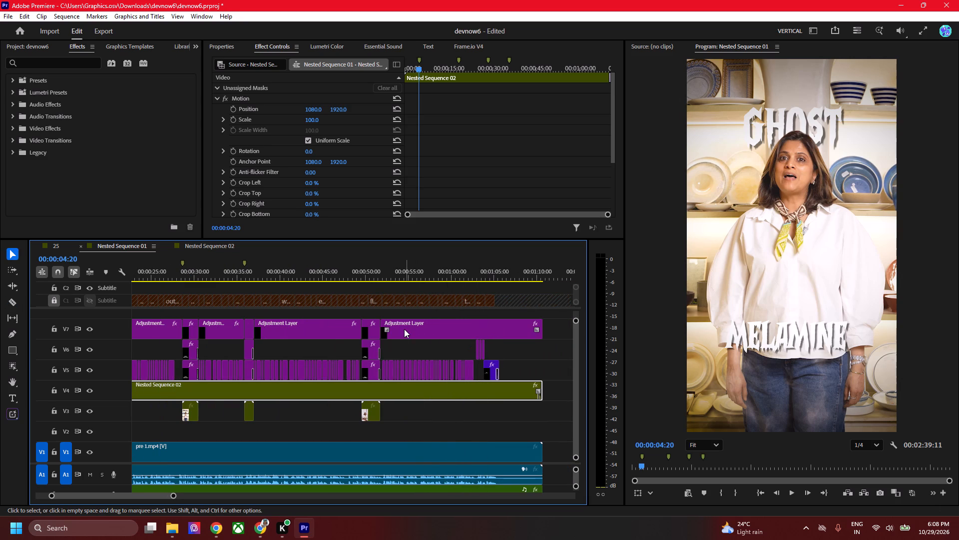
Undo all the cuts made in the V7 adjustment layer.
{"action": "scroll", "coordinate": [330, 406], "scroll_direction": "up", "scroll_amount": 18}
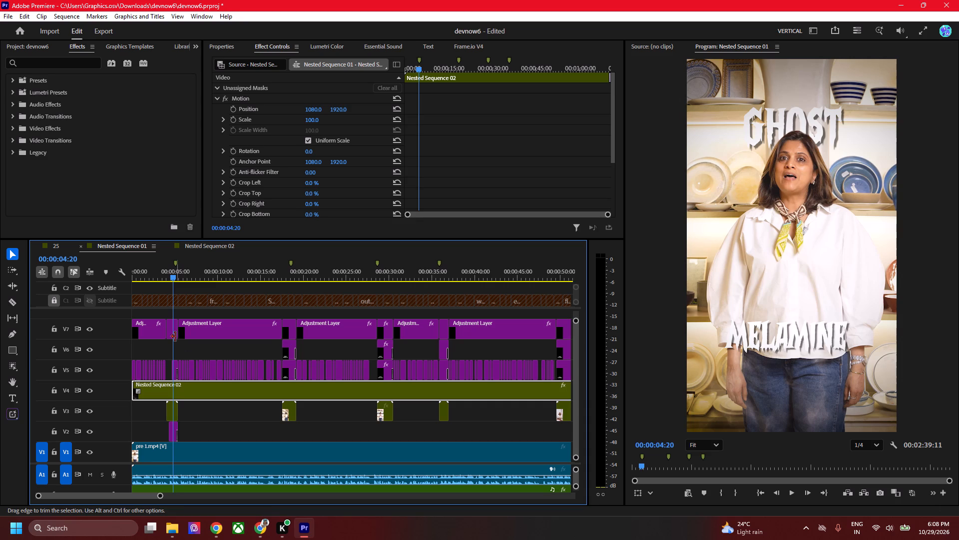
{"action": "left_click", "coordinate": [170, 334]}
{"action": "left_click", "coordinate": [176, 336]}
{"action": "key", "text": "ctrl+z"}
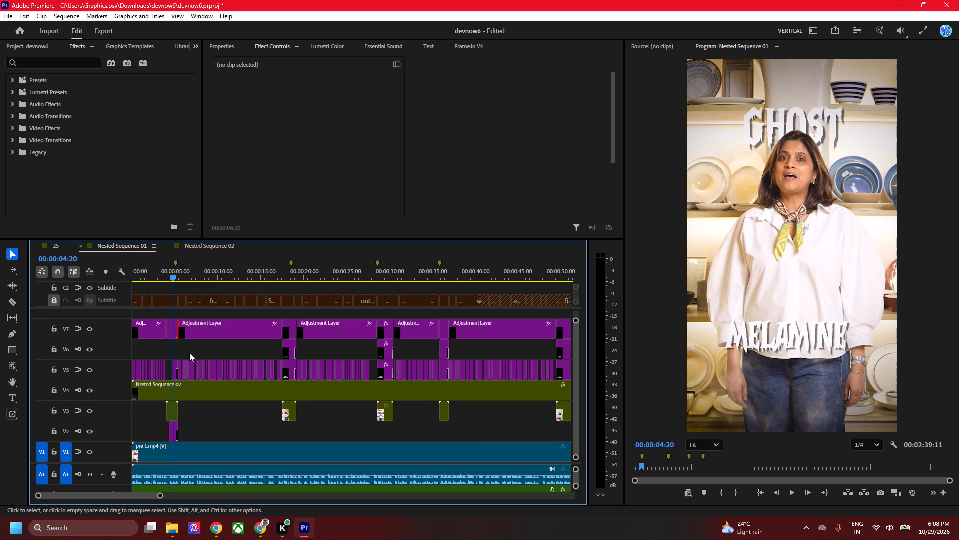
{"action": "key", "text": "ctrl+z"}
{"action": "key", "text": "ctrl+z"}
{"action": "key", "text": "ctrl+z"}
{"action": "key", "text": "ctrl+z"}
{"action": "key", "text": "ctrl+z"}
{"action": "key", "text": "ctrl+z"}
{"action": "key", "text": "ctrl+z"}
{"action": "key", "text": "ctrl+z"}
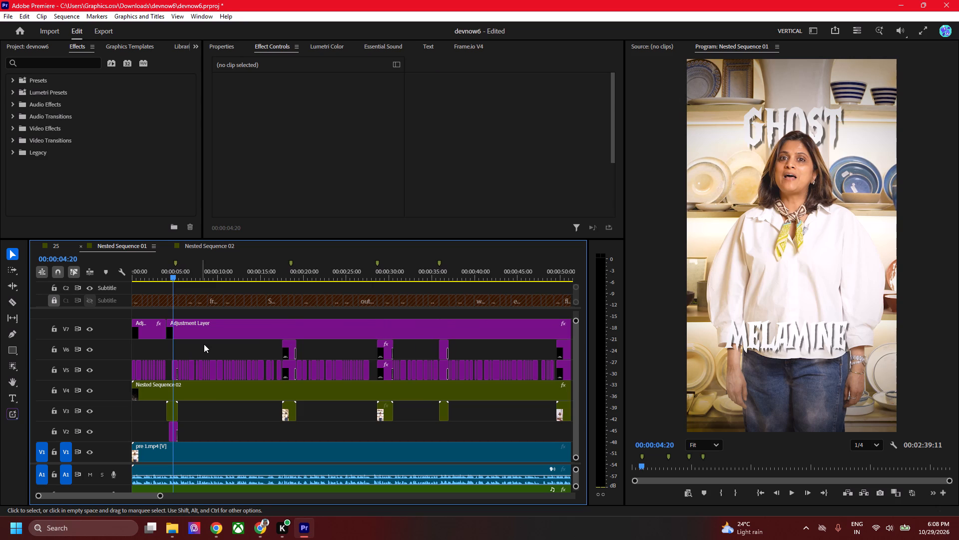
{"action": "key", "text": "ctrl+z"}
Copy the V7 adjustment layer and paste it at the start of Nested Sequence 03, above the pre 1.mp4 clip.
{"action": "left_click", "coordinate": [209, 334]}
{"action": "key", "text": "ctrl+c"}
{"action": "key", "text": "ctrl+c"}
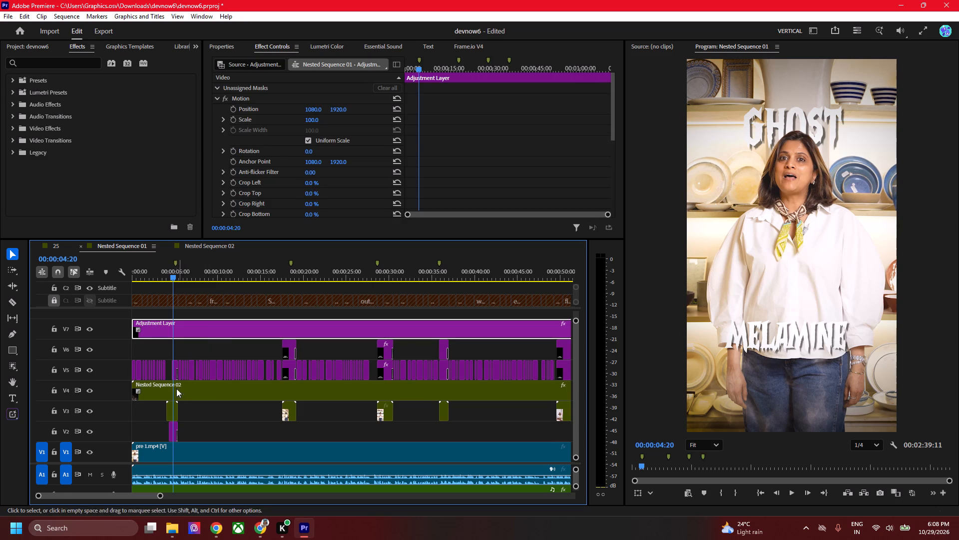
{"action": "left_click", "coordinate": [170, 408]}
{"action": "double_click", "coordinate": [173, 413]}
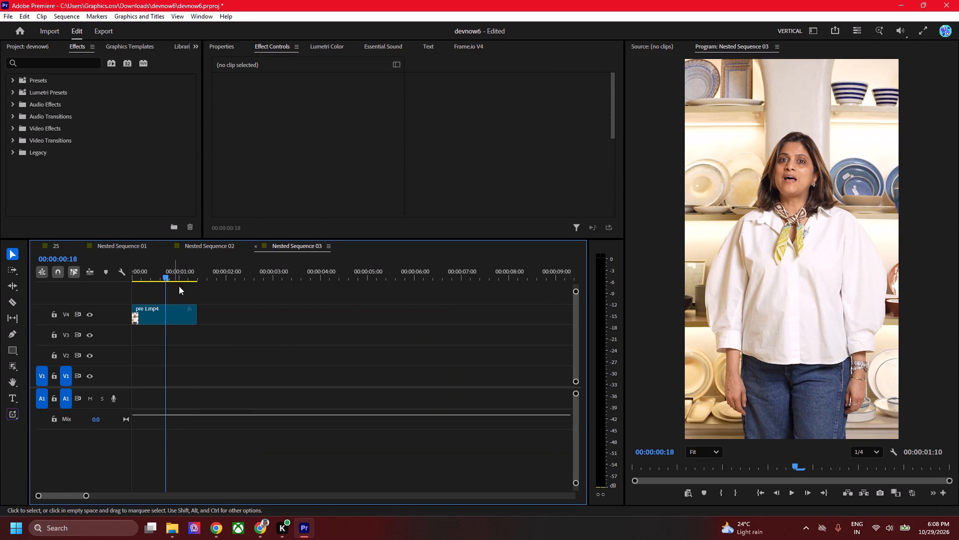
{"action": "left_click_drag", "start_coordinate": [172, 273], "coordinate": [46, 267]}
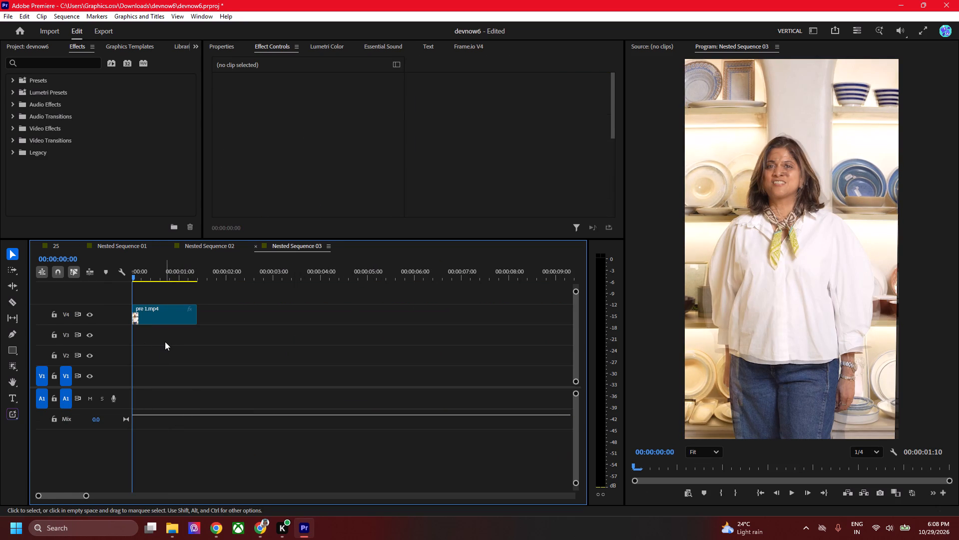
{"action": "key", "text": "ctrl+v"}
Trim the pasted adjustment layer to end with the pre 1.mp4 clip, and save the project.
{"action": "scroll", "coordinate": [165, 341], "scroll_direction": "down", "scroll_amount": 12, "text": "alt"}
{"action": "scroll", "coordinate": [165, 341], "scroll_direction": "up", "scroll_amount": 1, "text": "alt"}
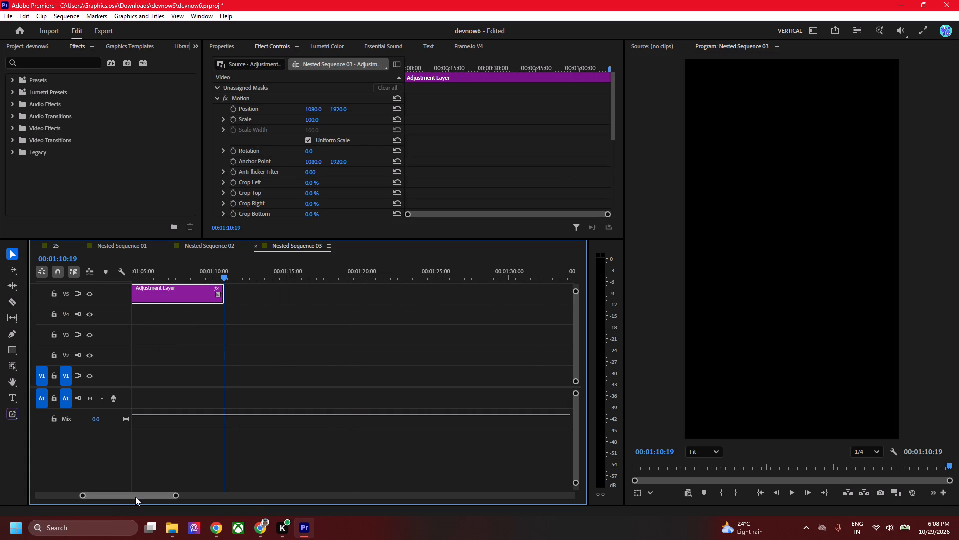
{"action": "left_click_drag", "start_coordinate": [135, 497], "coordinate": [43, 473]}
{"action": "scroll", "coordinate": [167, 420], "scroll_direction": "down", "scroll_amount": 5, "text": "alt"}
{"action": "scroll", "coordinate": [428, 362], "scroll_direction": "down", "scroll_amount": 6, "text": "alt"}
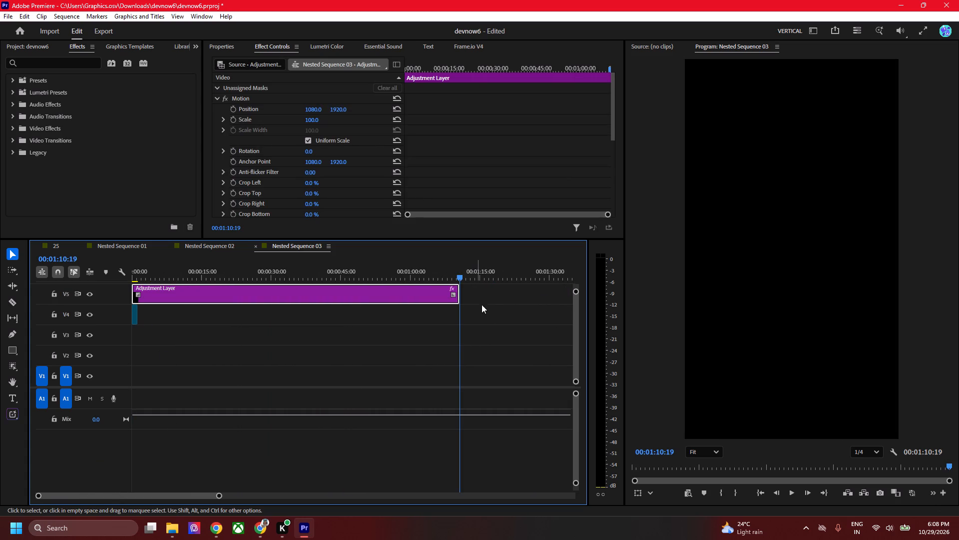
{"action": "left_click_drag", "start_coordinate": [459, 297], "coordinate": [140, 270]}
{"action": "key", "text": "ctrl+s"}
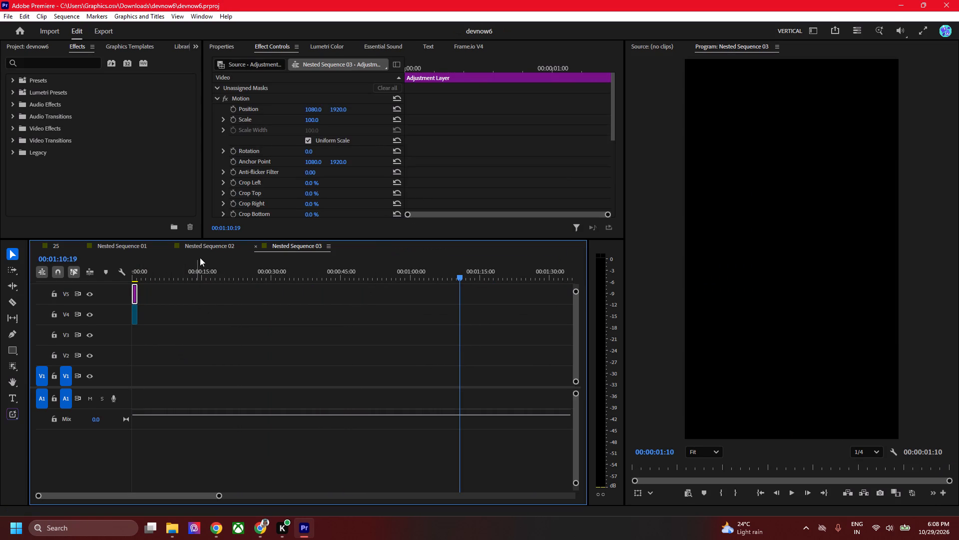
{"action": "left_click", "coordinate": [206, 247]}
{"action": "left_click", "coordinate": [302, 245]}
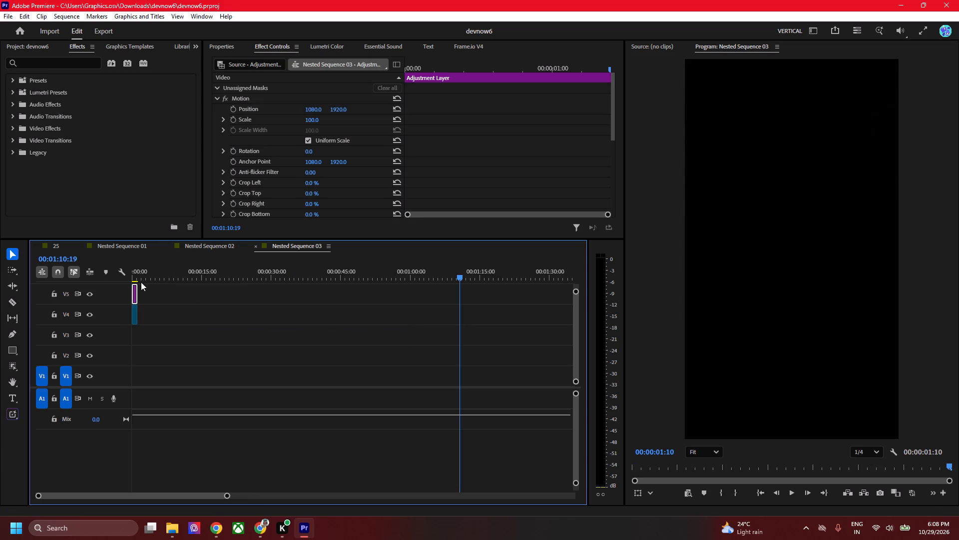
Copy the adjustment layer from Nested Sequence 03 and paste it at the start of Nested Sequence 04, above its clip.
{"action": "key", "text": "ctrl+c"}
{"action": "key", "text": "ctrl+c"}
{"action": "left_click", "coordinate": [127, 248]}
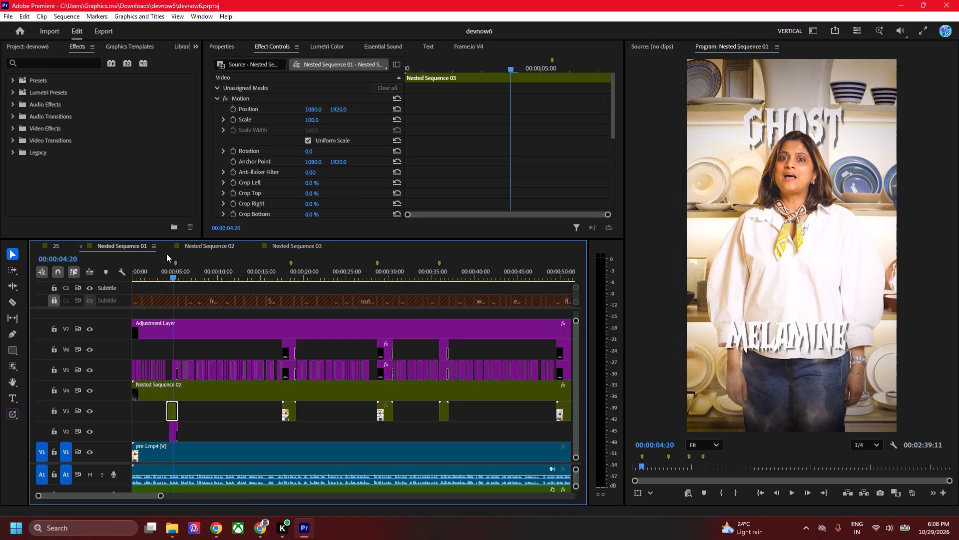
{"action": "left_click", "coordinate": [170, 248]}
{"action": "left_click", "coordinate": [170, 248]}
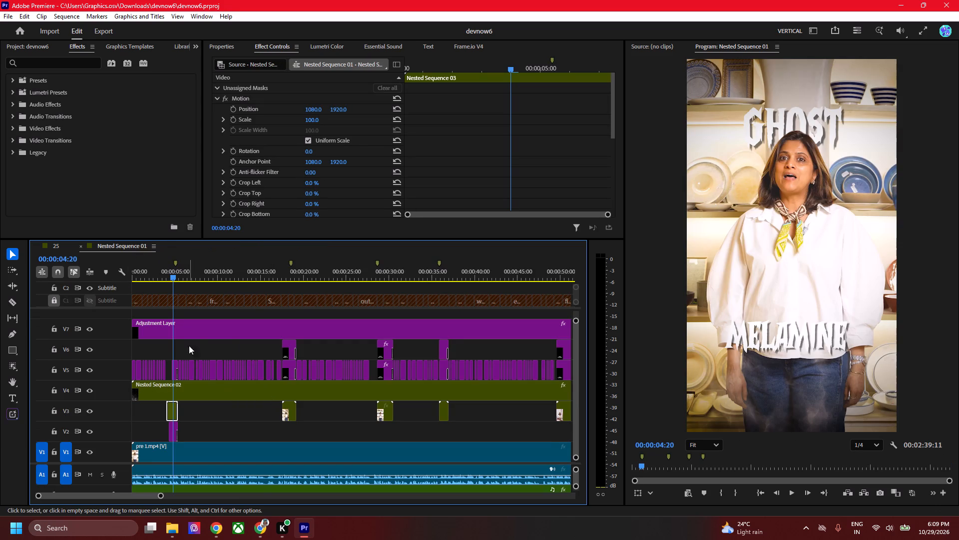
{"action": "left_click", "coordinate": [188, 334]}
{"action": "double_click", "coordinate": [291, 412]}
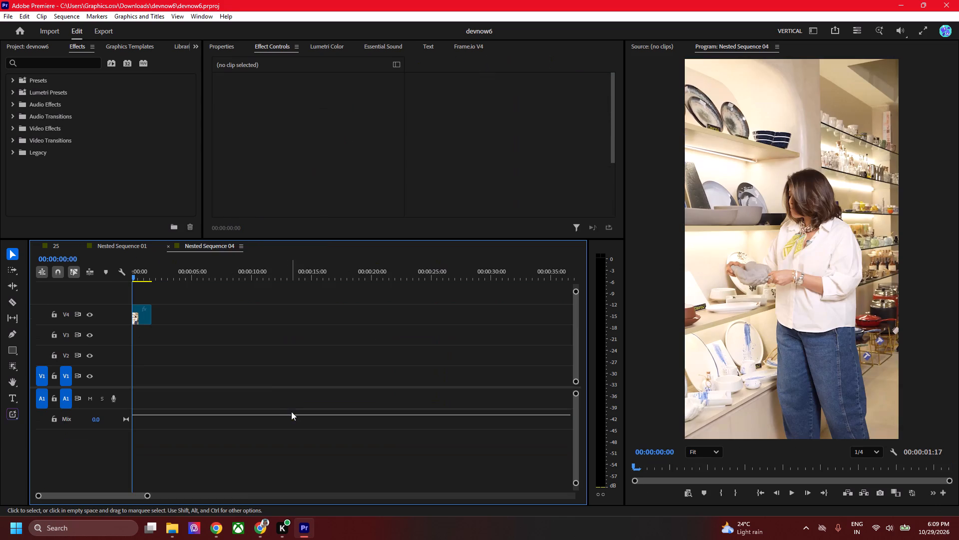
{"action": "key", "text": "ctrl+v"}
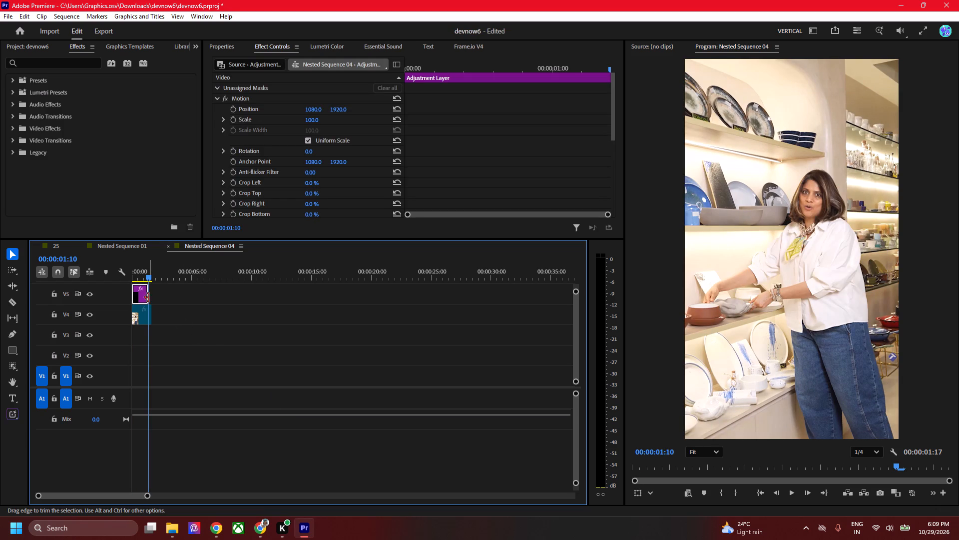
Extend the pasted adjustment layer in Nested Sequence 04 well past its clip, to a length of about 00:00:03:23, and save the project.
{"action": "left_click_drag", "start_coordinate": [148, 297], "coordinate": [153, 297]}
{"action": "key", "text": "ctrl+s"}
{"action": "left_click_drag", "start_coordinate": [154, 295], "coordinate": [165, 295]}
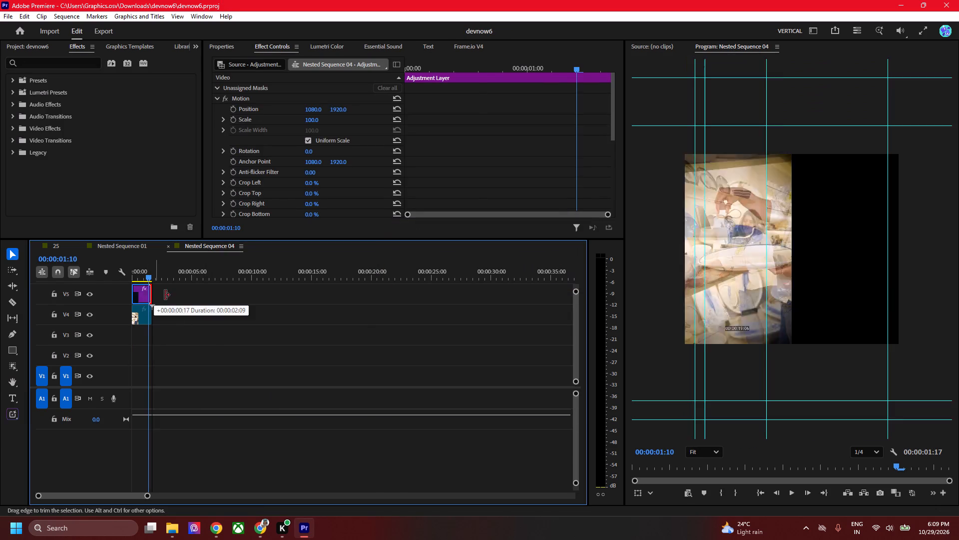
{"action": "left_click_drag", "start_coordinate": [165, 295], "coordinate": [181, 298]}
Copy the lengthened adjustment layer, paste it at the start of Nested Sequences 05, 06 and 07, and save the project.
{"action": "key", "text": "ctrl+c"}
{"action": "key", "text": "ctrl+c"}
{"action": "left_click", "coordinate": [121, 250]}
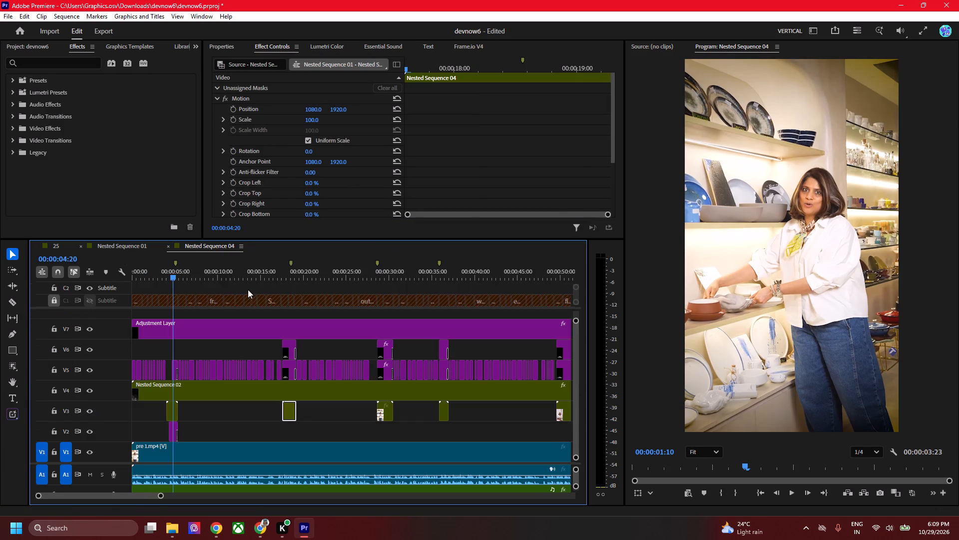
{"action": "left_click", "coordinate": [378, 413]}
{"action": "double_click", "coordinate": [383, 414]}
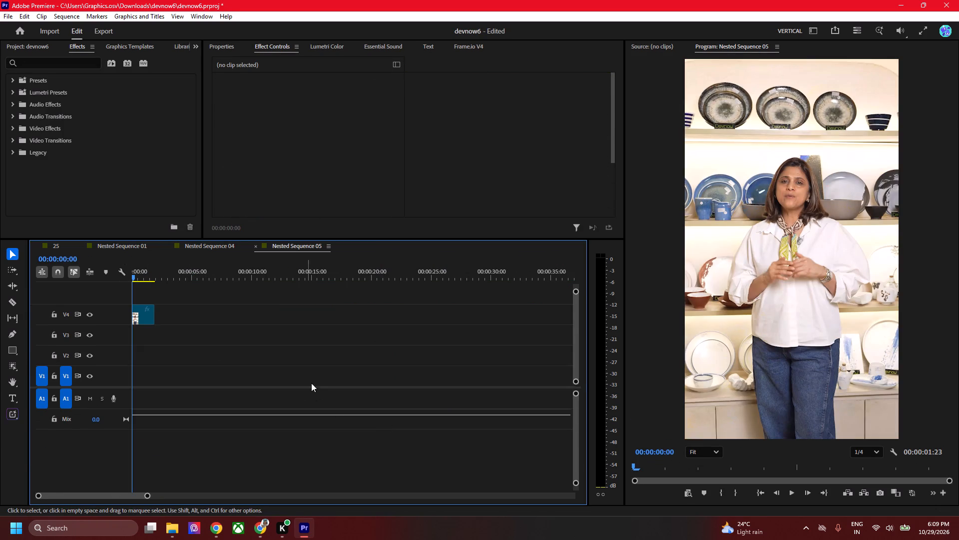
{"action": "key", "text": "ctrl+v"}
{"action": "left_click", "coordinate": [135, 243]}
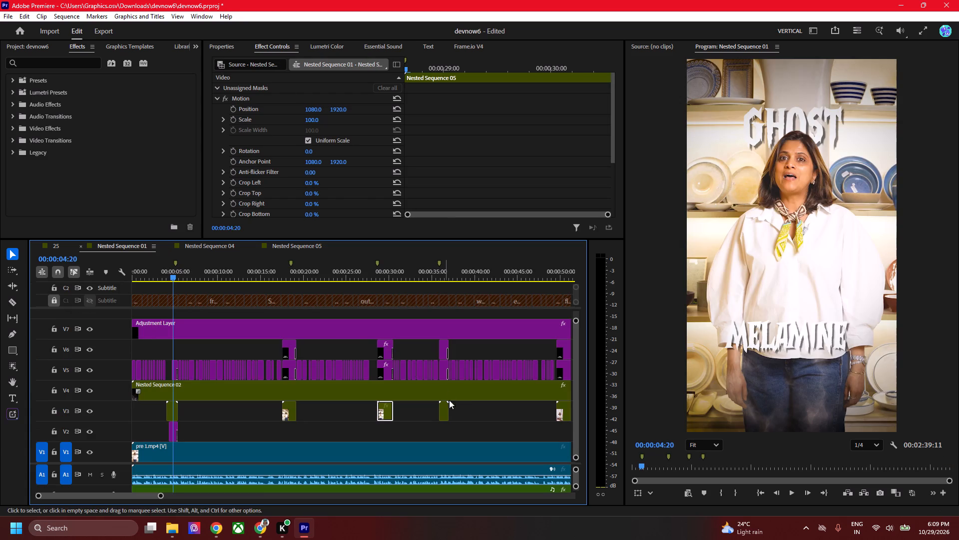
{"action": "double_click", "coordinate": [444, 416]}
{"action": "key", "text": "ctrl+v"}
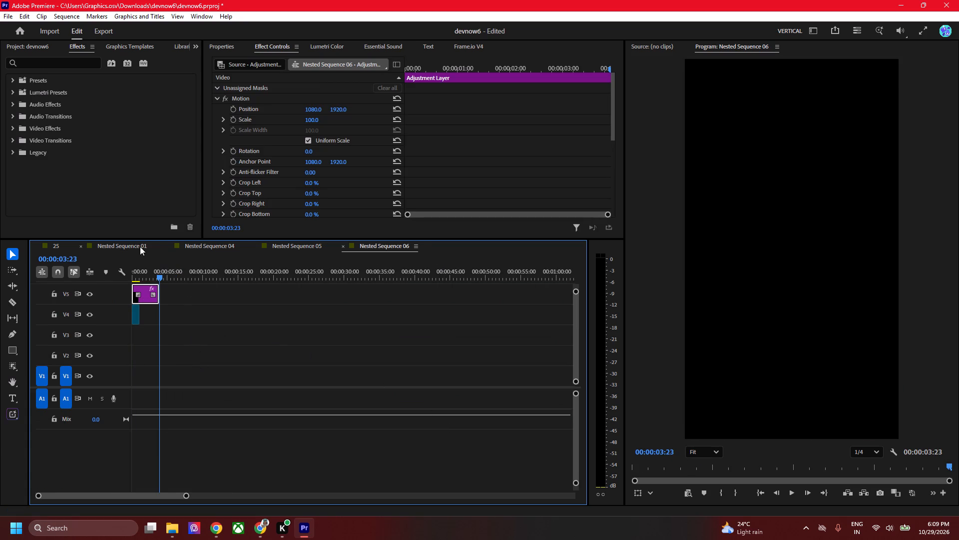
{"action": "left_click", "coordinate": [129, 243]}
{"action": "double_click", "coordinate": [564, 415]}
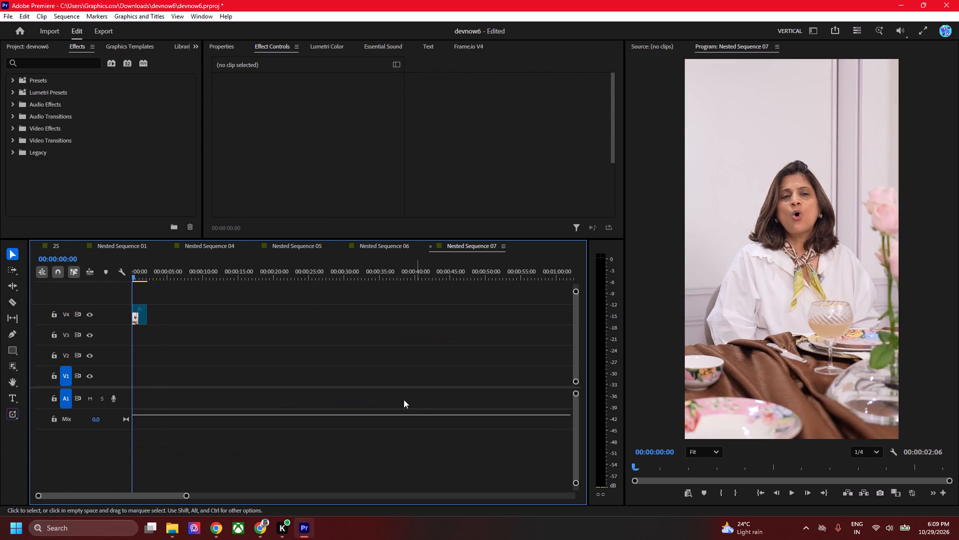
{"action": "key", "text": "ctrl+v"}
{"action": "key", "text": "ctrl+s"}
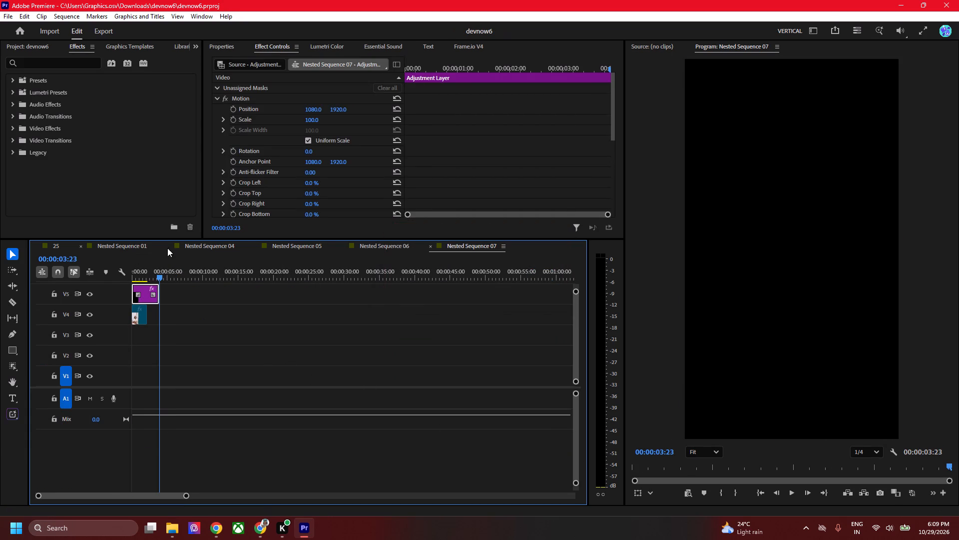
Close the Nested Sequence 04 to 07 timelines and return to Nested Sequence 01.
{"action": "triple_click", "coordinate": [169, 246]}
{"action": "left_click", "coordinate": [169, 246]}
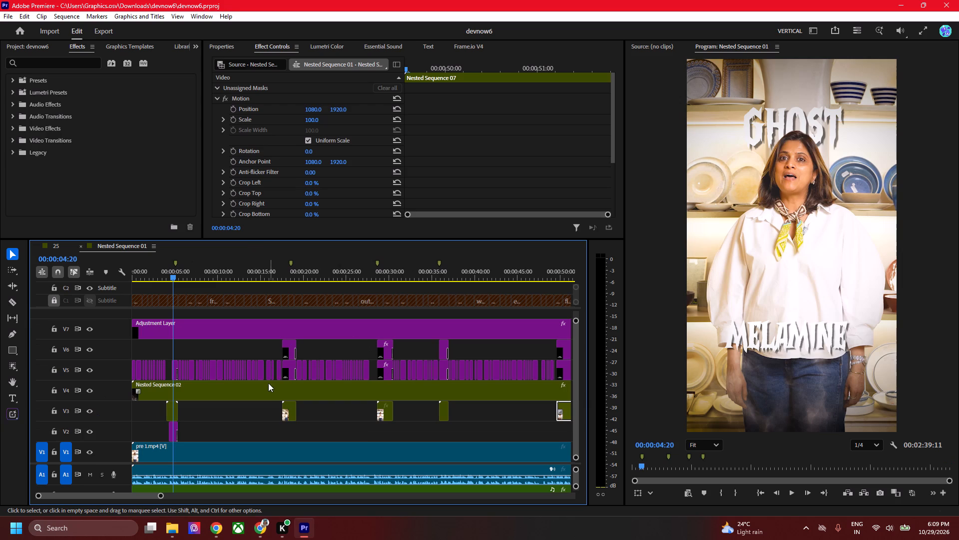
Trim the start of the V7 adjustment layer to about 13 seconds and move the layer down to V2.
{"action": "scroll", "coordinate": [217, 394], "scroll_direction": "up", "scroll_amount": 5}
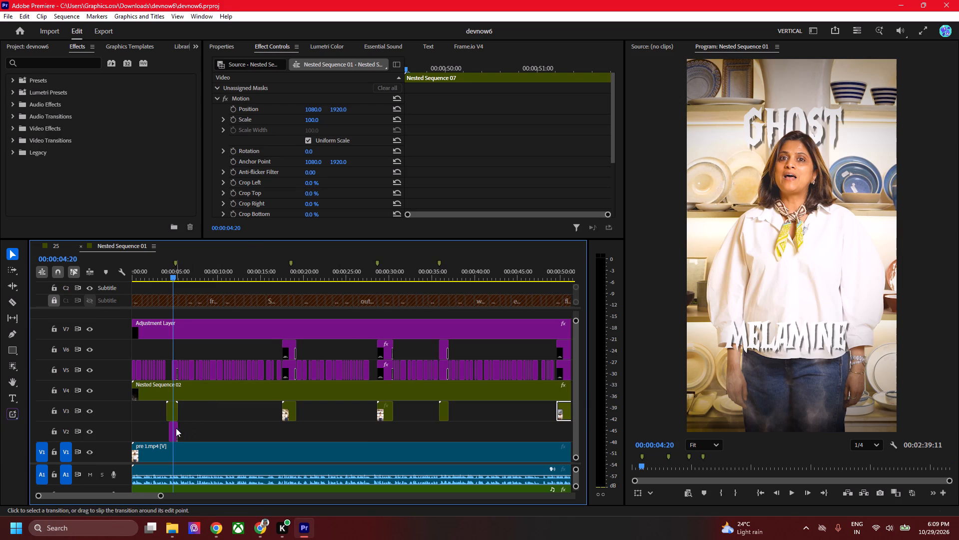
{"action": "scroll", "coordinate": [195, 414], "scroll_direction": "down", "scroll_amount": 8, "text": "alt"}
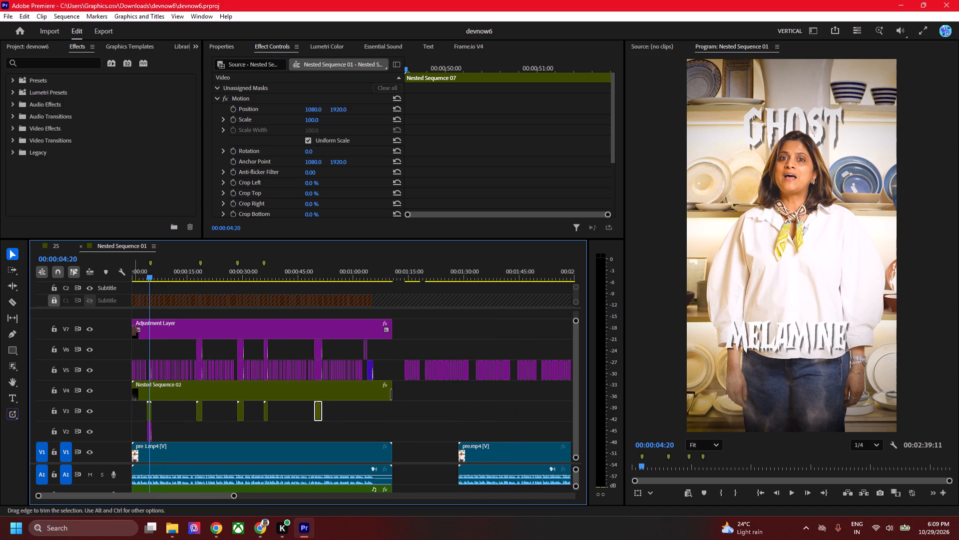
{"action": "left_click_drag", "start_coordinate": [133, 330], "coordinate": [181, 338]}
{"action": "left_click_drag", "start_coordinate": [239, 329], "coordinate": [234, 421]}
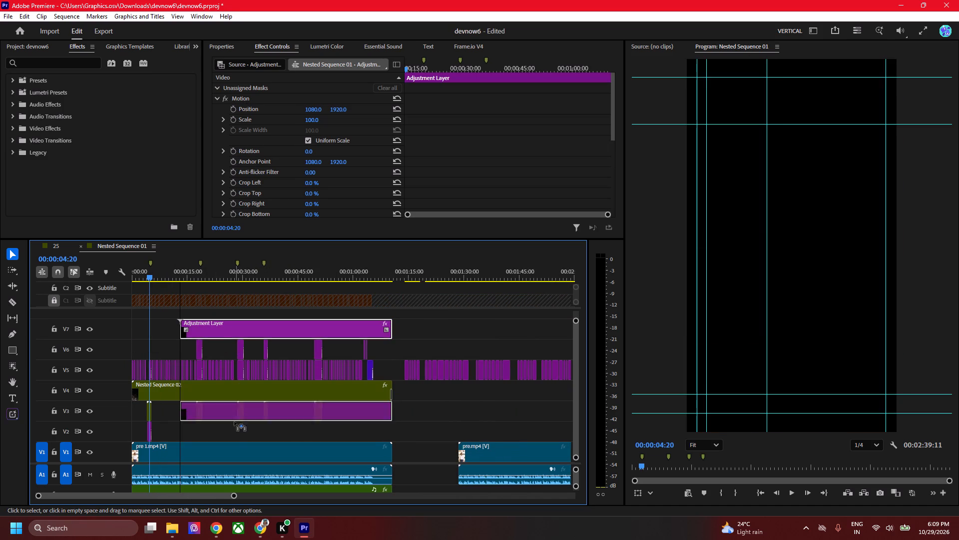
{"action": "left_click_drag", "start_coordinate": [234, 421], "coordinate": [232, 430]}
Move the first short nested clip and the purple clip beneath it from V3 and V2 up to V7 and V6, keeping their timing, and play the section.
{"action": "scroll", "coordinate": [149, 434], "scroll_direction": "up", "scroll_amount": 5, "text": "alt"}
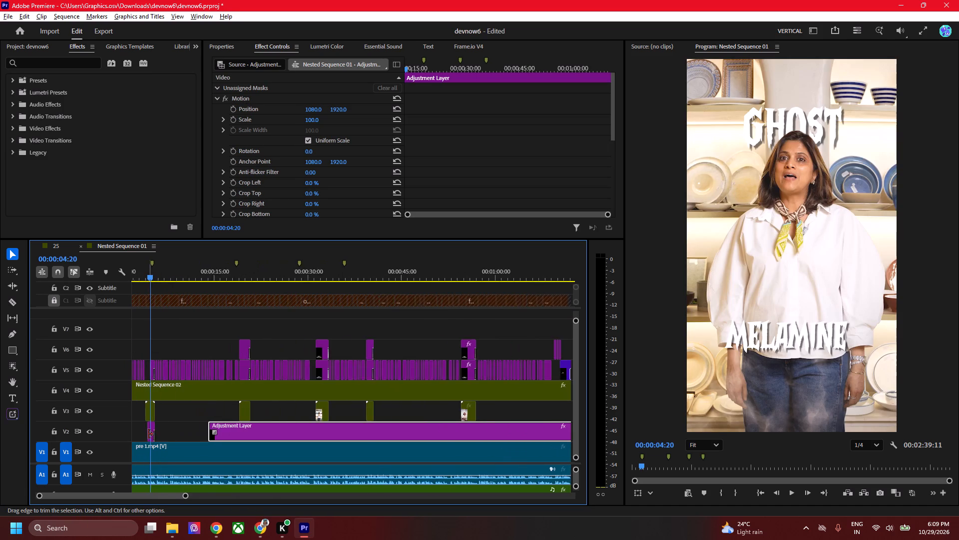
{"action": "scroll", "coordinate": [148, 434], "scroll_direction": "up", "scroll_amount": 8, "text": "alt"}
{"action": "scroll", "coordinate": [177, 430], "scroll_direction": "up", "scroll_amount": 8}
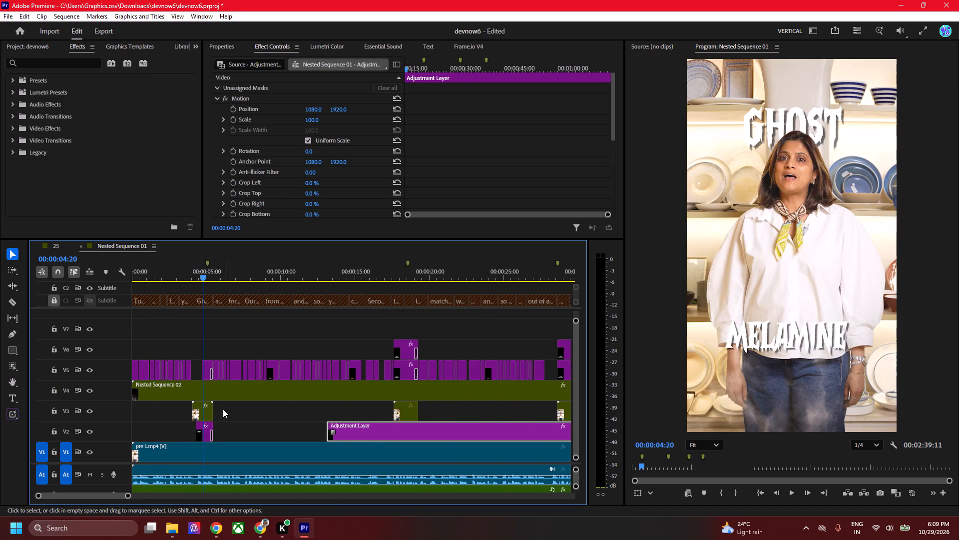
{"action": "left_click_drag", "start_coordinate": [228, 427], "coordinate": [202, 412]}
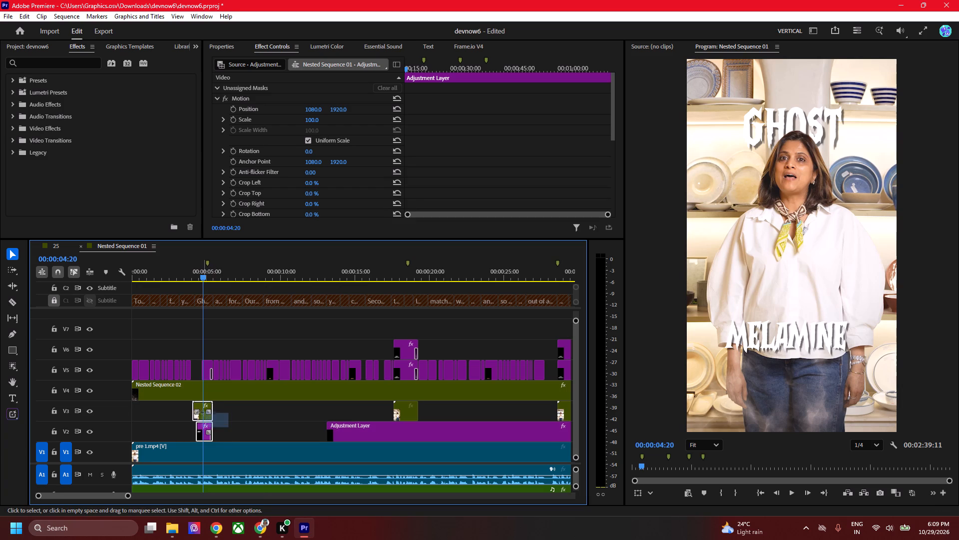
{"action": "left_click_drag", "start_coordinate": [202, 412], "coordinate": [196, 410]}
{"action": "left_click_drag", "start_coordinate": [204, 436], "coordinate": [208, 345]}
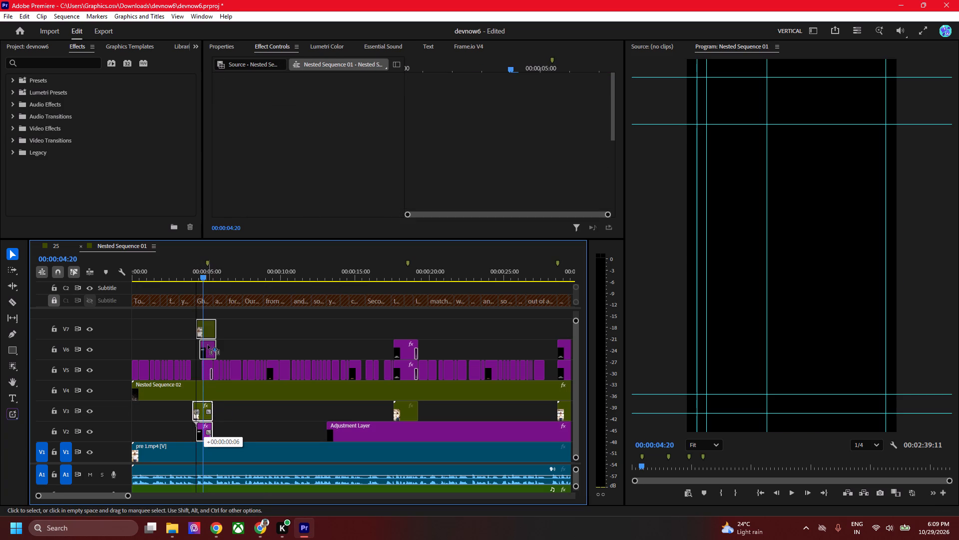
{"action": "left_click_drag", "start_coordinate": [208, 345], "coordinate": [202, 344]}
{"action": "key", "text": "space"}
{"action": "key", "text": "space"}
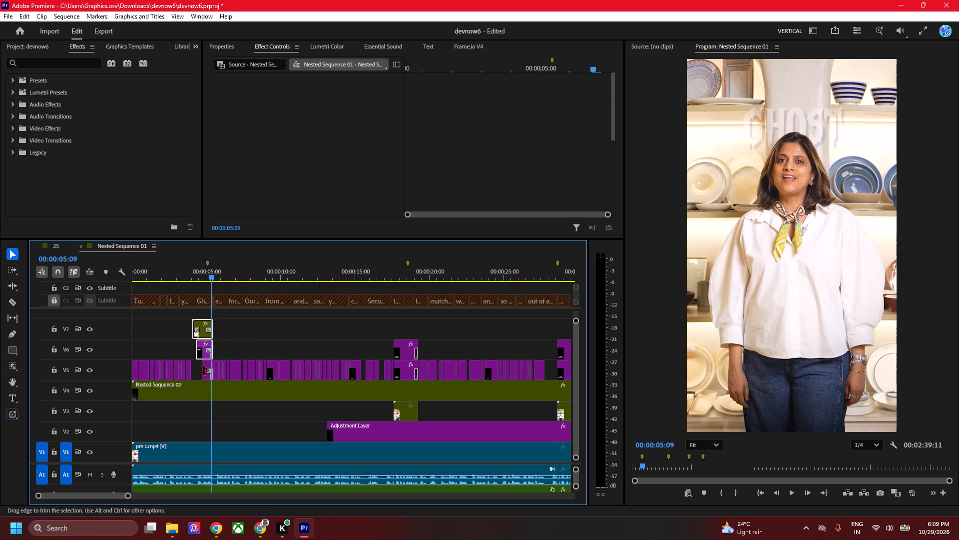
Swap the short V5 clip at about 00:00:04:18 up to V7 at the same time, placing the nested clip and its purple clip on V6 and V5.
{"action": "left_click_drag", "start_coordinate": [207, 375], "coordinate": [256, 331]}
{"action": "left_click_drag", "start_coordinate": [185, 320], "coordinate": [202, 340]}
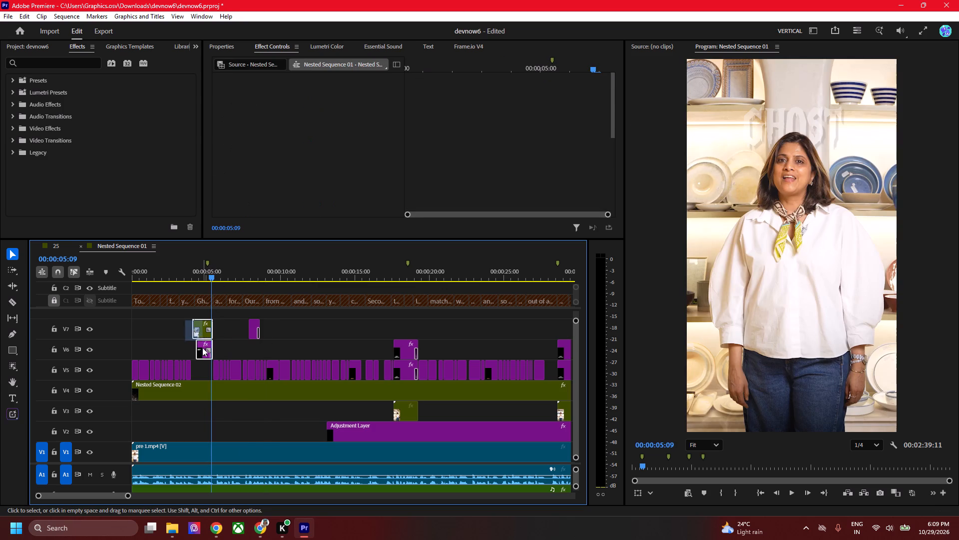
{"action": "left_click_drag", "start_coordinate": [204, 354], "coordinate": [204, 362]}
{"action": "left_click", "coordinate": [243, 337]}
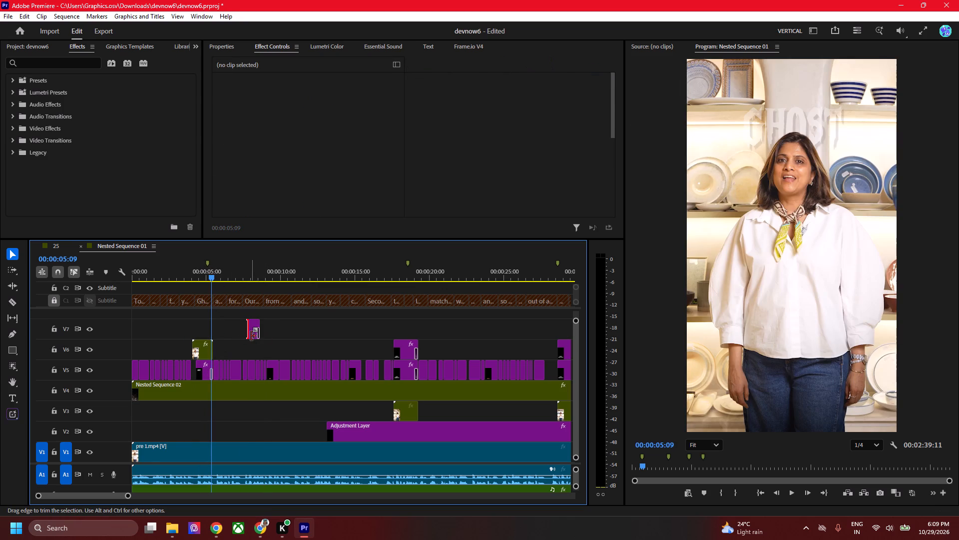
{"action": "left_click_drag", "start_coordinate": [255, 323], "coordinate": [210, 323]}
{"action": "left_click", "coordinate": [221, 324]}
{"action": "left_click_drag", "start_coordinate": [213, 273], "coordinate": [205, 274]}
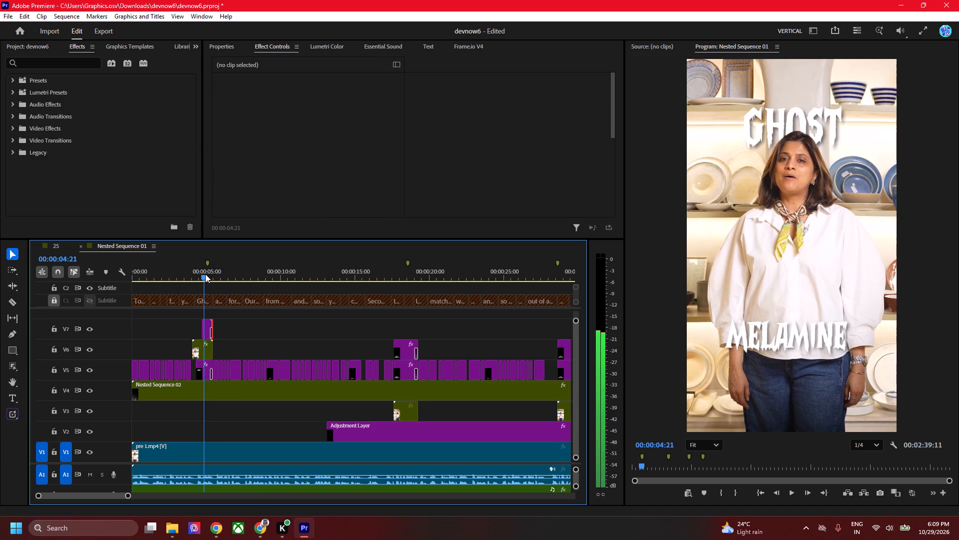
{"action": "left_click_drag", "start_coordinate": [205, 274], "coordinate": [203, 274]}
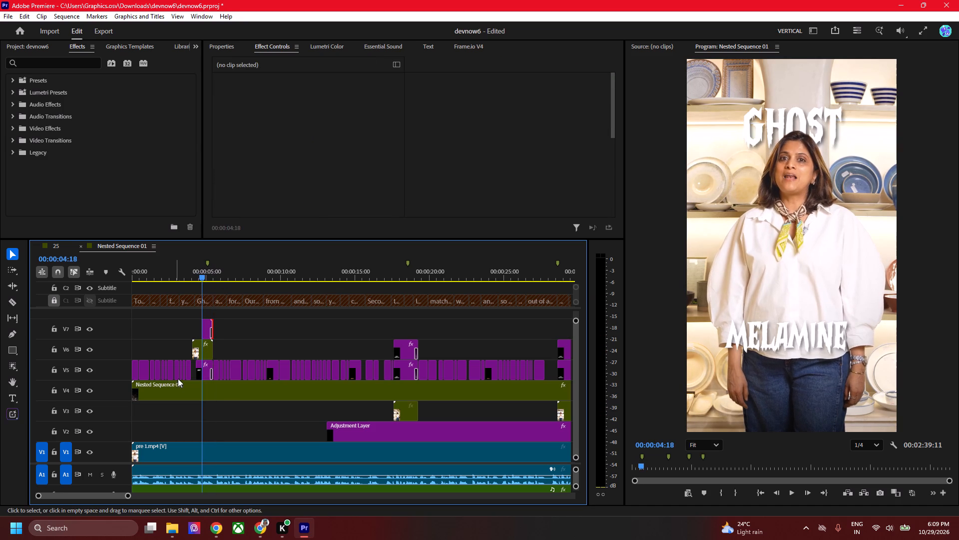
Extend the start of the V2 adjustment layer back to the beginning of the sequence.
{"action": "left_click", "coordinate": [181, 389]}
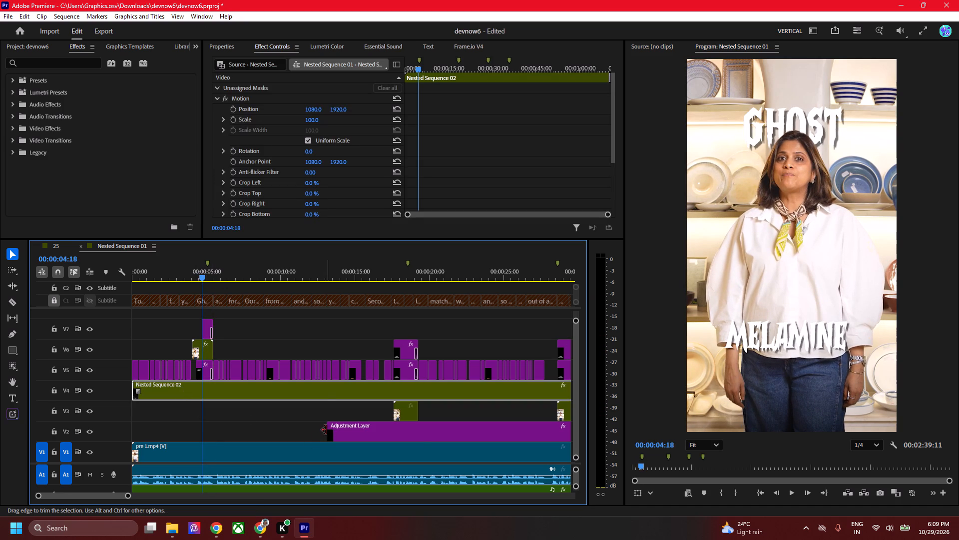
{"action": "left_click_drag", "start_coordinate": [326, 430], "coordinate": [49, 420]}
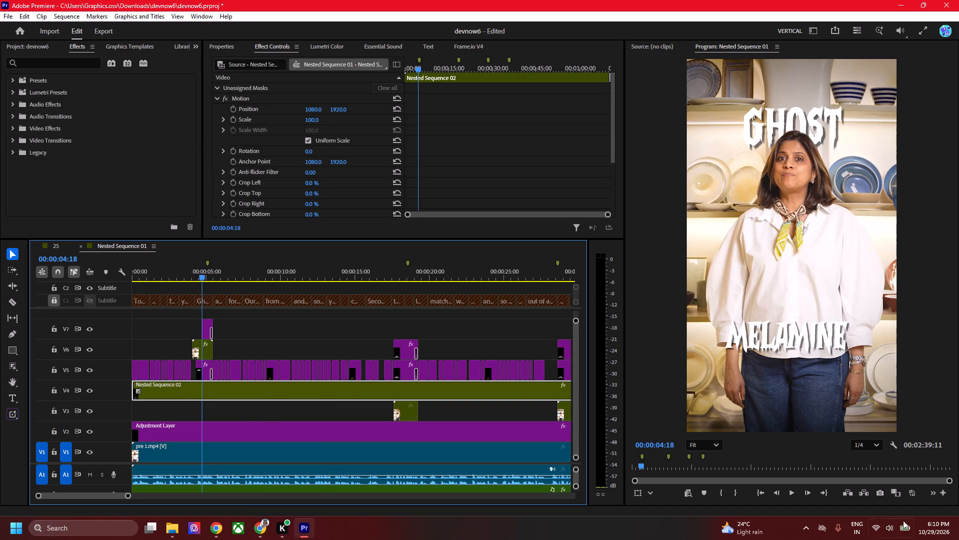
Set the display brightness to 40 in the system quick settings and return to the timeline.
{"action": "left_click", "coordinate": [900, 539]}
{"action": "left_click", "coordinate": [865, 437]}
{"action": "left_click", "coordinate": [856, 441]}
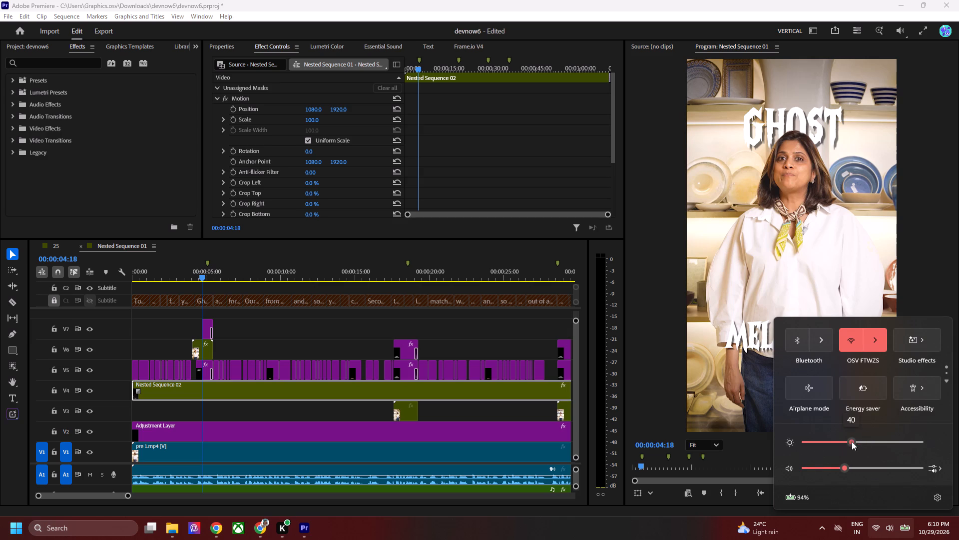
{"action": "left_click", "coordinate": [449, 318]}
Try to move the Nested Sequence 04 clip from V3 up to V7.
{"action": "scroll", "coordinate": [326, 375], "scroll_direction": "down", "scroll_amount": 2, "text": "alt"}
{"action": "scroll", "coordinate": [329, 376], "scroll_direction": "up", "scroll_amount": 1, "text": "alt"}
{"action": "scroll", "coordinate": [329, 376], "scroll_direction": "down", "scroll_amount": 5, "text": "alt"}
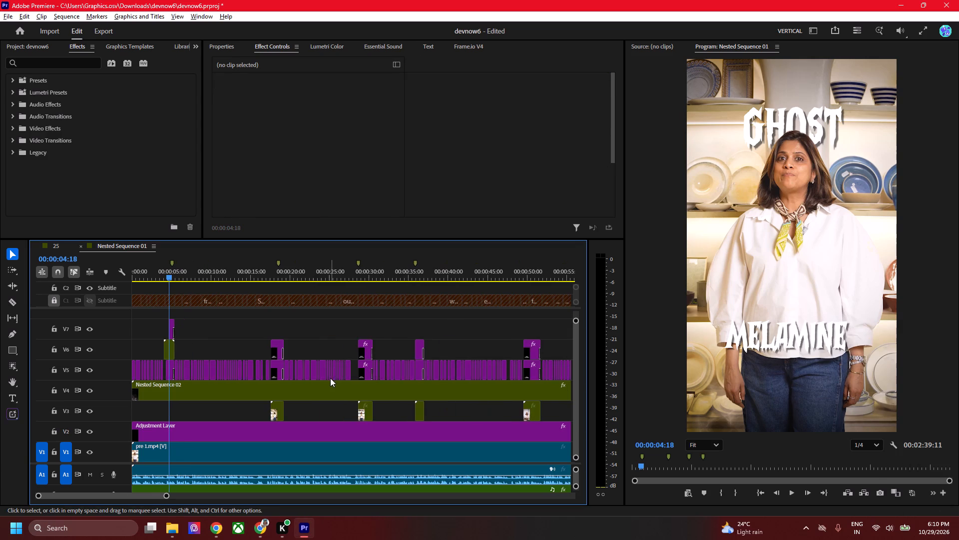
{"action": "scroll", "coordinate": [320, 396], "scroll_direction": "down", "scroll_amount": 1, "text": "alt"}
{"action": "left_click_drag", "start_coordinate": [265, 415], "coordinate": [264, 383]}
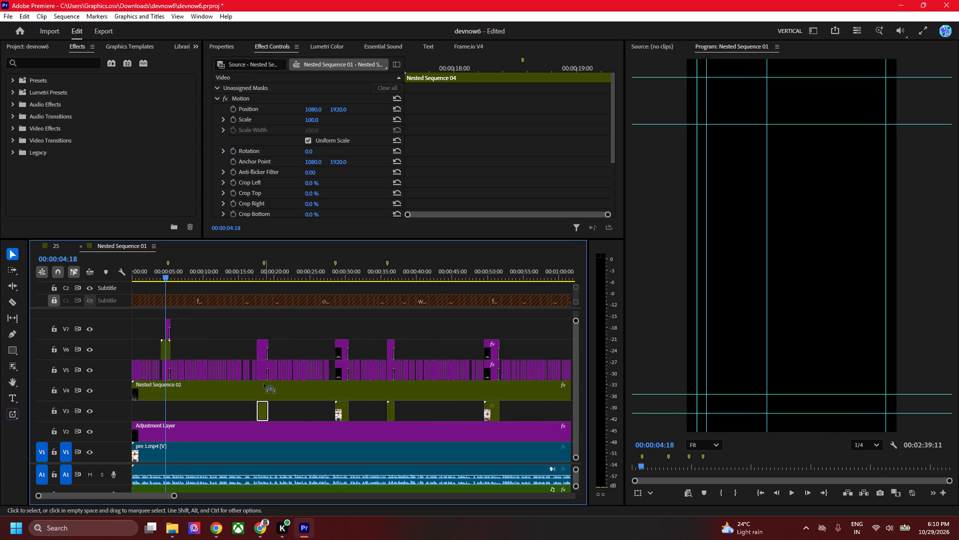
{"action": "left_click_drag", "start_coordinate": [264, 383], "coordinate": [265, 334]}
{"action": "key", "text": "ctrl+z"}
Move the four remaining short nested clips from V3 up to V7 together, keeping their timing.
{"action": "scroll", "coordinate": [495, 418], "scroll_direction": "down", "scroll_amount": 4, "text": "alt"}
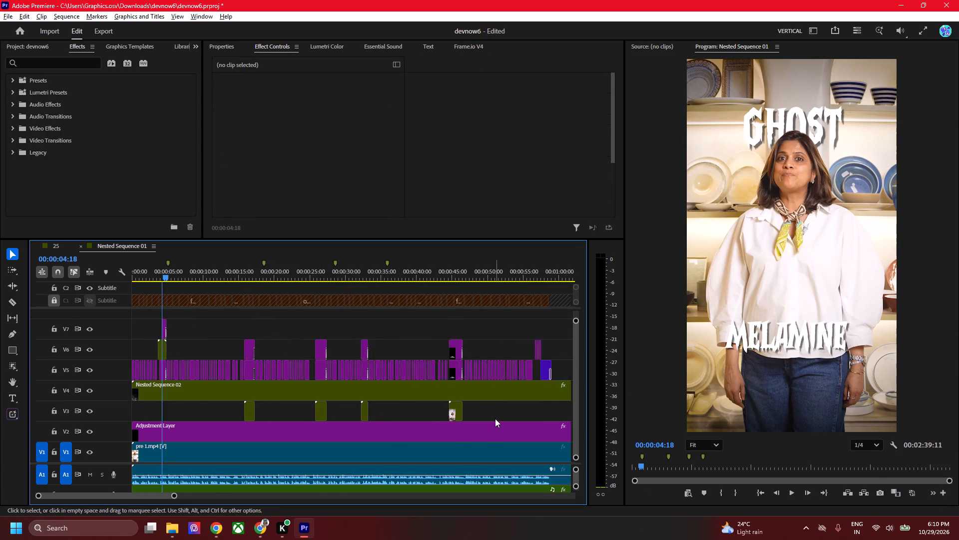
{"action": "scroll", "coordinate": [495, 418], "scroll_direction": "down", "scroll_amount": 2, "text": "alt"}
{"action": "left_click_drag", "start_coordinate": [412, 415], "coordinate": [184, 399]}
{"action": "scroll", "coordinate": [180, 399], "scroll_direction": "up", "scroll_amount": 1}
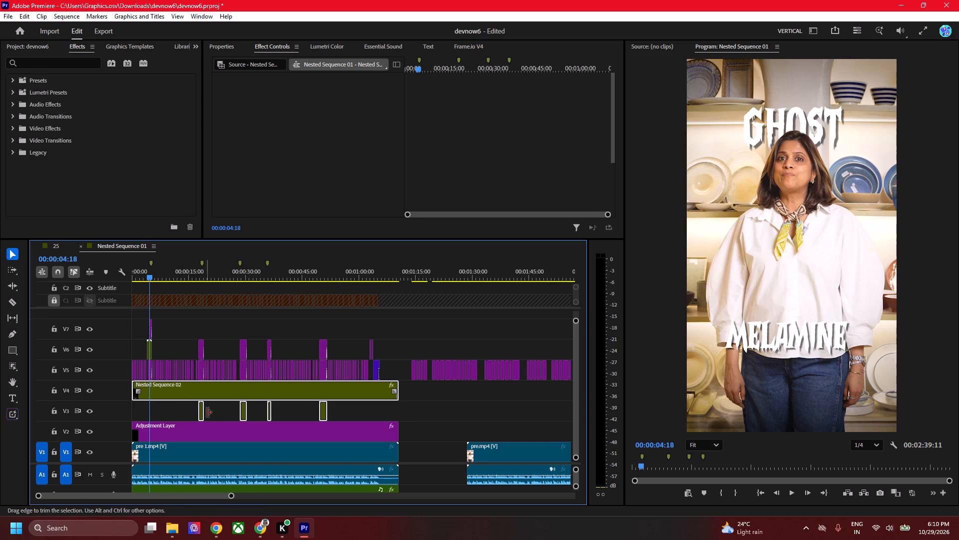
{"action": "left_click", "coordinate": [213, 413]}
{"action": "left_click_drag", "start_coordinate": [362, 416], "coordinate": [171, 406]}
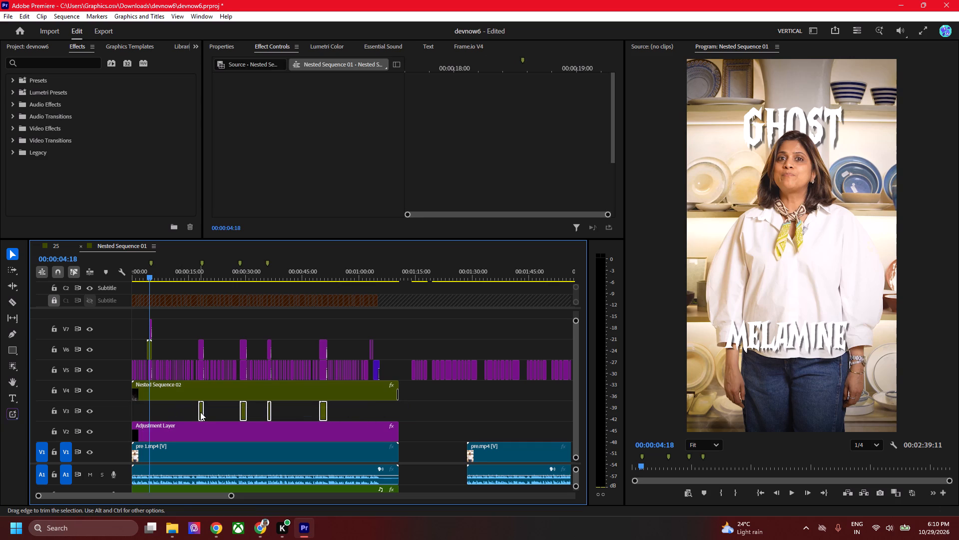
{"action": "left_click_drag", "start_coordinate": [200, 412], "coordinate": [198, 332]}
{"action": "left_click", "coordinate": [240, 314]}
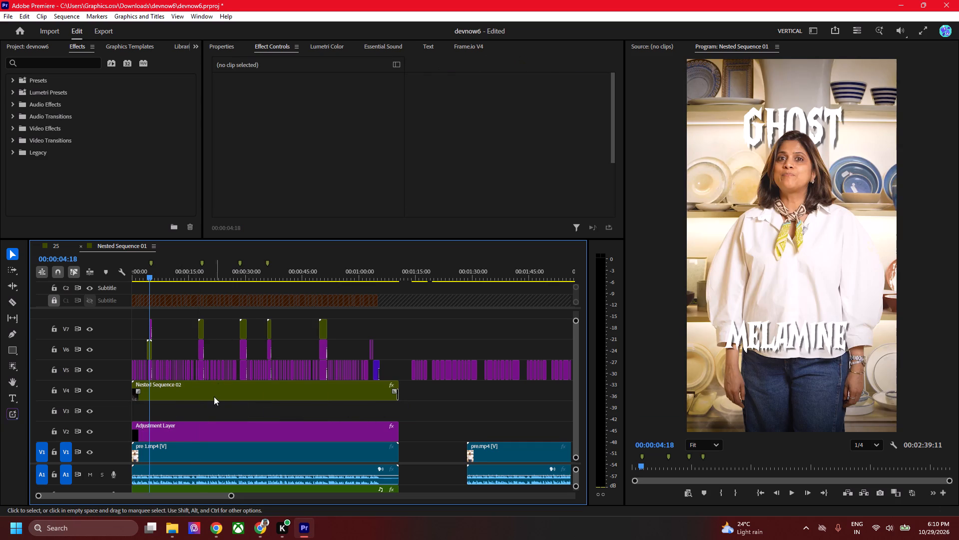
Move Nested Sequence 02 down from V4 to V3 and the long adjustment layer up from V2 to V4, both keeping their timing.
{"action": "left_click_drag", "start_coordinate": [220, 386], "coordinate": [215, 411]}
{"action": "left_click_drag", "start_coordinate": [215, 435], "coordinate": [213, 389]}
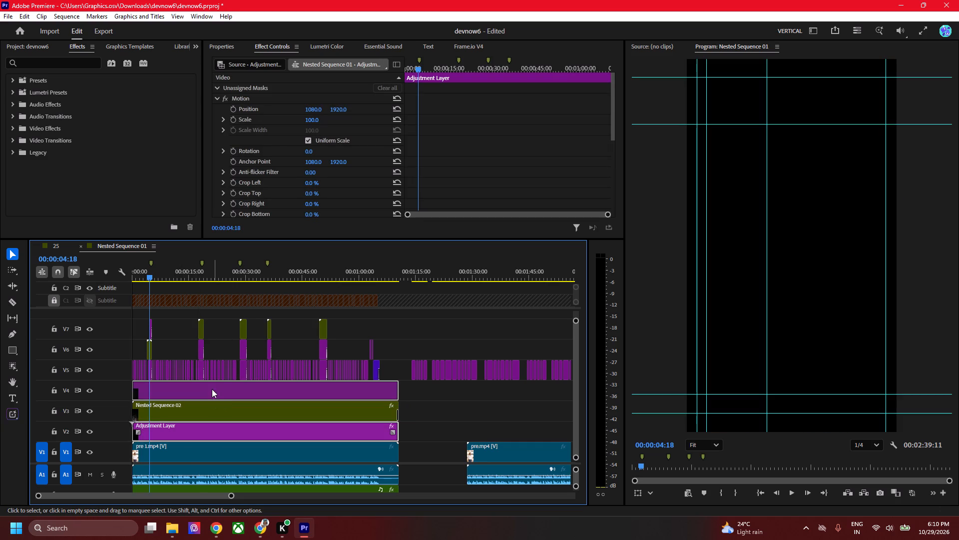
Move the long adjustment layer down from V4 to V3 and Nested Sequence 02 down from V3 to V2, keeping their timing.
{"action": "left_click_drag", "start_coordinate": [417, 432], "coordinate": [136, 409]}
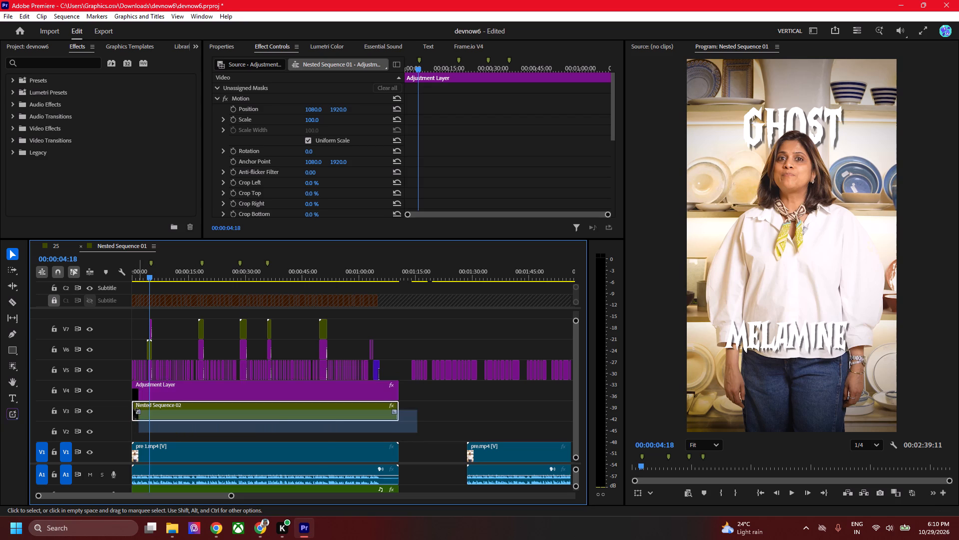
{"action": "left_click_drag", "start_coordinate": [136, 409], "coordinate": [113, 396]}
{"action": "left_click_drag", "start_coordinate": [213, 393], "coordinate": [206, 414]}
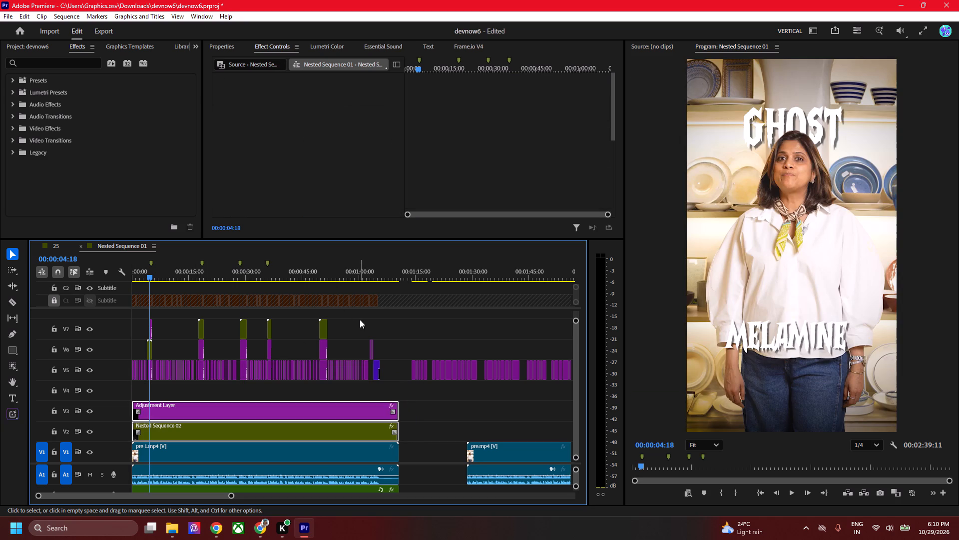
Play back the GHOST MELAMINE moment to check how the new layer order looks.
{"action": "left_click", "coordinate": [360, 319]}
{"action": "key", "text": "space"}
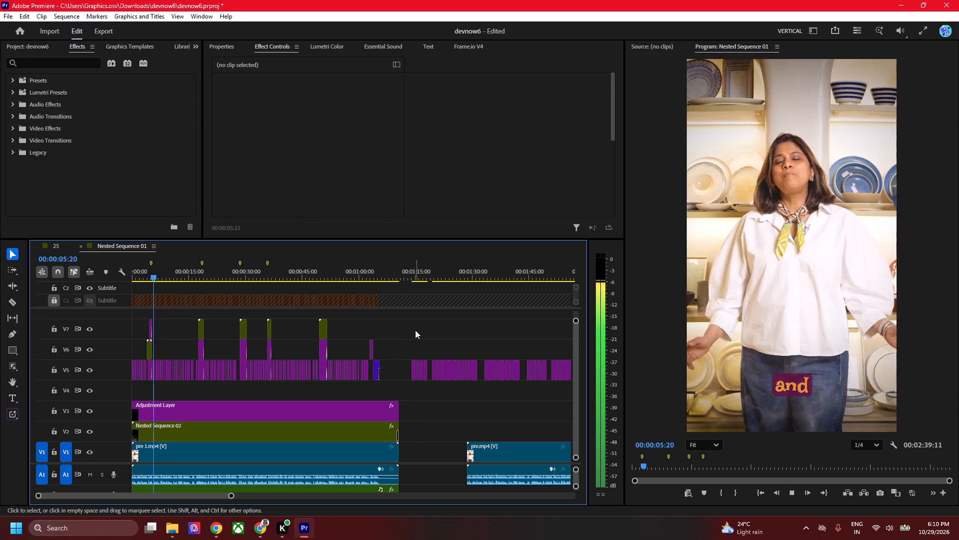
{"action": "key", "text": "space"}
{"action": "scroll", "coordinate": [181, 321], "scroll_direction": "up", "scroll_amount": 20, "text": "alt"}
{"action": "scroll", "coordinate": [181, 321], "scroll_direction": "up", "scroll_amount": 3, "text": "alt"}
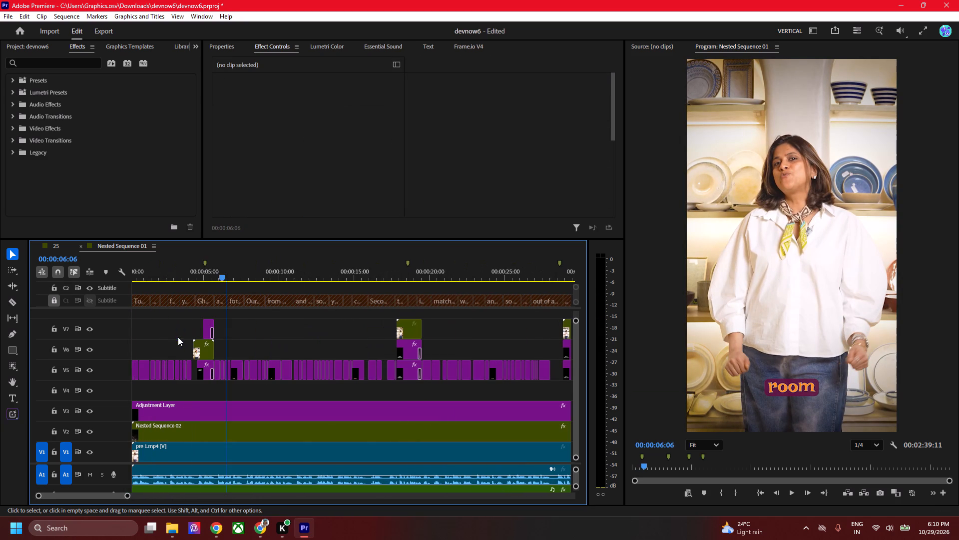
{"action": "scroll", "coordinate": [178, 337], "scroll_direction": "up", "scroll_amount": 1, "text": "alt"}
{"action": "left_click_drag", "start_coordinate": [218, 276], "coordinate": [201, 277]}
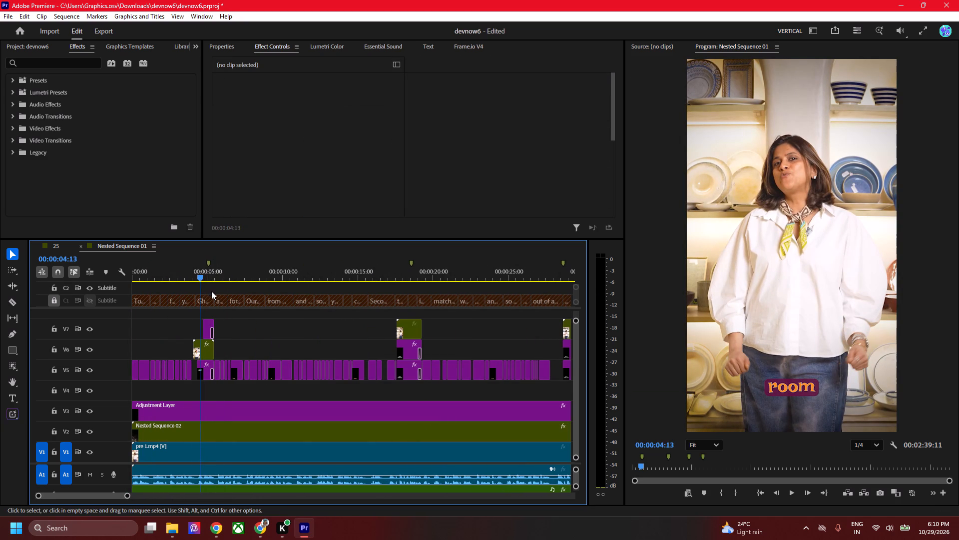
{"action": "key", "text": "space"}
{"action": "key", "text": "space"}
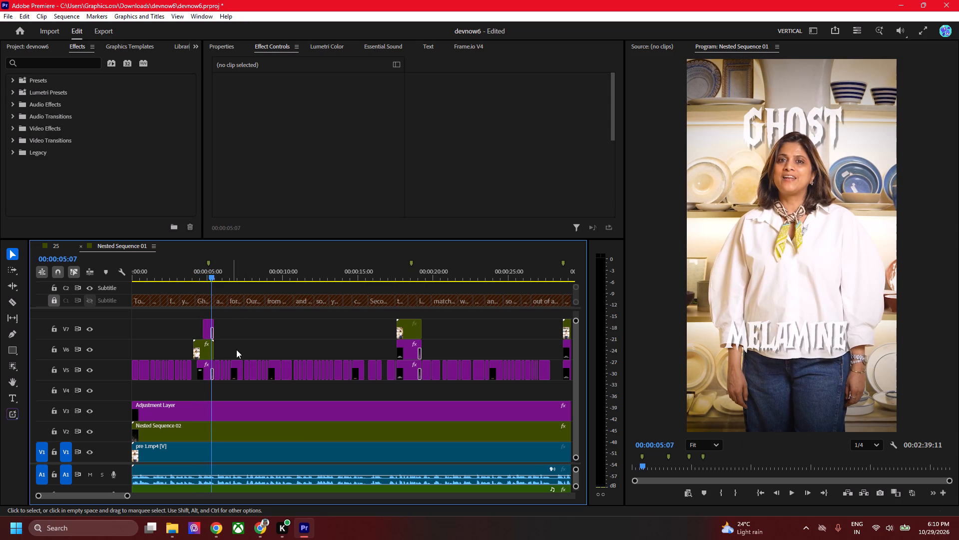
Move Nested Sequence 02 from V2 up to the track above V7 and the long adjustment layer down from V3 to V2, keeping their timing.
{"action": "scroll", "coordinate": [237, 348], "scroll_direction": "down", "scroll_amount": 4, "text": "alt"}
{"action": "left_click_drag", "start_coordinate": [216, 434], "coordinate": [202, 313]}
{"action": "scroll", "coordinate": [215, 354], "scroll_direction": "down", "scroll_amount": 6, "text": "alt"}
{"action": "left_click_drag", "start_coordinate": [411, 416], "coordinate": [404, 439]}
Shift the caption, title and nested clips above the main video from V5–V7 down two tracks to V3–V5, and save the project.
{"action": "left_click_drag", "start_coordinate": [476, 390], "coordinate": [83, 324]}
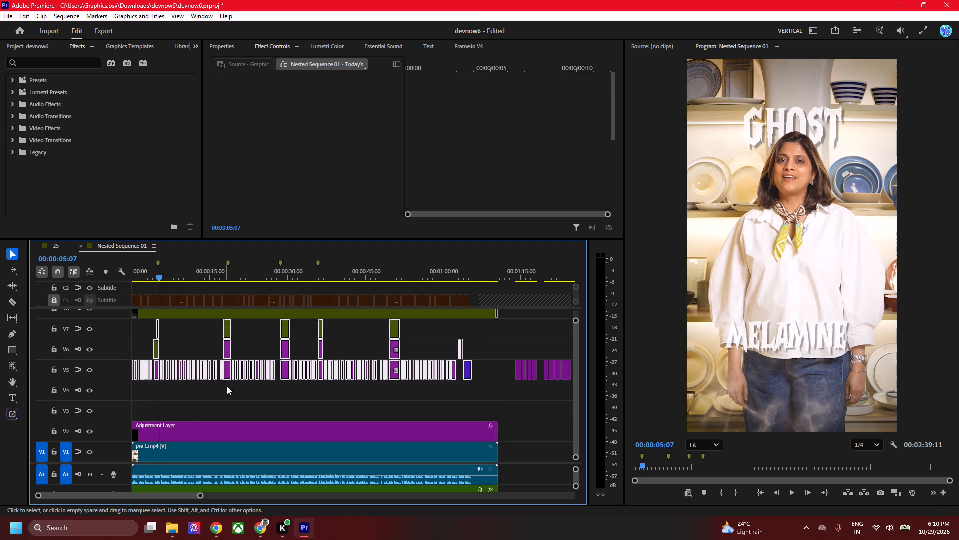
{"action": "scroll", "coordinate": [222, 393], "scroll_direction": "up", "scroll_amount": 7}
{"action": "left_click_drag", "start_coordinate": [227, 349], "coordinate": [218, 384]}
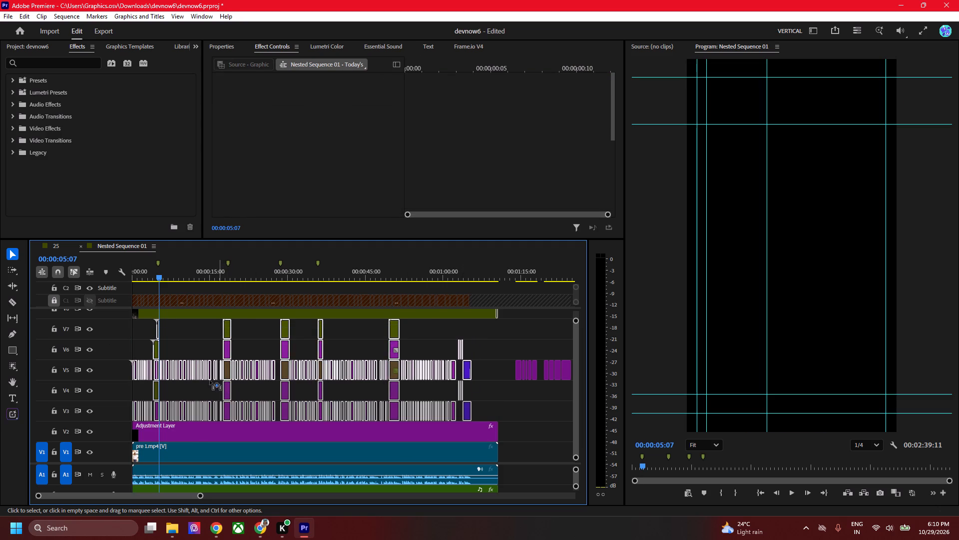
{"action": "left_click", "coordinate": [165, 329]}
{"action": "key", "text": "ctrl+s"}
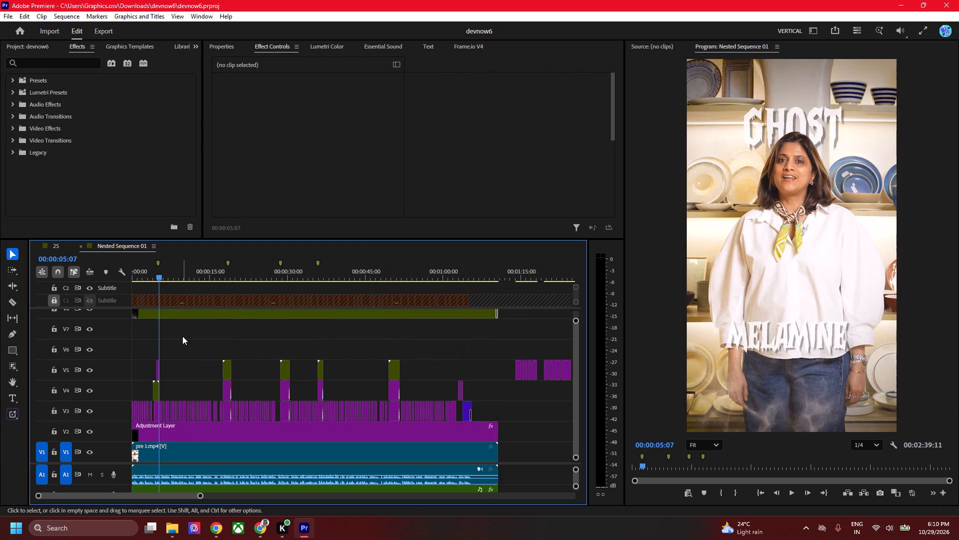
Play and scrub through the GHOST MELAMINE moment to check the smoke overlay against the titles and captions.
{"action": "key", "text": "space"}
{"action": "key", "text": "space"}
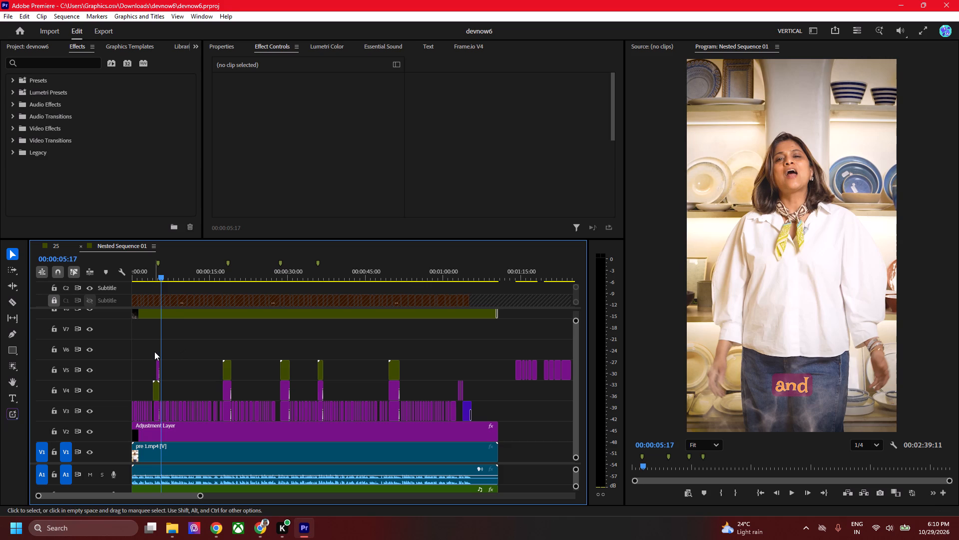
{"action": "scroll", "coordinate": [154, 351], "scroll_direction": "up", "scroll_amount": 7, "text": "alt"}
{"action": "scroll", "coordinate": [154, 351], "scroll_direction": "down", "scroll_amount": 1, "text": "alt"}
{"action": "scroll", "coordinate": [154, 351], "scroll_direction": "up", "scroll_amount": 6, "text": "alt"}
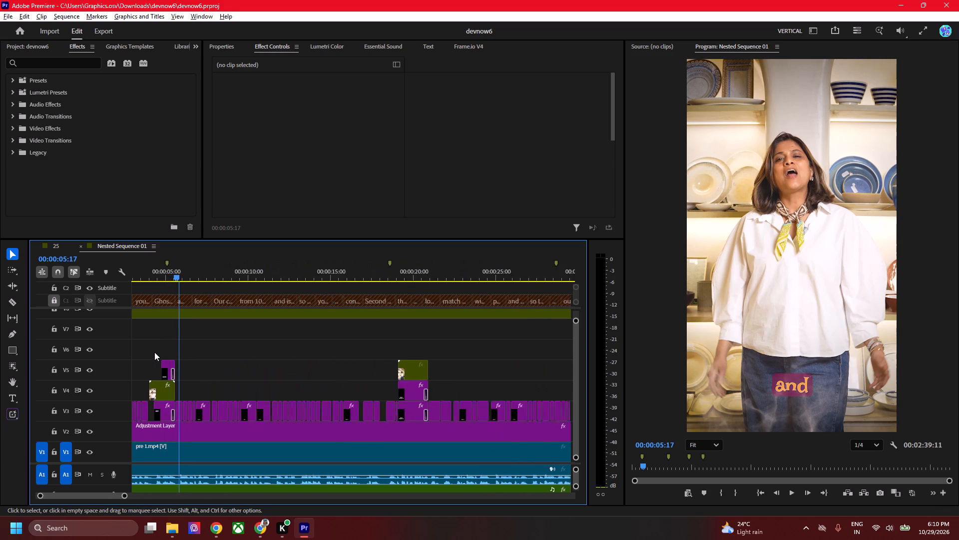
{"action": "scroll", "coordinate": [154, 352], "scroll_direction": "up", "scroll_amount": 4, "text": "alt"}
{"action": "scroll", "coordinate": [154, 352], "scroll_direction": "down", "scroll_amount": 5, "text": "alt"}
{"action": "left_click_drag", "start_coordinate": [176, 274], "coordinate": [161, 274]}
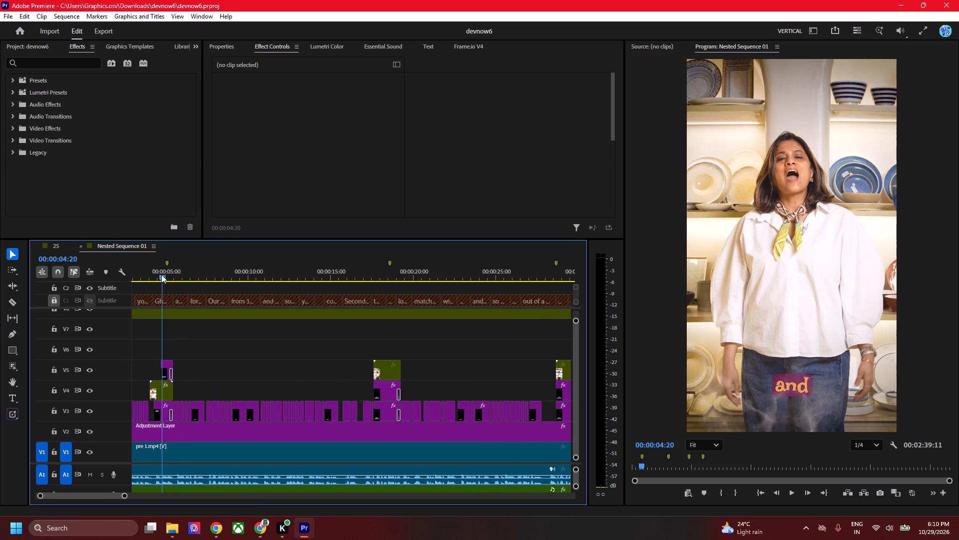
{"action": "left_click_drag", "start_coordinate": [161, 274], "coordinate": [168, 275]}
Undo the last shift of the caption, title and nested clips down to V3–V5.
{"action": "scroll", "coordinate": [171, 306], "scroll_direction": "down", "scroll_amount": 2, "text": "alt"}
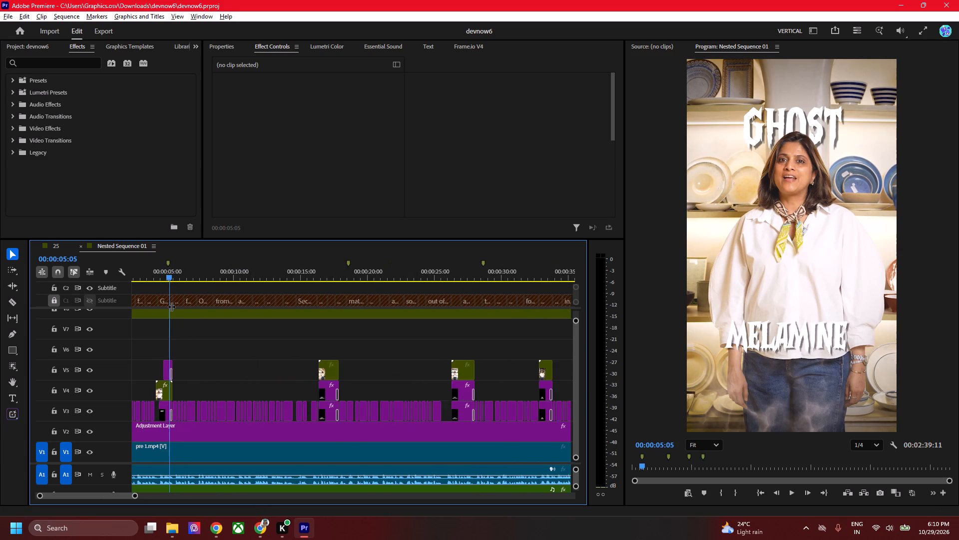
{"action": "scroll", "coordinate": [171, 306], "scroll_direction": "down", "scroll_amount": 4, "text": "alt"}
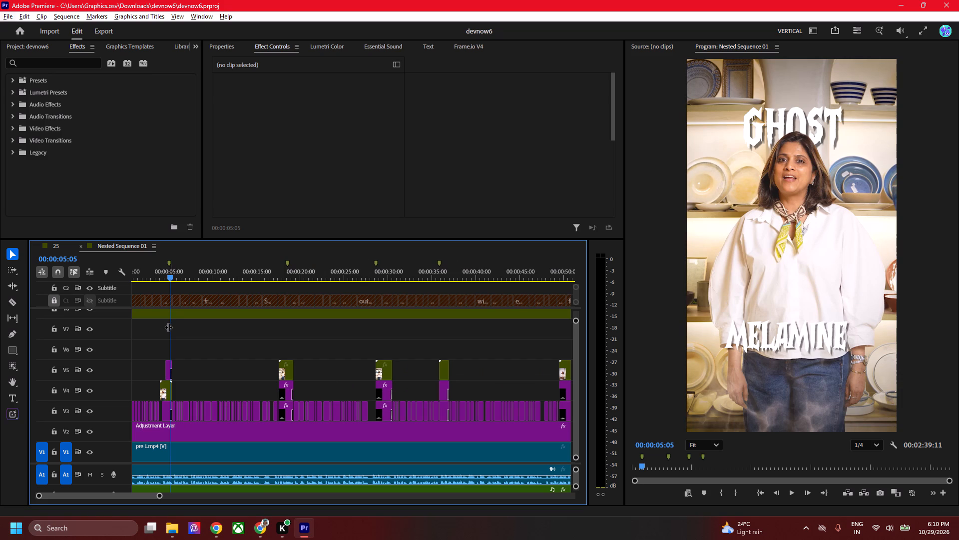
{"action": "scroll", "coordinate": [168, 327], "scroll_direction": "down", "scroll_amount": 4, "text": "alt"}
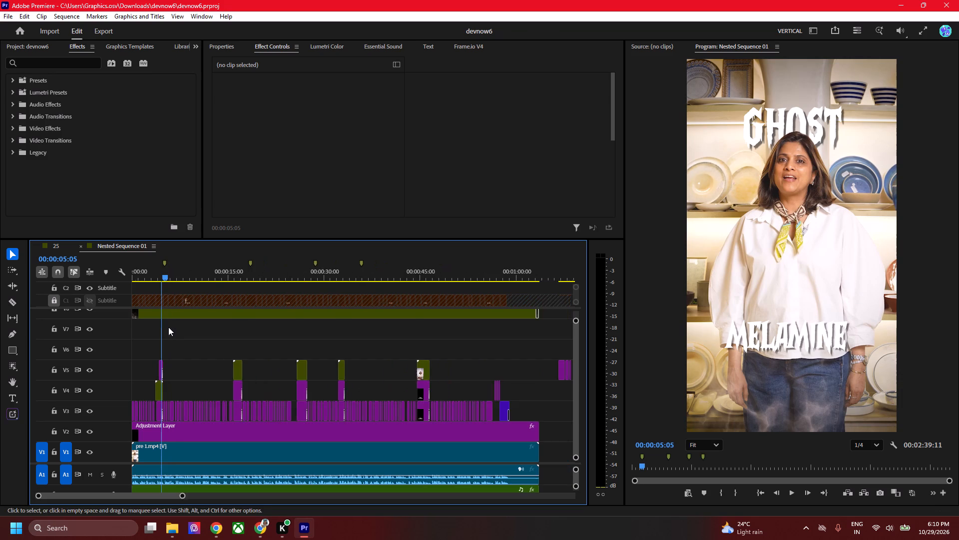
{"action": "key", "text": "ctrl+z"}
Move Nested Sequence 02 down from the track above V7 to V3, keeping its timing, and play back the GHOST MELAMINE moment.
{"action": "left_click_drag", "start_coordinate": [181, 313], "coordinate": [163, 411]}
{"action": "left_click_drag", "start_coordinate": [160, 276], "coordinate": [158, 277]}
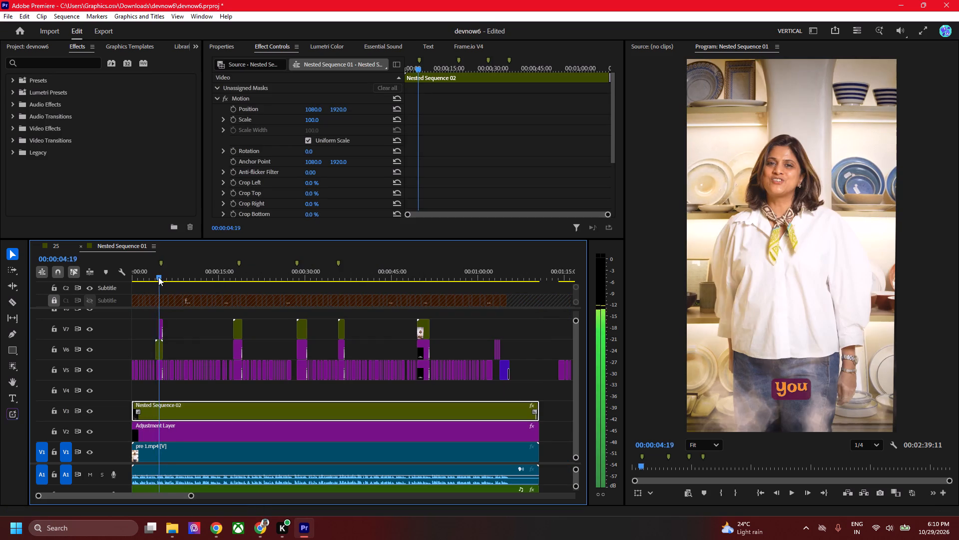
{"action": "left_click_drag", "start_coordinate": [158, 277], "coordinate": [151, 277]}
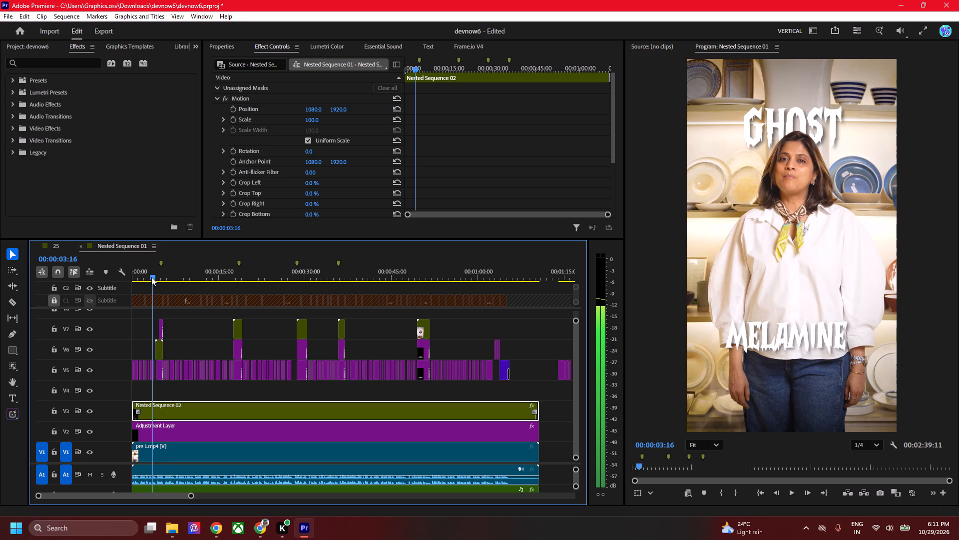
{"action": "left_click_drag", "start_coordinate": [151, 277], "coordinate": [151, 277]}
{"action": "key", "text": "space"}
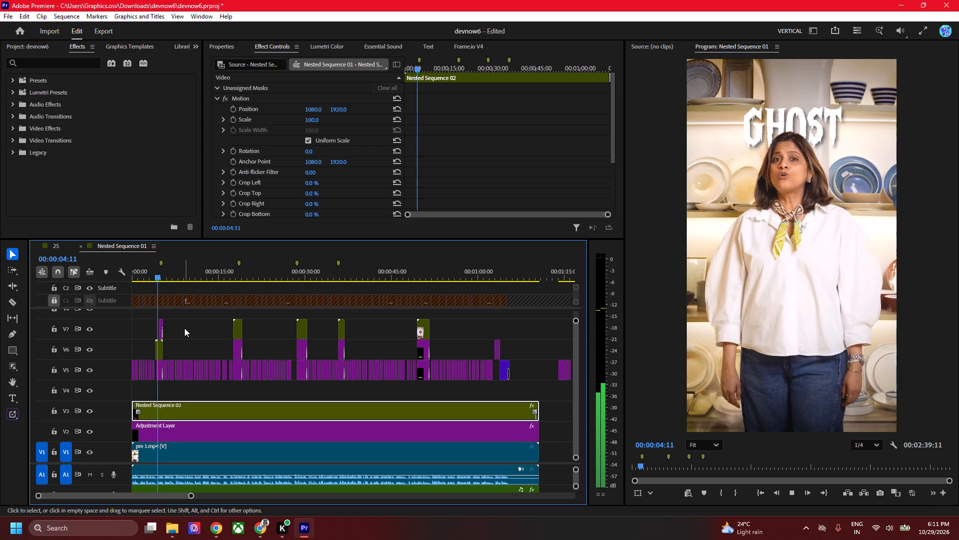
{"action": "key", "text": "space"}
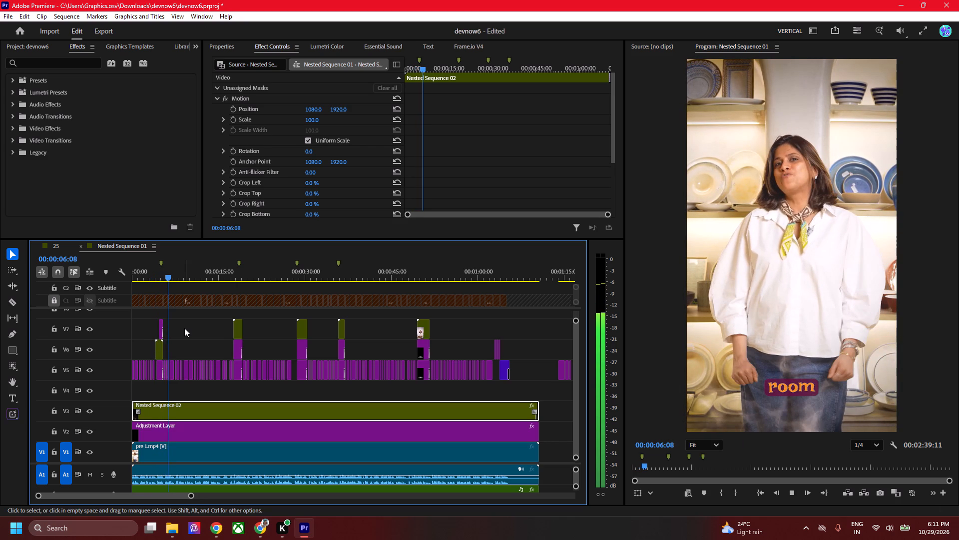
Add a Cross Dissolve at the end of Nested Sequence 03 on V6, matching the length of the GHOST and Melamine titles' dissolves.
{"action": "scroll", "coordinate": [156, 352], "scroll_direction": "up", "scroll_amount": 9, "text": "alt"}
{"action": "scroll", "coordinate": [156, 352], "scroll_direction": "down", "scroll_amount": 1, "text": "alt"}
{"action": "scroll", "coordinate": [156, 352], "scroll_direction": "up", "scroll_amount": 1, "text": "alt"}
{"action": "scroll", "coordinate": [156, 352], "scroll_direction": "down", "scroll_amount": 1, "text": "alt"}
{"action": "scroll", "coordinate": [156, 352], "scroll_direction": "up", "scroll_amount": 6, "text": "alt"}
{"action": "scroll", "coordinate": [161, 355], "scroll_direction": "down", "scroll_amount": 1, "text": "alt"}
{"action": "scroll", "coordinate": [161, 355], "scroll_direction": "up", "scroll_amount": 18, "text": "alt"}
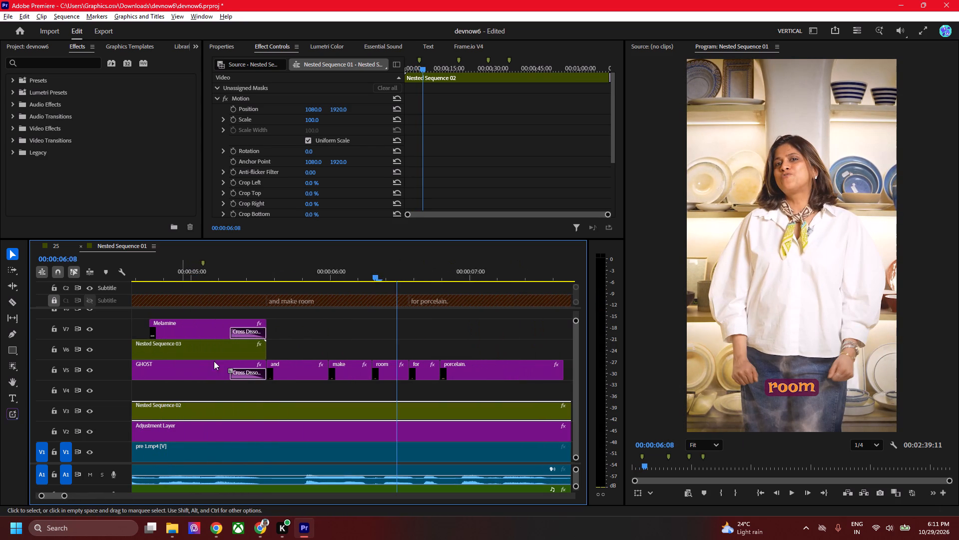
{"action": "left_click", "coordinate": [261, 350]}
{"action": "left_click_drag", "start_coordinate": [261, 350], "coordinate": [237, 350]}
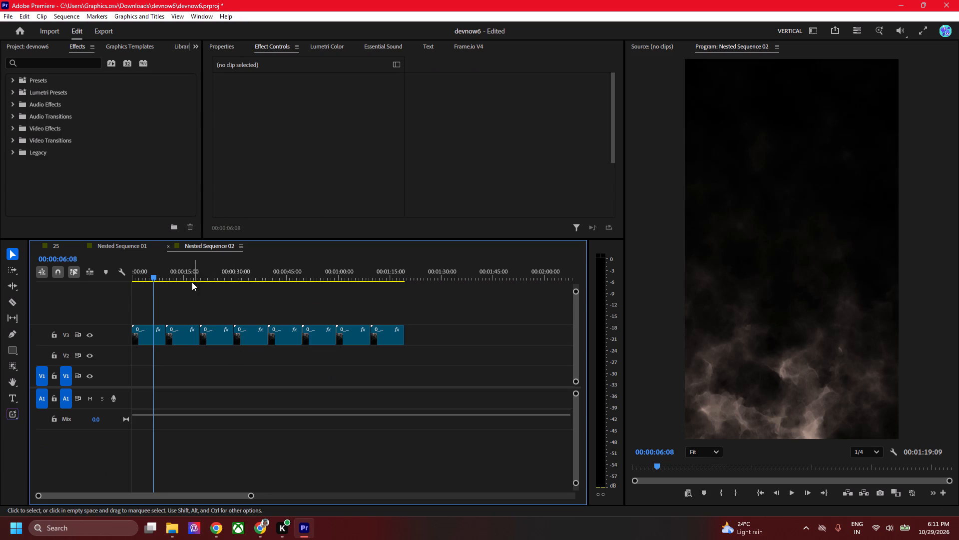
{"action": "left_click", "coordinate": [167, 244]}
{"action": "scroll", "coordinate": [203, 355], "scroll_direction": "up", "scroll_amount": 5}
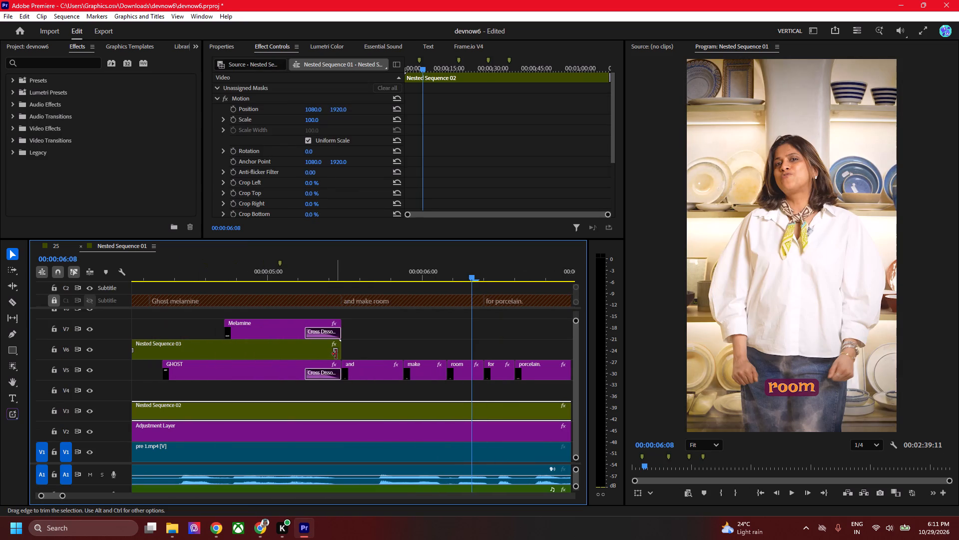
{"action": "left_click_drag", "start_coordinate": [335, 353], "coordinate": [304, 351]}
Play and scrub through Nested Sequence 03 and the following captions to check its start, the titles and the closing dissolve.
{"action": "left_click", "coordinate": [294, 280]}
{"action": "key", "text": "space"}
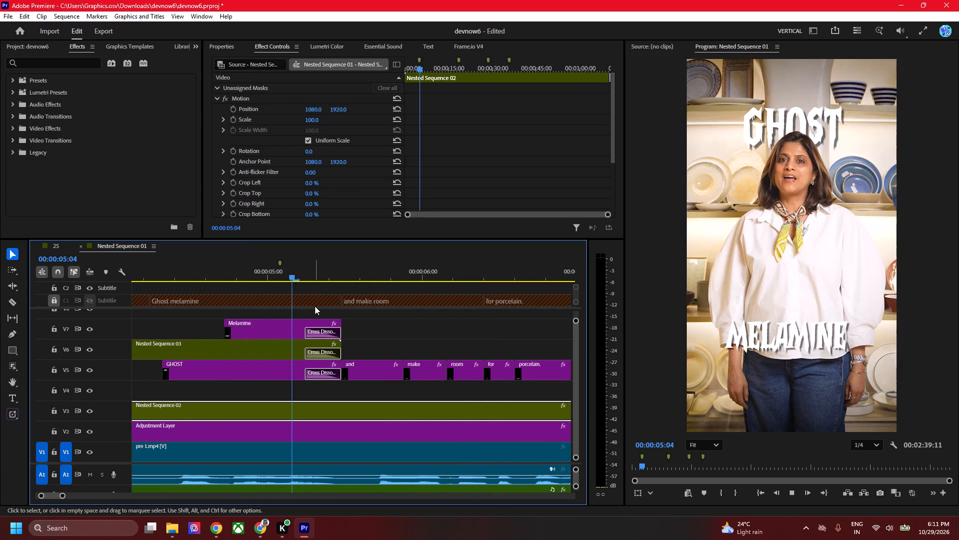
{"action": "key", "text": "space"}
{"action": "left_click_drag", "start_coordinate": [296, 279], "coordinate": [165, 251]}
{"action": "scroll", "coordinate": [149, 298], "scroll_direction": "up", "scroll_amount": 13}
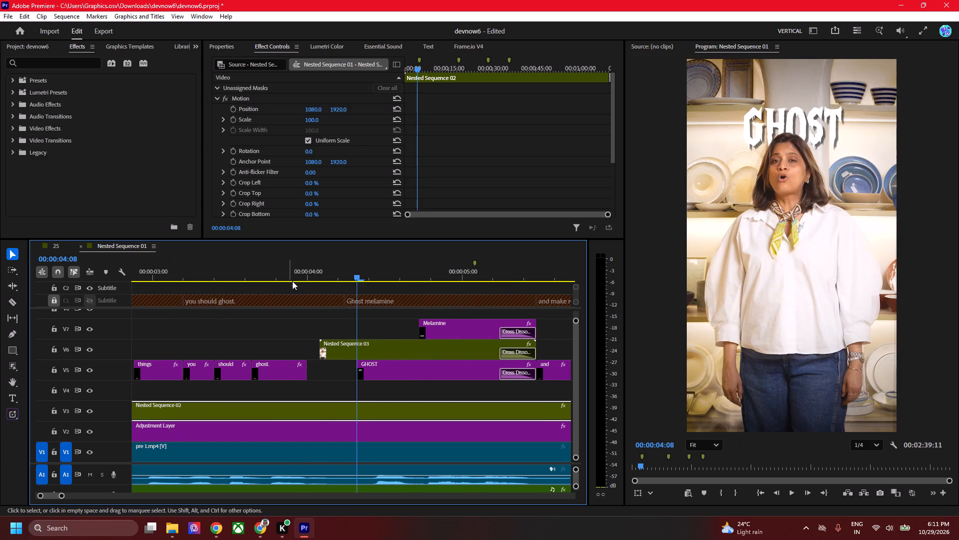
{"action": "left_click", "coordinate": [293, 276]}
{"action": "key", "text": "space"}
{"action": "key", "text": "space"}
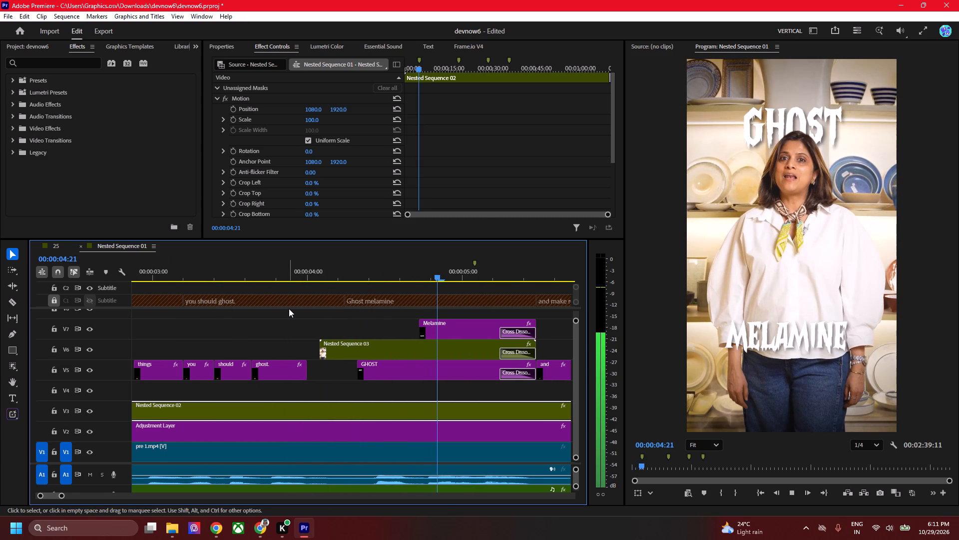
{"action": "left_click_drag", "start_coordinate": [299, 275], "coordinate": [315, 276]}
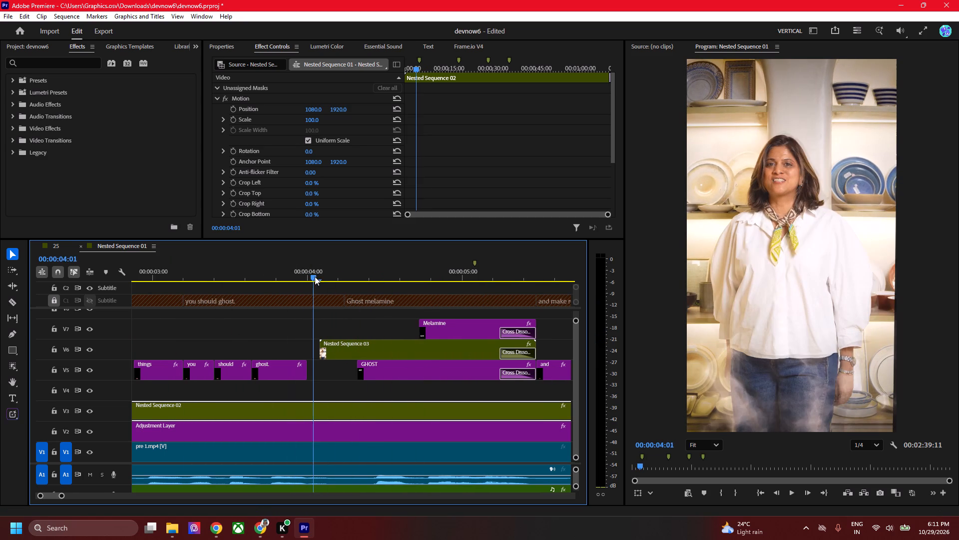
{"action": "left_click_drag", "start_coordinate": [315, 276], "coordinate": [338, 281]}
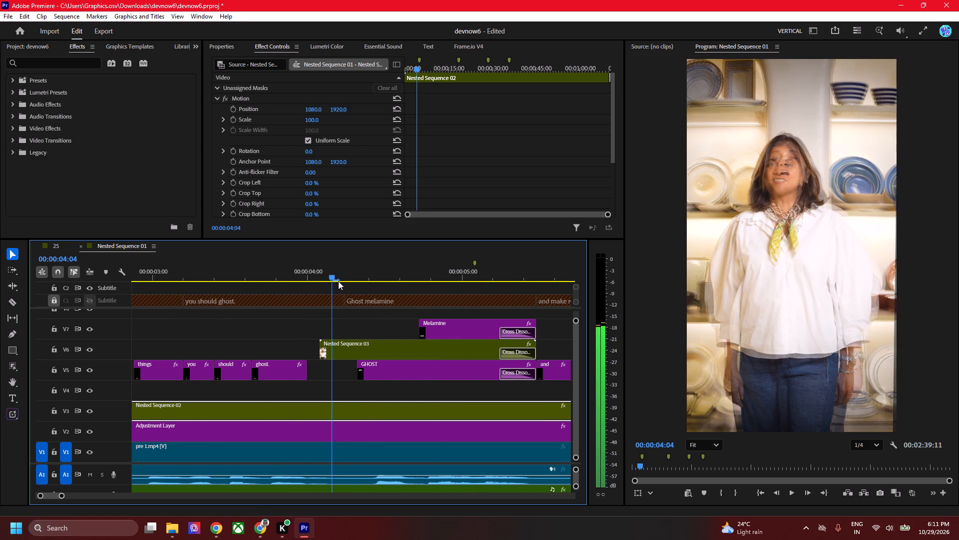
{"action": "left_click_drag", "start_coordinate": [338, 281], "coordinate": [422, 304]}
{"action": "key", "text": "space"}
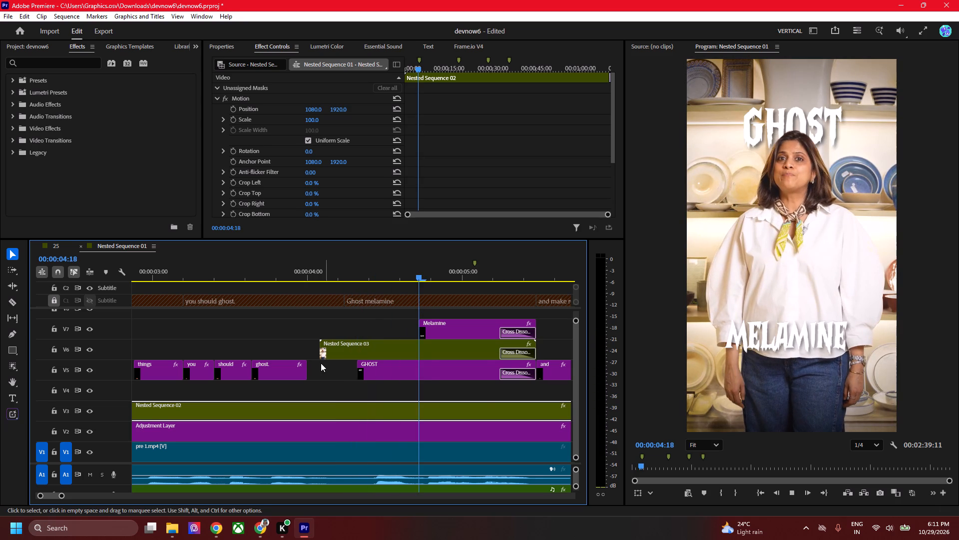
{"action": "scroll", "coordinate": [320, 363], "scroll_direction": "down", "scroll_amount": 12, "text": "alt"}
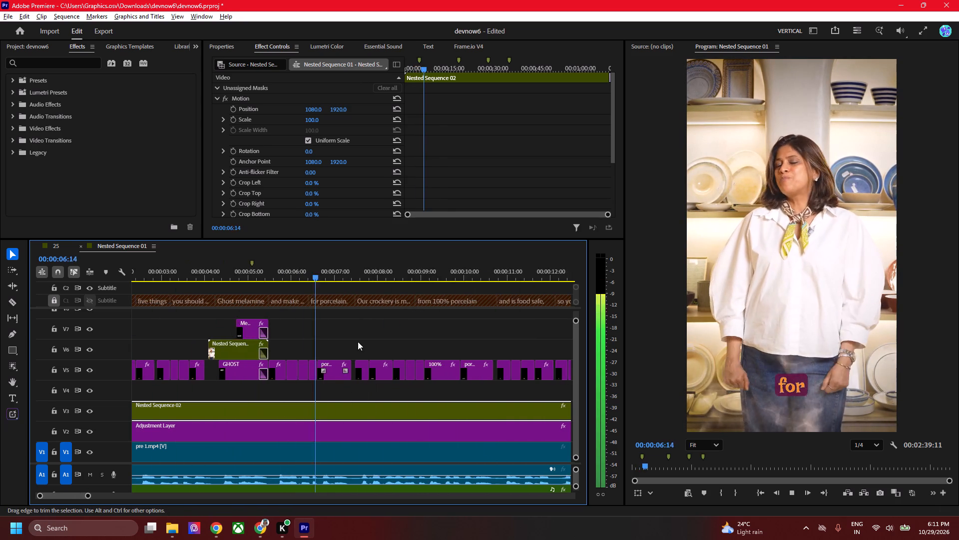
{"action": "scroll", "coordinate": [371, 332], "scroll_direction": "down", "scroll_amount": 6, "text": "alt"}
{"action": "scroll", "coordinate": [371, 332], "scroll_direction": "down", "scroll_amount": 13}
{"action": "key", "text": "space"}
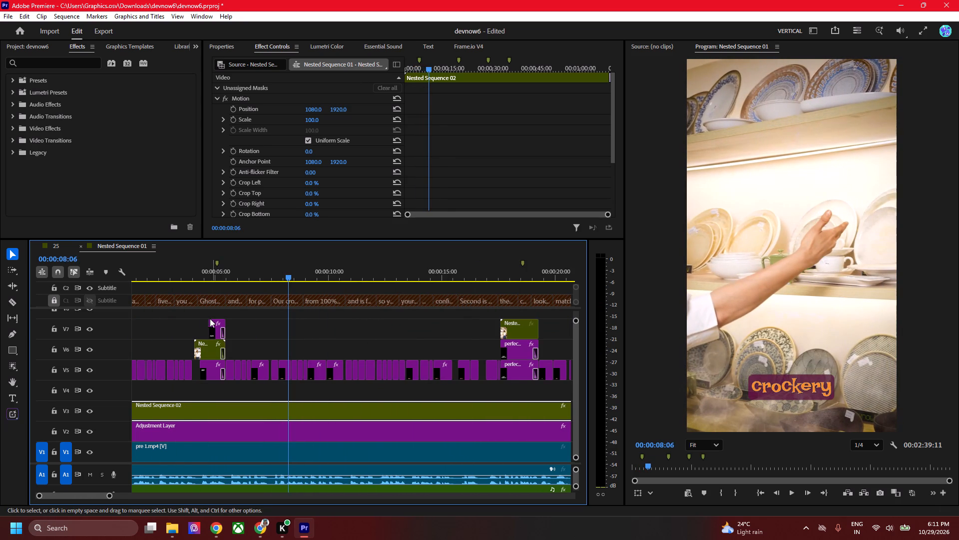
Place the playhead at 00:00:17:13, just before Nested Sequence 04, and save the project.
{"action": "scroll", "coordinate": [427, 295], "scroll_direction": "down", "scroll_amount": 11}
{"action": "left_click", "coordinate": [441, 322]}
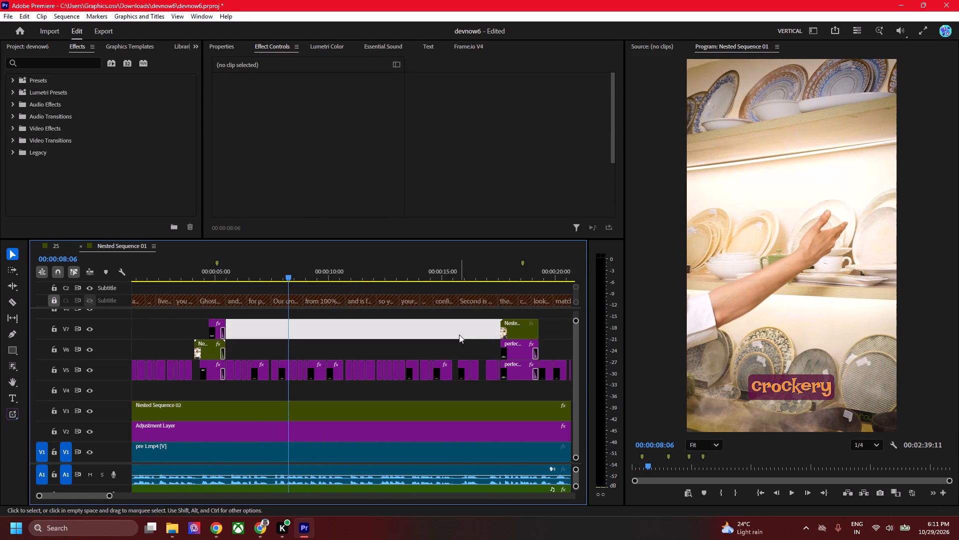
{"action": "left_click", "coordinate": [459, 334]}
{"action": "scroll", "coordinate": [514, 349], "scroll_direction": "down", "scroll_amount": 4, "text": "alt"}
{"action": "scroll", "coordinate": [399, 337], "scroll_direction": "up", "scroll_amount": 5, "text": "alt"}
{"action": "scroll", "coordinate": [399, 337], "scroll_direction": "down", "scroll_amount": 1, "text": "alt"}
{"action": "scroll", "coordinate": [399, 337], "scroll_direction": "up", "scroll_amount": 8, "text": "alt"}
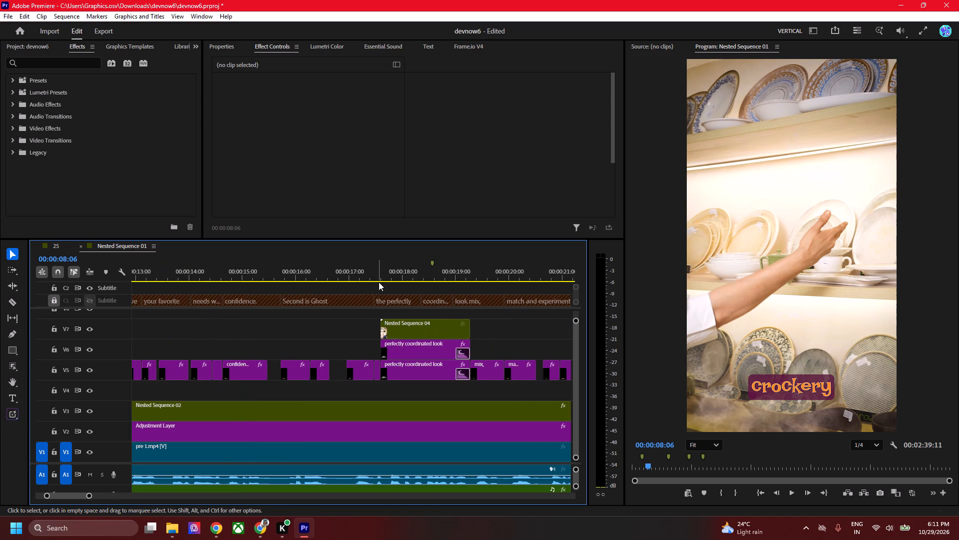
{"action": "left_click", "coordinate": [370, 279]}
{"action": "left_click_drag", "start_coordinate": [372, 273], "coordinate": [379, 273]}
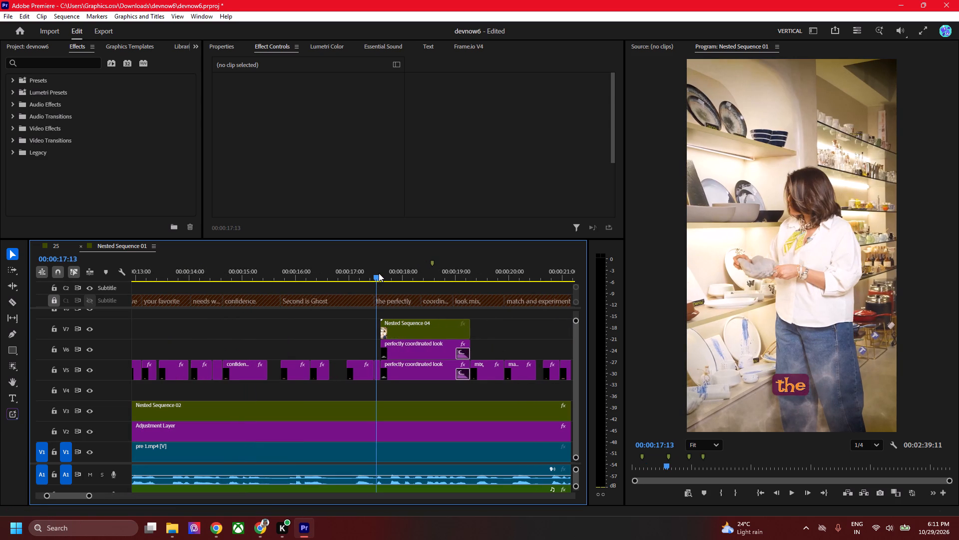
{"action": "key", "text": "ctrl+s"}
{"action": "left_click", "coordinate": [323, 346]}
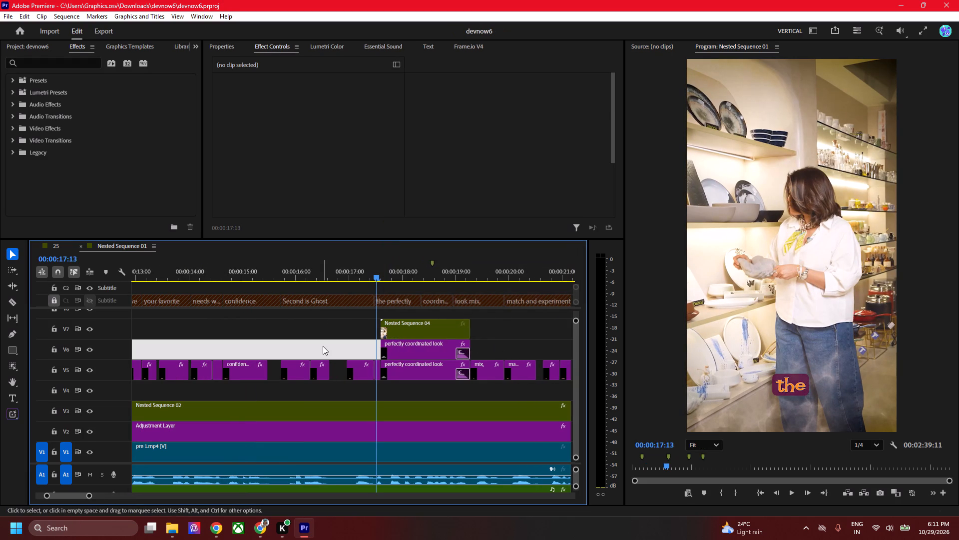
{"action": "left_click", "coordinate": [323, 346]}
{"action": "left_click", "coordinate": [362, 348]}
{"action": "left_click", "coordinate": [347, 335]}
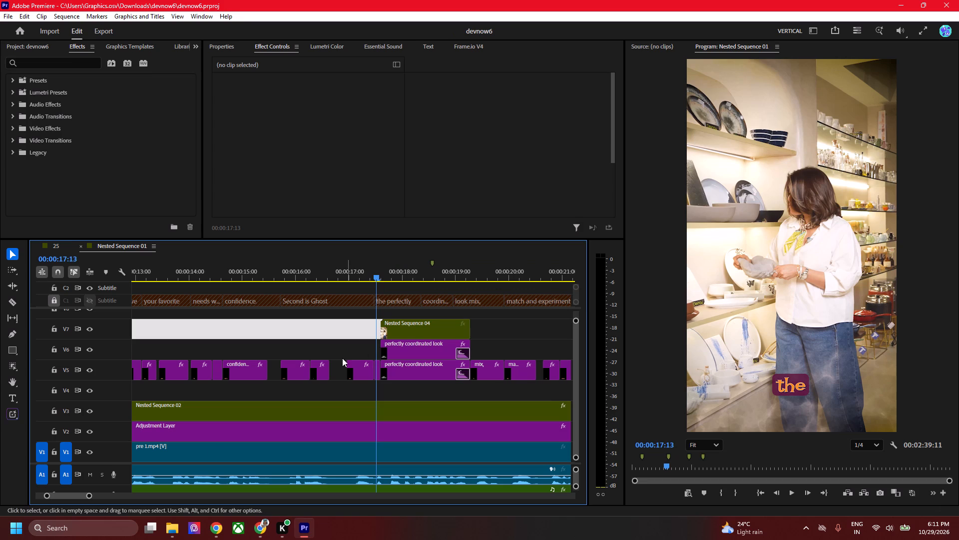
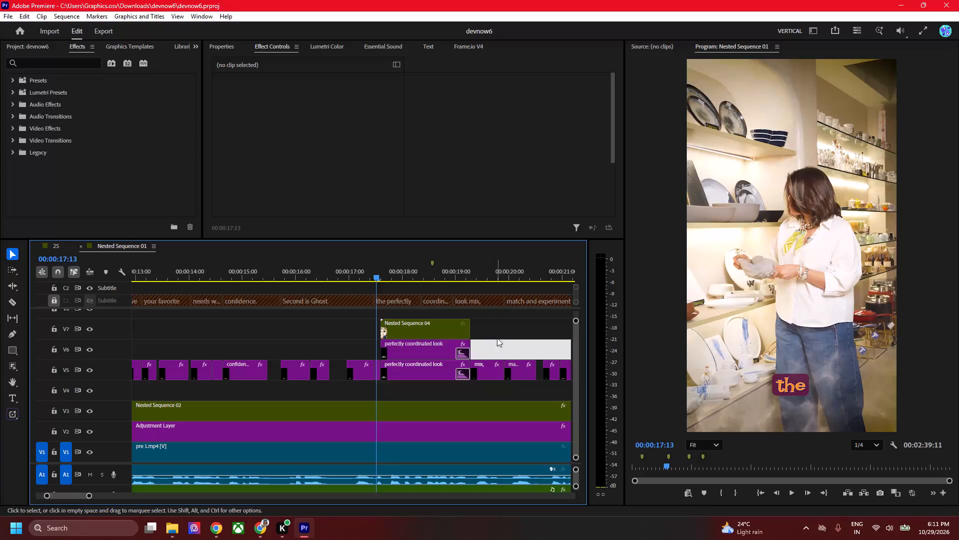
Mask the woman in Nested Sequence 04 on V7 with the Object Mask tool, at 00:00:18:01.
{"action": "scroll", "coordinate": [484, 333], "scroll_direction": "down", "scroll_amount": 2, "text": "alt"}
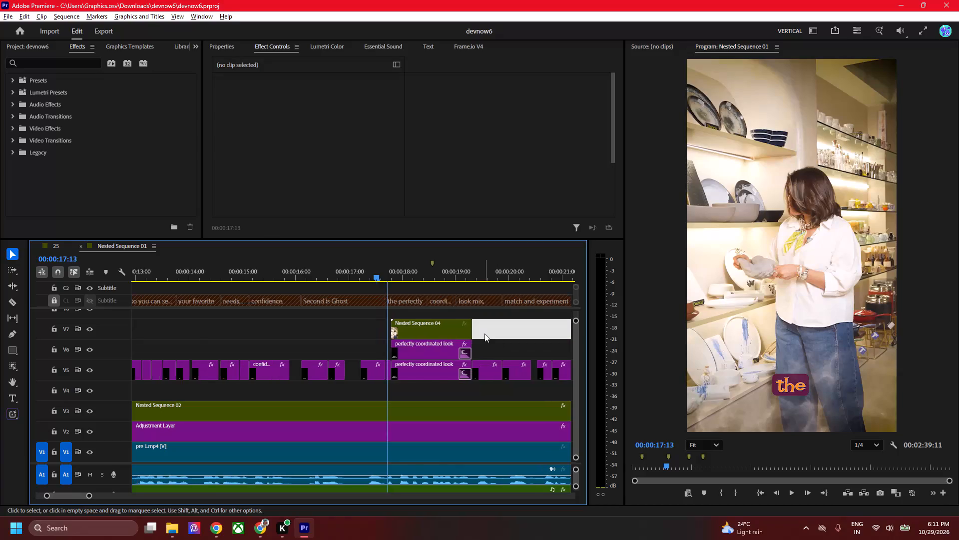
{"action": "scroll", "coordinate": [484, 333], "scroll_direction": "down", "scroll_amount": 4, "text": "alt"}
{"action": "key", "text": "space"}
{"action": "key", "text": "space"}
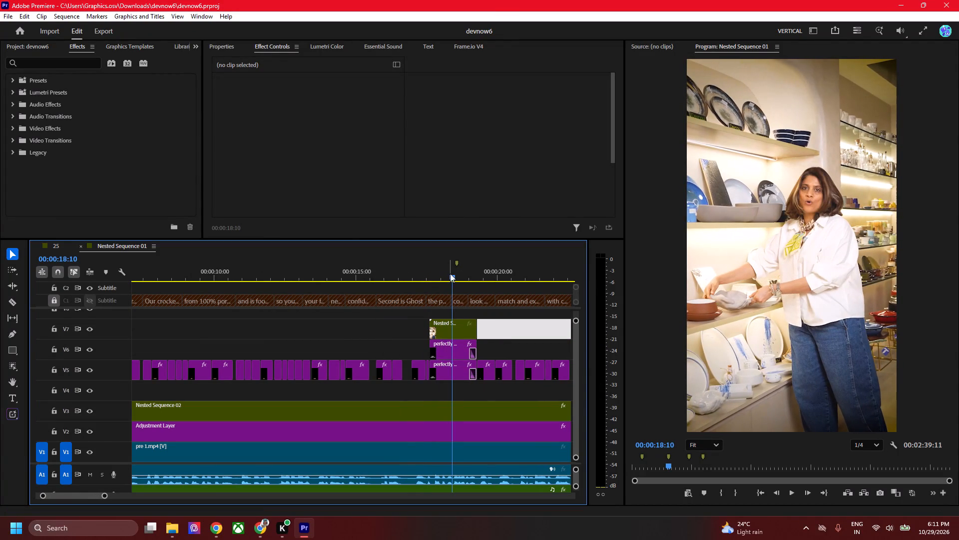
{"action": "left_click_drag", "start_coordinate": [451, 272], "coordinate": [427, 268]}
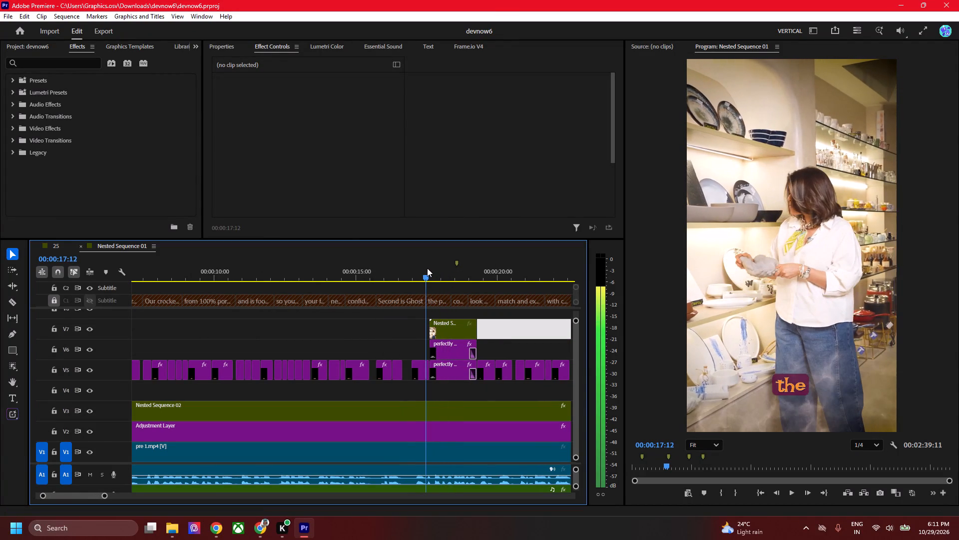
{"action": "left_click_drag", "start_coordinate": [427, 268], "coordinate": [435, 268]}
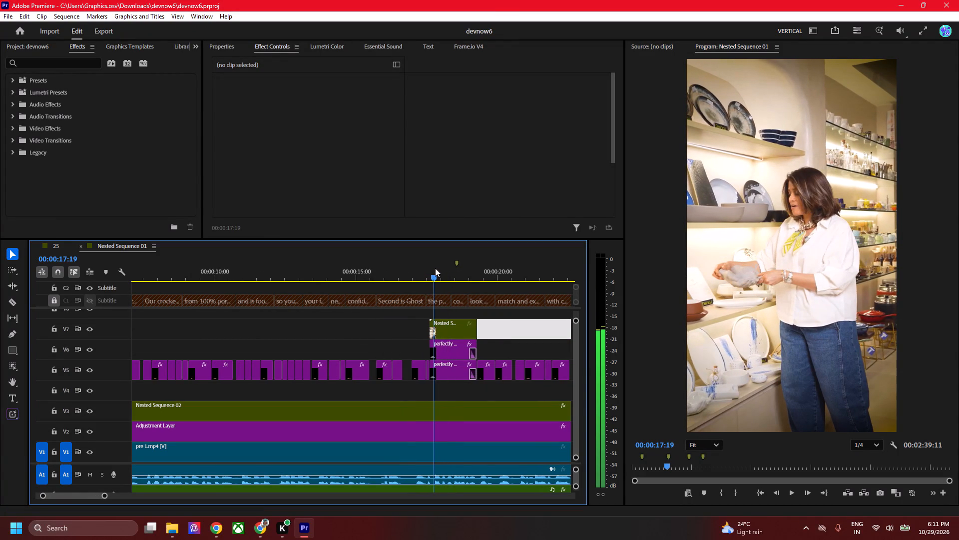
{"action": "left_click_drag", "start_coordinate": [435, 268], "coordinate": [443, 268]}
{"action": "left_click", "coordinate": [452, 346]}
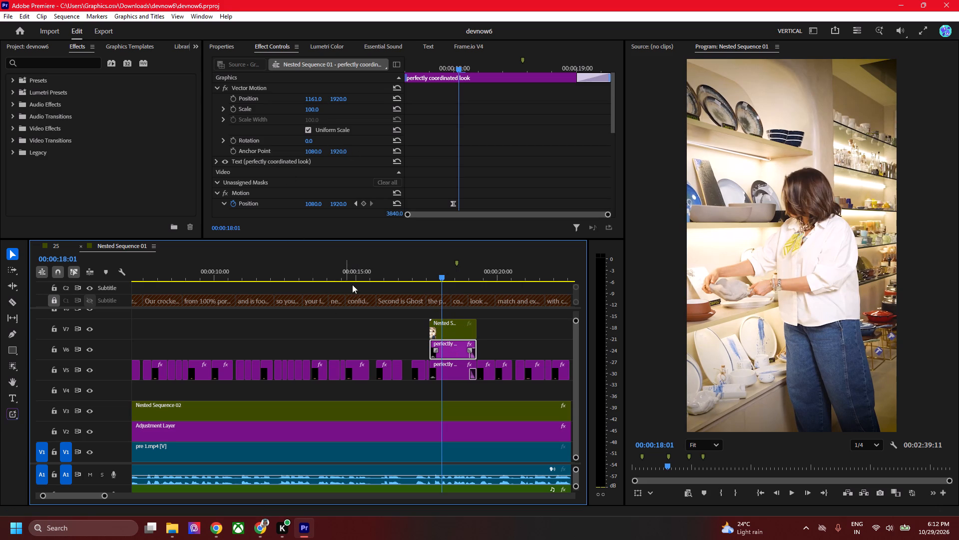
{"action": "left_click", "coordinate": [443, 330]}
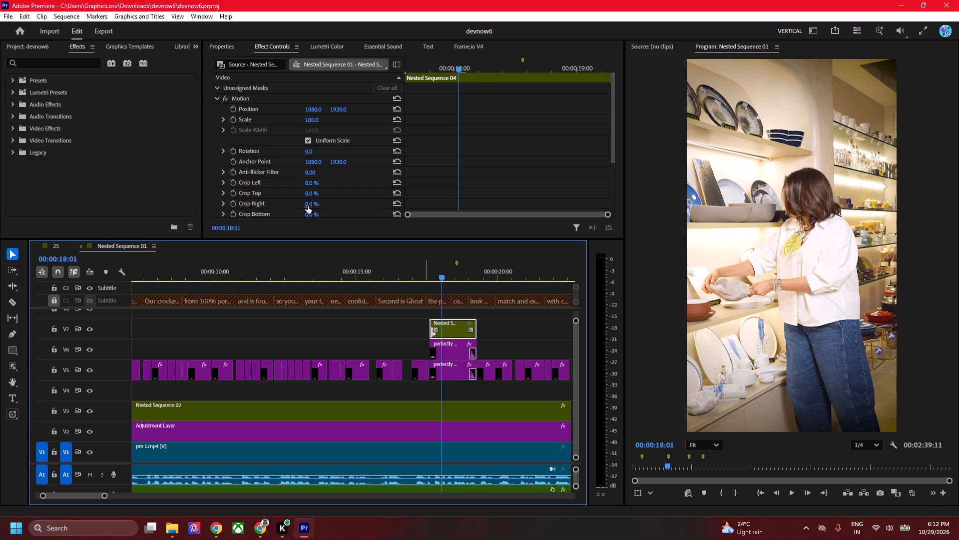
{"action": "scroll", "coordinate": [225, 327], "scroll_direction": "down", "scroll_amount": 3, "text": "alt"}
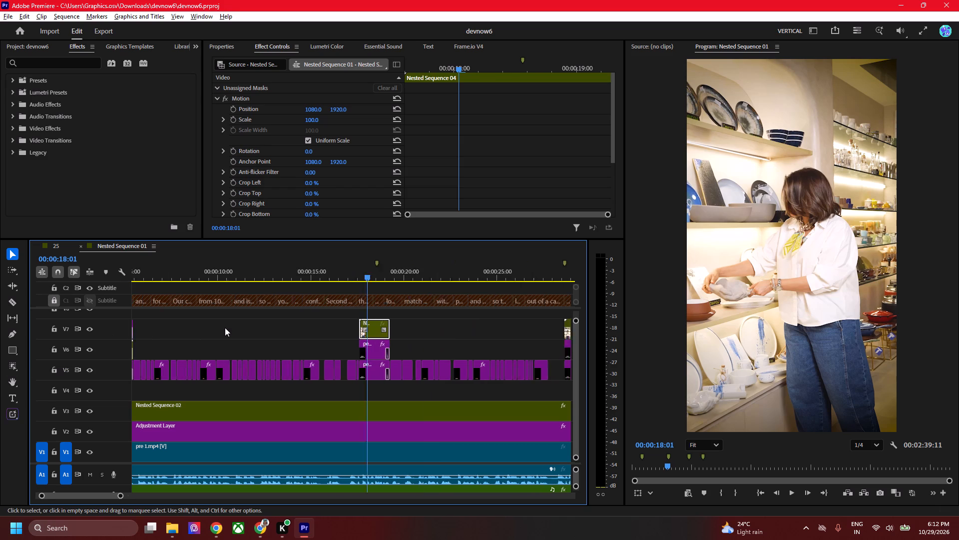
{"action": "scroll", "coordinate": [225, 327], "scroll_direction": "down", "scroll_amount": 6, "text": "alt"}
{"action": "left_click", "coordinate": [14, 370]}
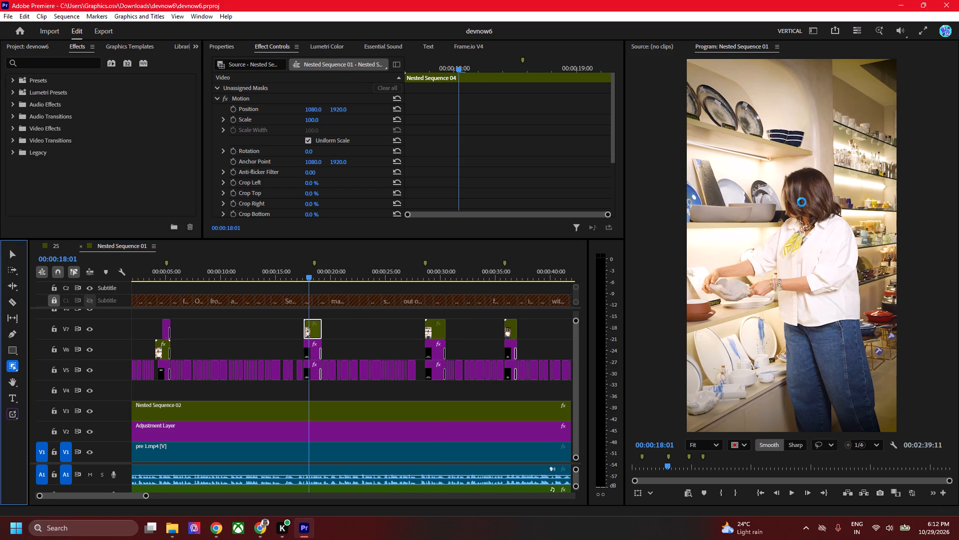
{"action": "left_click", "coordinate": [812, 239]}
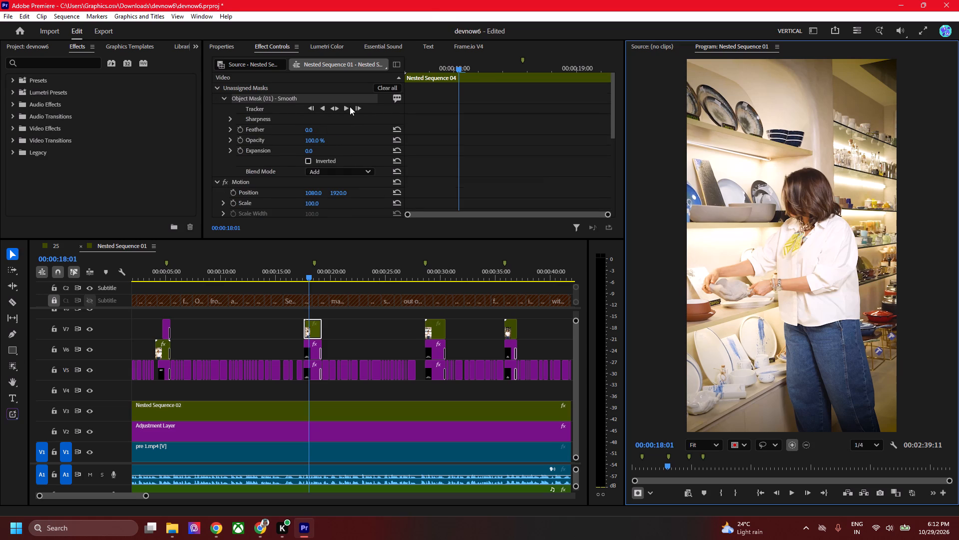
Track the woman's object mask forward and then backward over the full length of Nested Sequence 04.
{"action": "left_click", "coordinate": [350, 106]}
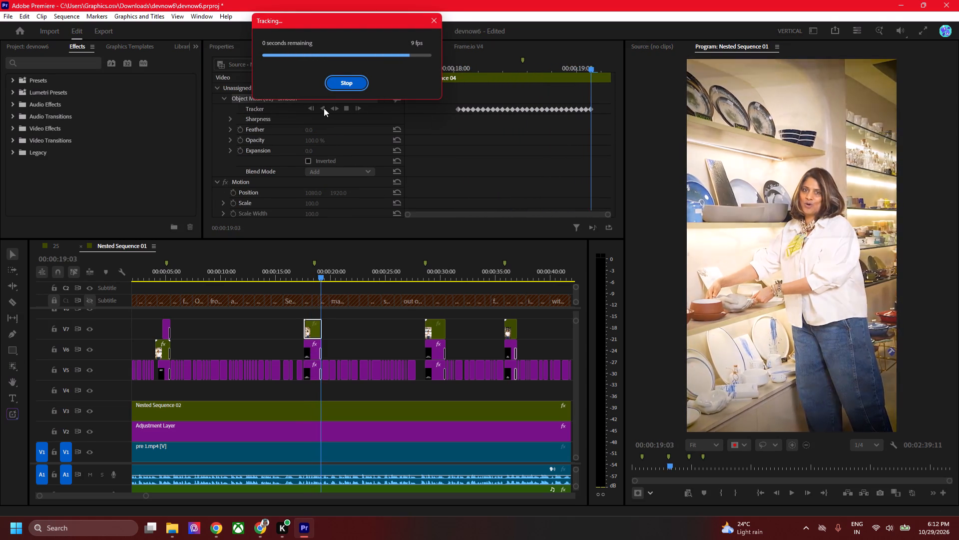
{"action": "left_click", "coordinate": [458, 61]}
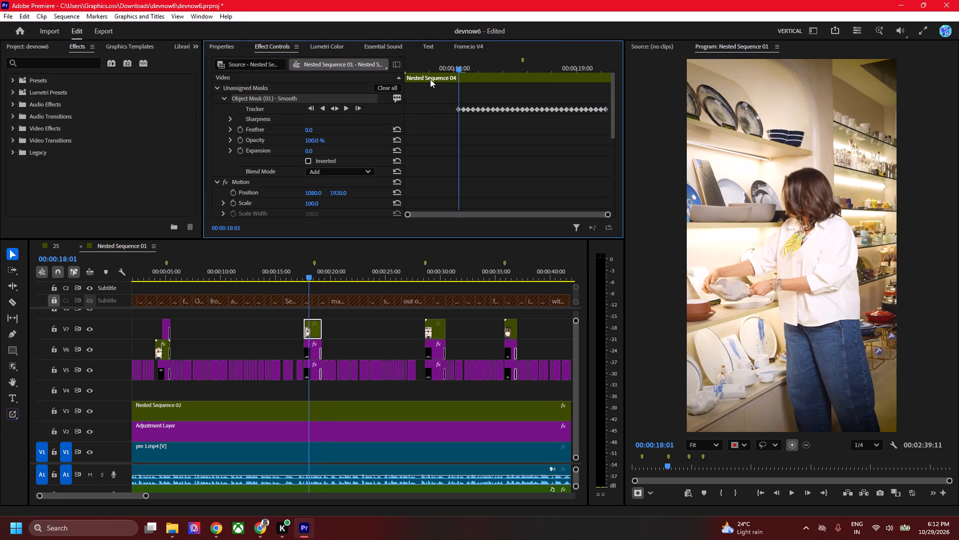
{"action": "left_click", "coordinate": [322, 105]}
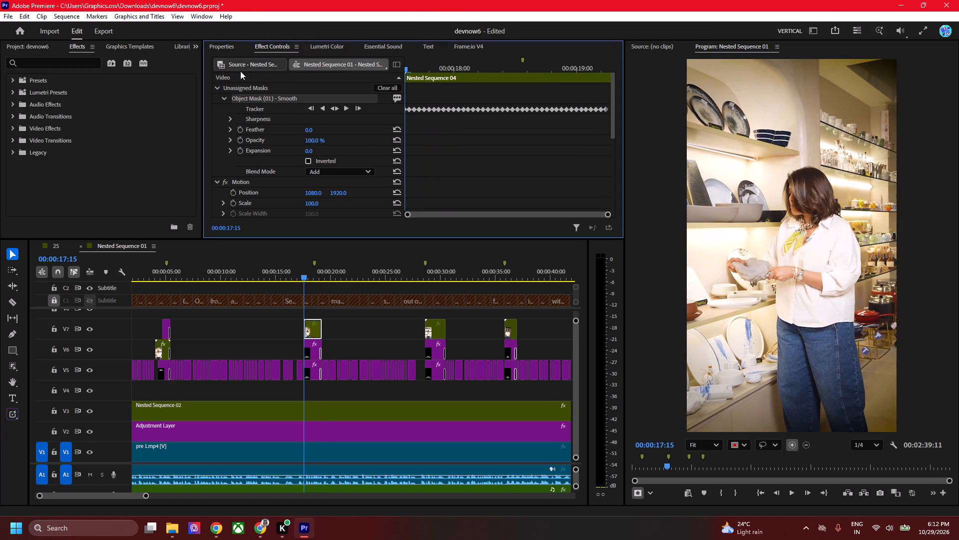
Move the object mask of Nested Sequence 04 from Unassigned Masks into its Opacity effect and save the project.
{"action": "left_click", "coordinate": [218, 181]}
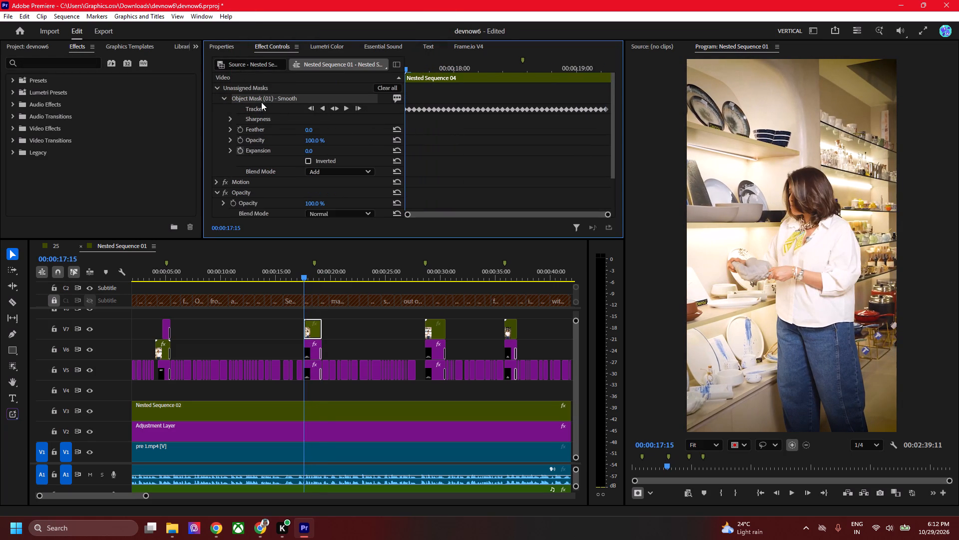
{"action": "left_click_drag", "start_coordinate": [261, 100], "coordinate": [252, 154]}
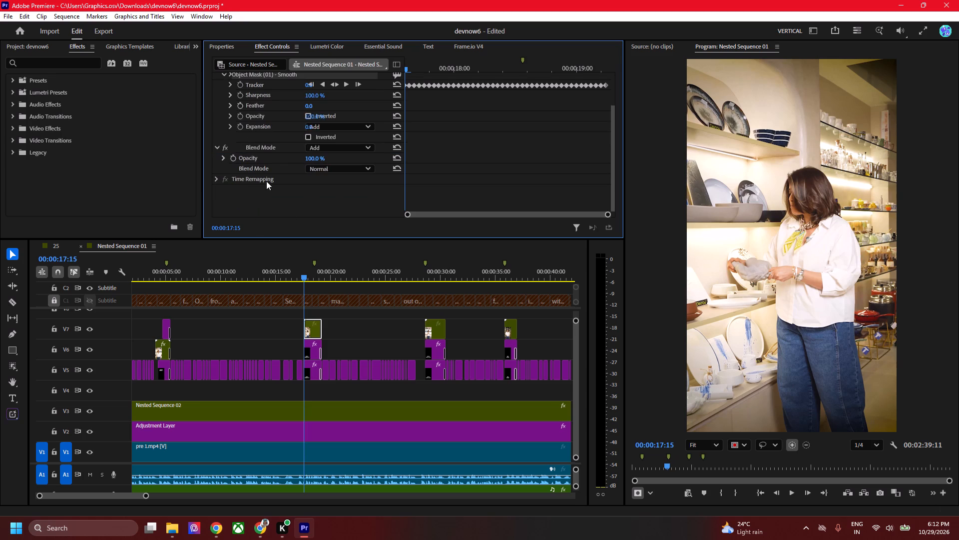
{"action": "key", "text": "ctrl+s"}
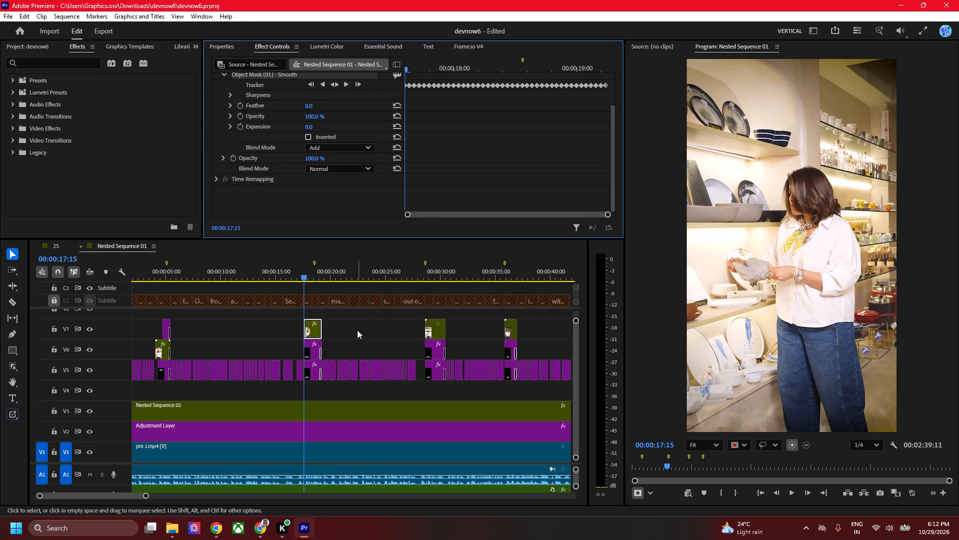
{"action": "key", "text": "v"}
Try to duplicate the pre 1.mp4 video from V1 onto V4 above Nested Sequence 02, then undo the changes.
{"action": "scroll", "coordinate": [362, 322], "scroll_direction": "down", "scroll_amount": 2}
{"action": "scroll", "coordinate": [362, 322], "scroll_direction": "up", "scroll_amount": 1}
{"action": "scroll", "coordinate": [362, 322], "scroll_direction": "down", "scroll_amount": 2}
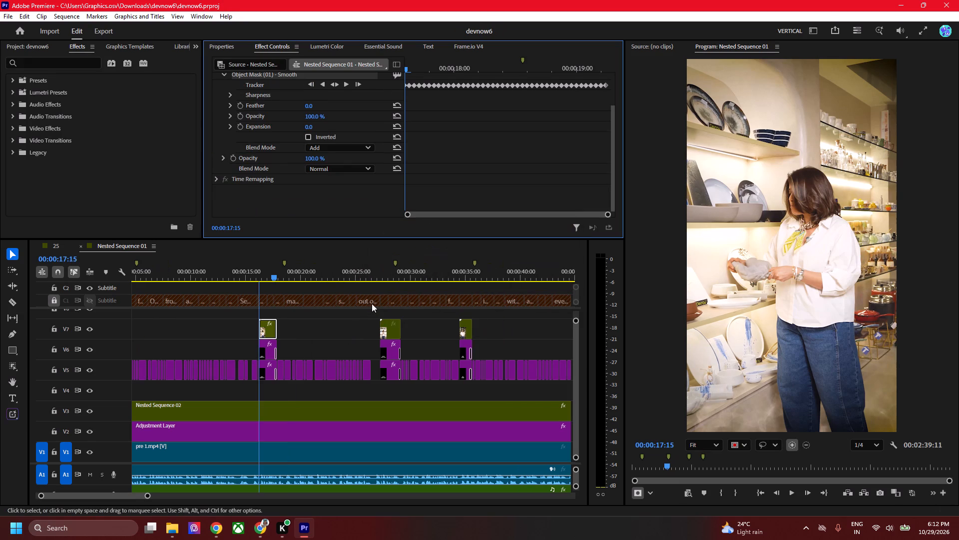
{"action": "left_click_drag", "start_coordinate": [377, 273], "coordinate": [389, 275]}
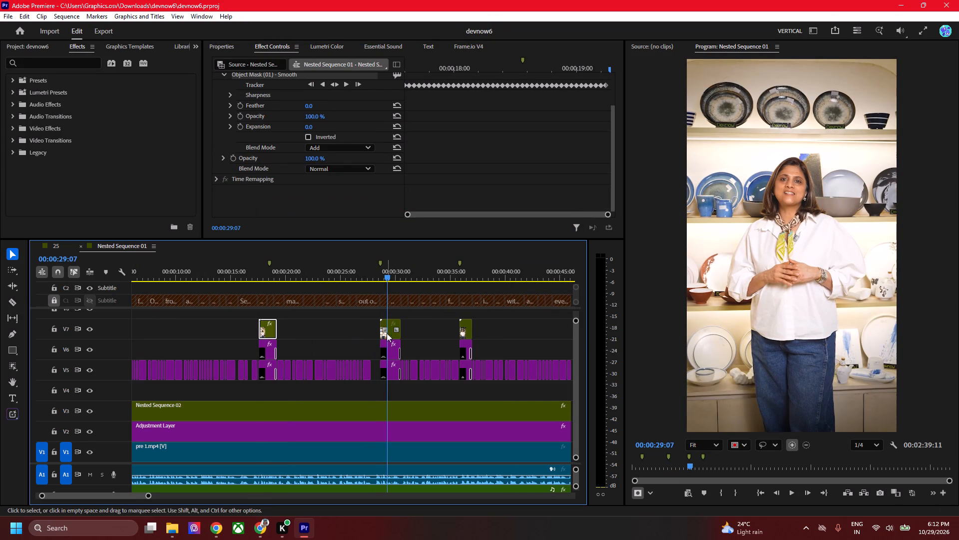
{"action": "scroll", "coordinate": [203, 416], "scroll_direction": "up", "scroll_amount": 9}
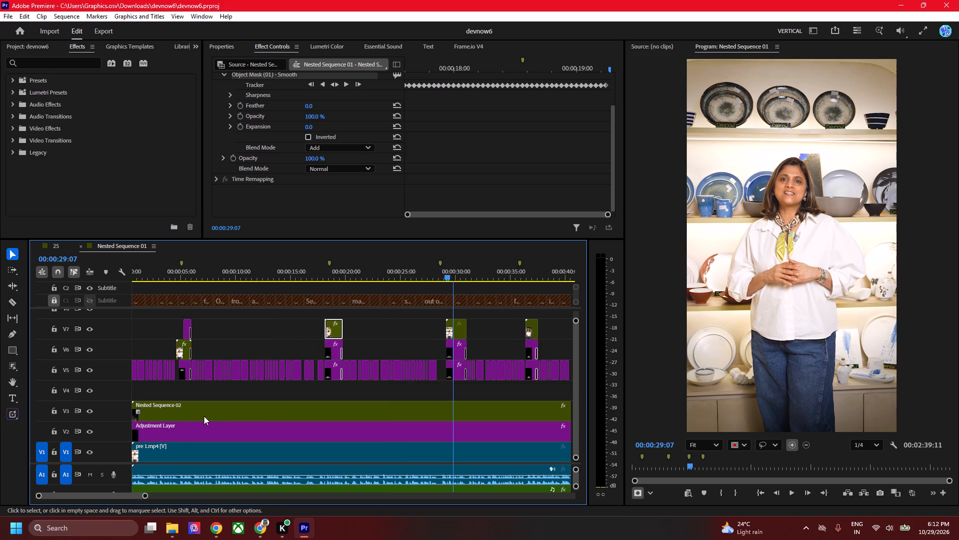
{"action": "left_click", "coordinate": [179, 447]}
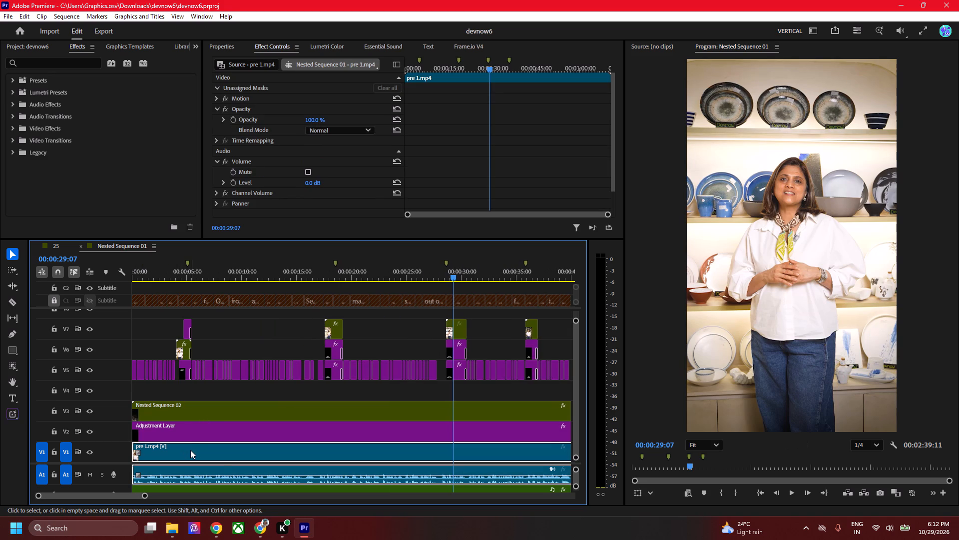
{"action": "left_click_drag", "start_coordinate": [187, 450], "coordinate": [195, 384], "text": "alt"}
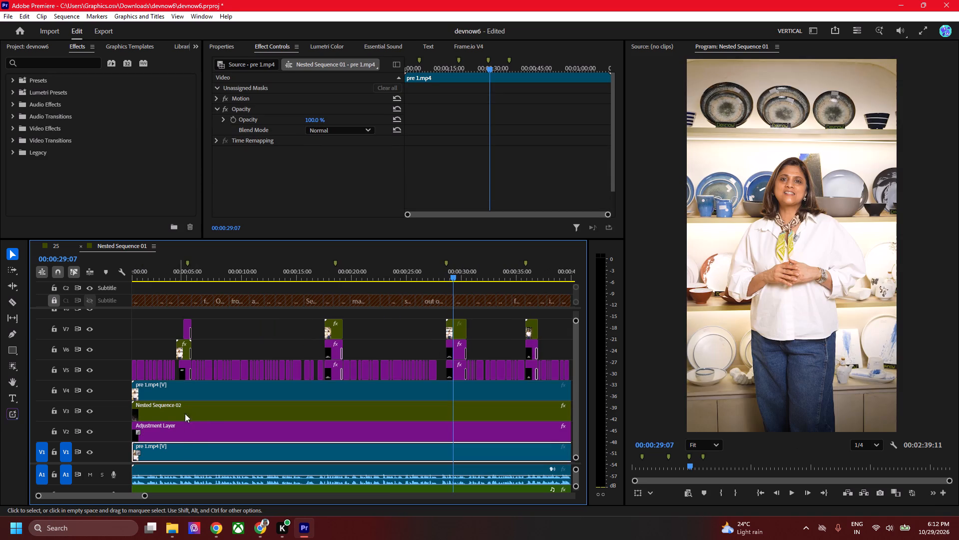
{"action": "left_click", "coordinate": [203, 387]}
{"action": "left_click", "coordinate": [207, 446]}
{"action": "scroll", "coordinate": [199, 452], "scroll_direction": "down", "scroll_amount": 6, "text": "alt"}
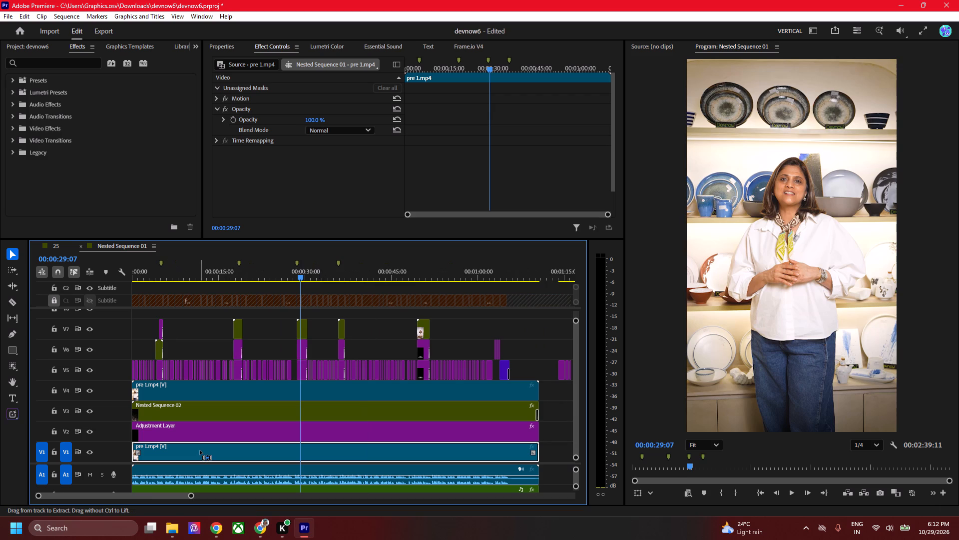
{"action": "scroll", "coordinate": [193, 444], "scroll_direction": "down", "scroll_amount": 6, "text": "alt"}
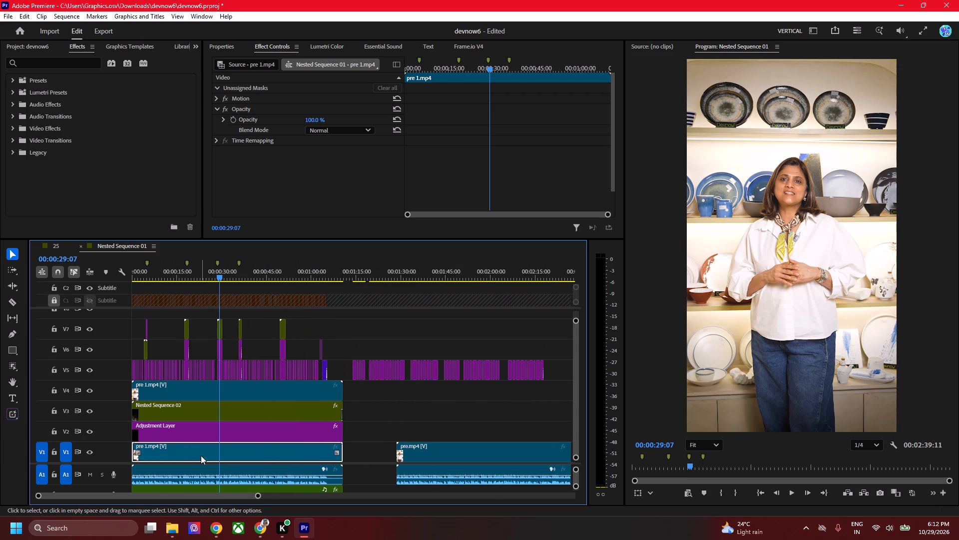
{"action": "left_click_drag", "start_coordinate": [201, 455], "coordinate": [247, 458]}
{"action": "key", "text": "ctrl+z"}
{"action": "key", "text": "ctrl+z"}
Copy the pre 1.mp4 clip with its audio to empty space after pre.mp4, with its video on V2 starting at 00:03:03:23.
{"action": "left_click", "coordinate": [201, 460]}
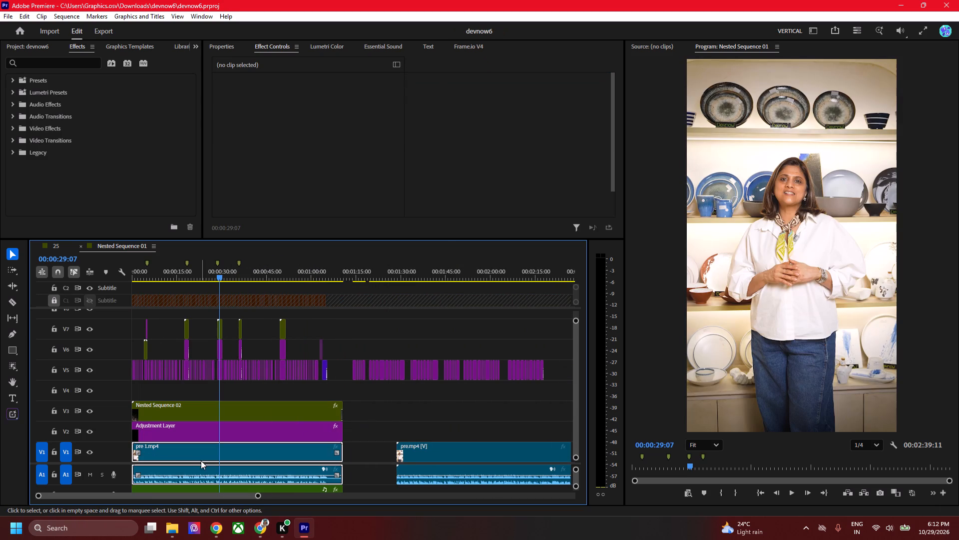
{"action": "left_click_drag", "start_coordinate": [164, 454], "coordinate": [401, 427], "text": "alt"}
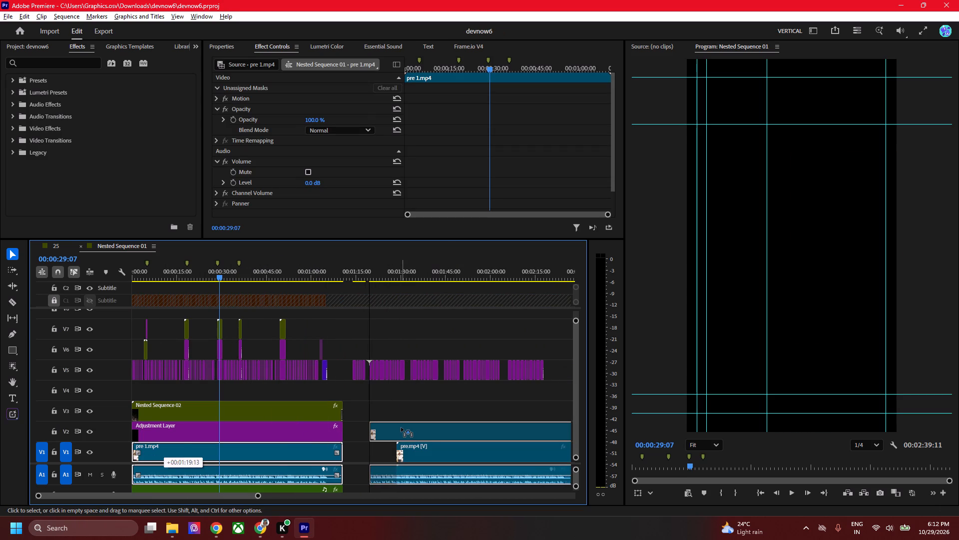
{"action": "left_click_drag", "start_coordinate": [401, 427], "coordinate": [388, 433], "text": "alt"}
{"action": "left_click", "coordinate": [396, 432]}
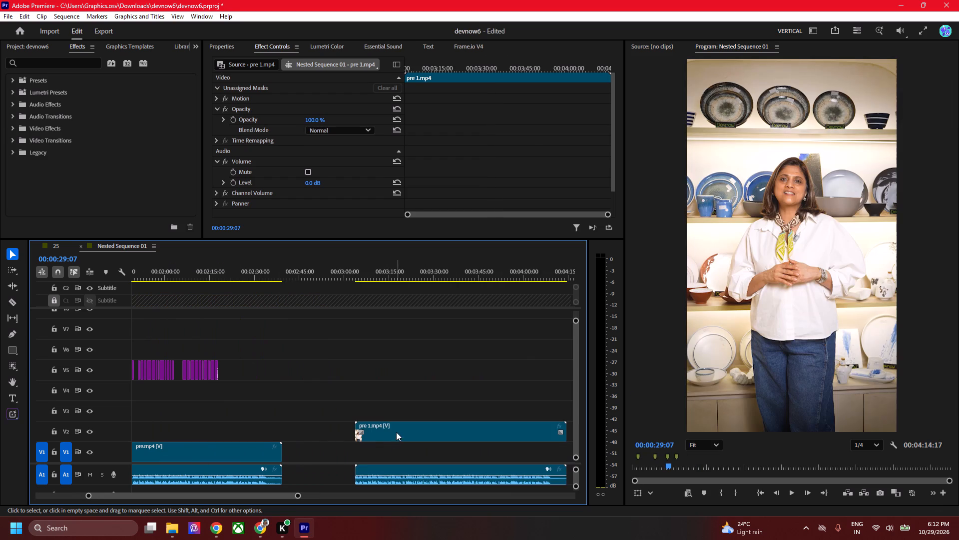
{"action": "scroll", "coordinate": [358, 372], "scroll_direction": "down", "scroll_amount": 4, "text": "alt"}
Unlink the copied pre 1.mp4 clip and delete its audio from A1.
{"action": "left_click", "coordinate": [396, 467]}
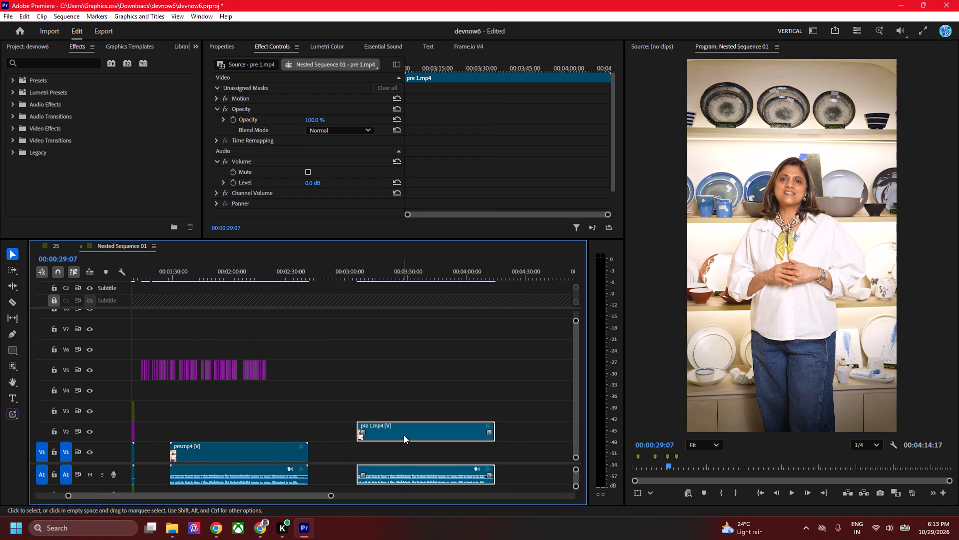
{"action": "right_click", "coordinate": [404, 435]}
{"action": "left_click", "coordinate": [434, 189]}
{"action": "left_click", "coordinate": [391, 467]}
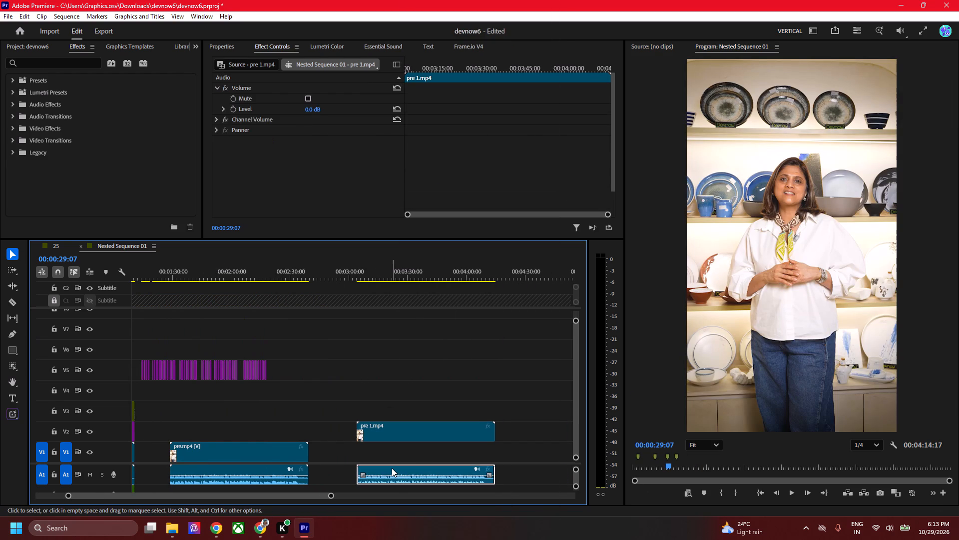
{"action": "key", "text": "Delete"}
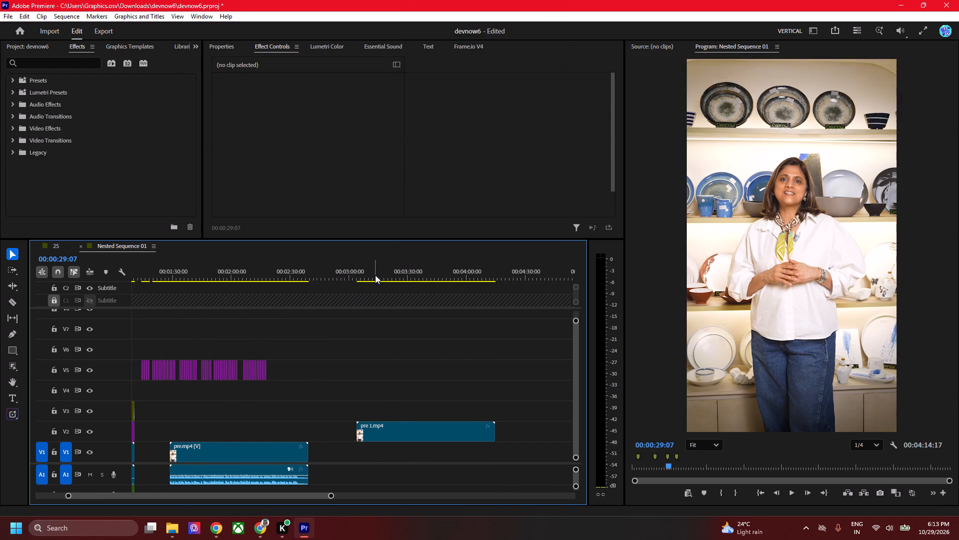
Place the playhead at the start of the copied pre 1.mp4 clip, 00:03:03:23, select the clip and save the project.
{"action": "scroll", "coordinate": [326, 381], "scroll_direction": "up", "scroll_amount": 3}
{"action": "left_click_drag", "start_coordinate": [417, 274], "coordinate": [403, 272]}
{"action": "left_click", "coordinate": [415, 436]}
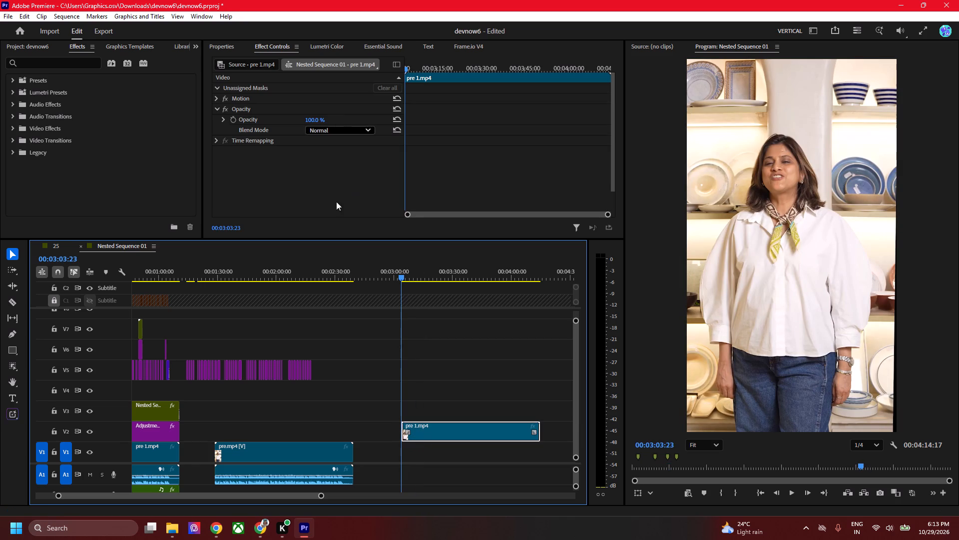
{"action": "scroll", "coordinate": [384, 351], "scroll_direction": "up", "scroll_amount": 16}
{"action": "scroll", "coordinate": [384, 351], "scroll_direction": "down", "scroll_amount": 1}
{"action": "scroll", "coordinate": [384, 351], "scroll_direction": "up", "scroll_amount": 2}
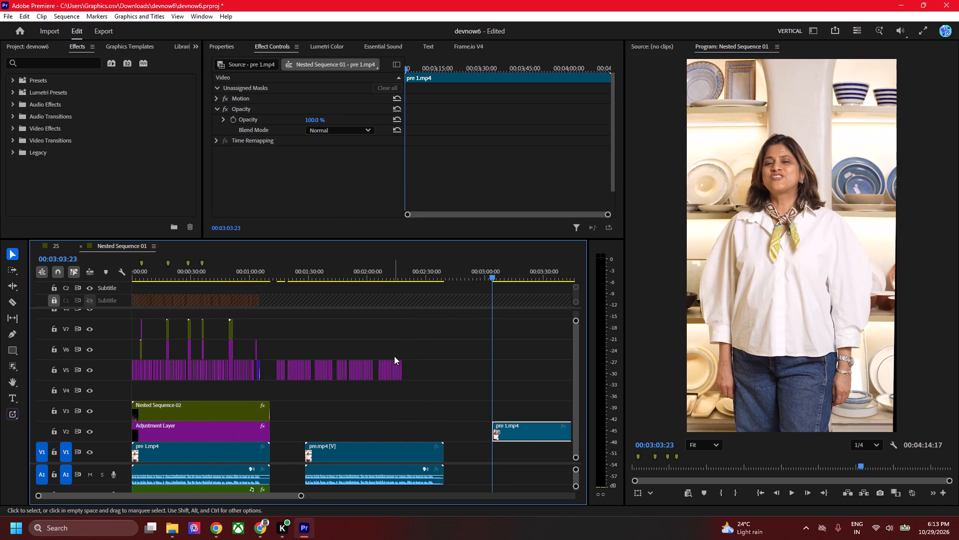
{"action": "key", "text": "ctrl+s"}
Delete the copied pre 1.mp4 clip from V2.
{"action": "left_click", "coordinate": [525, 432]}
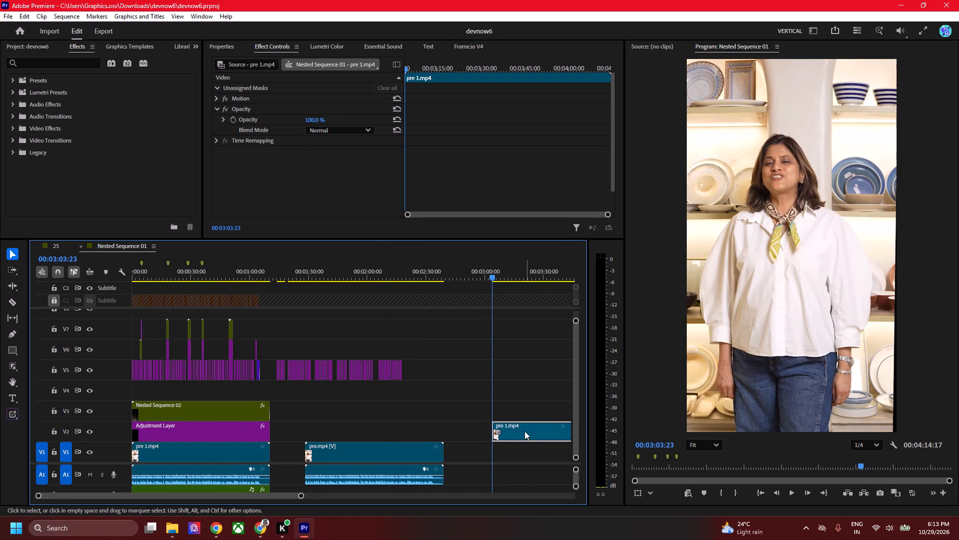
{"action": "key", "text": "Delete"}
Play the opening seconds of Nested Sequence 01 from 00:00:00:00 to check the captions over the footage.
{"action": "scroll", "coordinate": [153, 393], "scroll_direction": "up", "scroll_amount": 5}
{"action": "left_click_drag", "start_coordinate": [138, 275], "coordinate": [111, 275]}
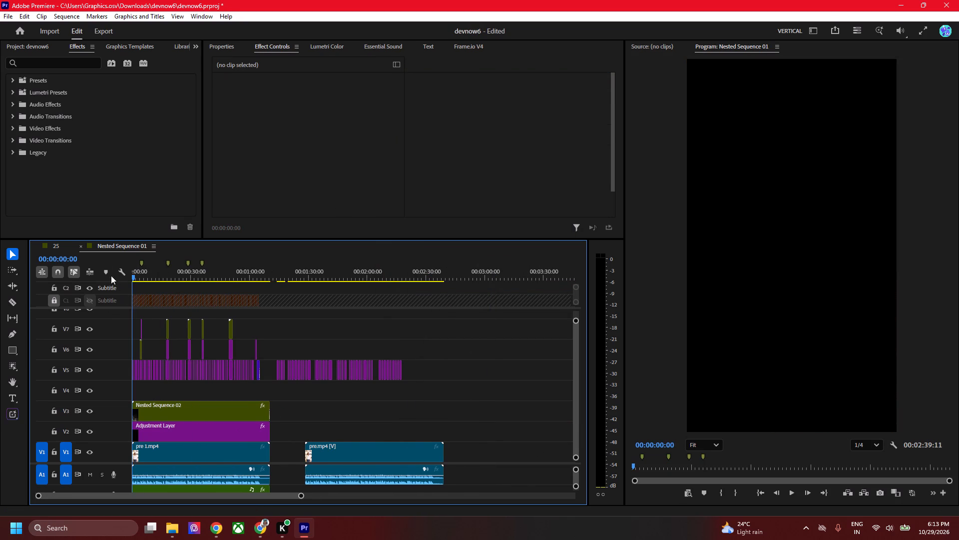
{"action": "left_click_drag", "start_coordinate": [111, 275], "coordinate": [109, 275]}
{"action": "key", "text": "space"}
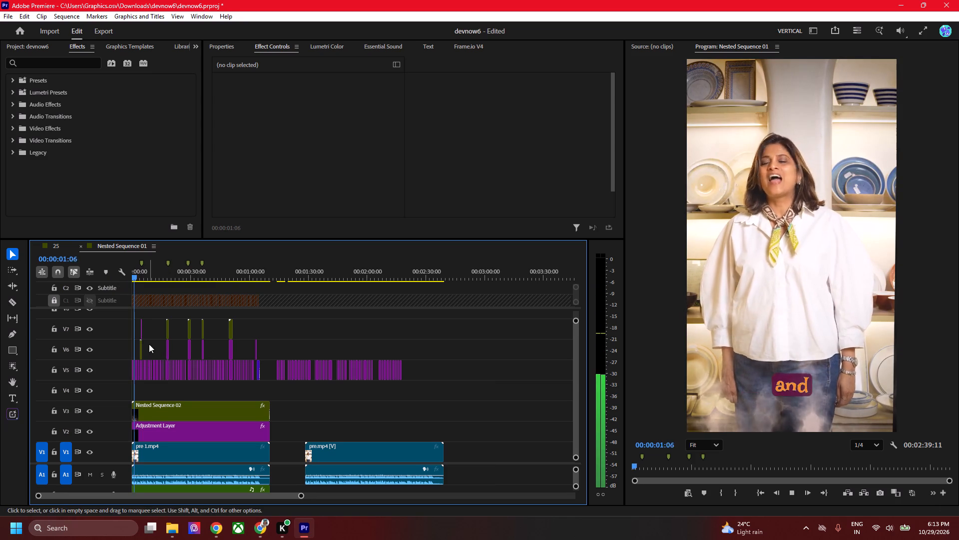
{"action": "key", "text": "space"}
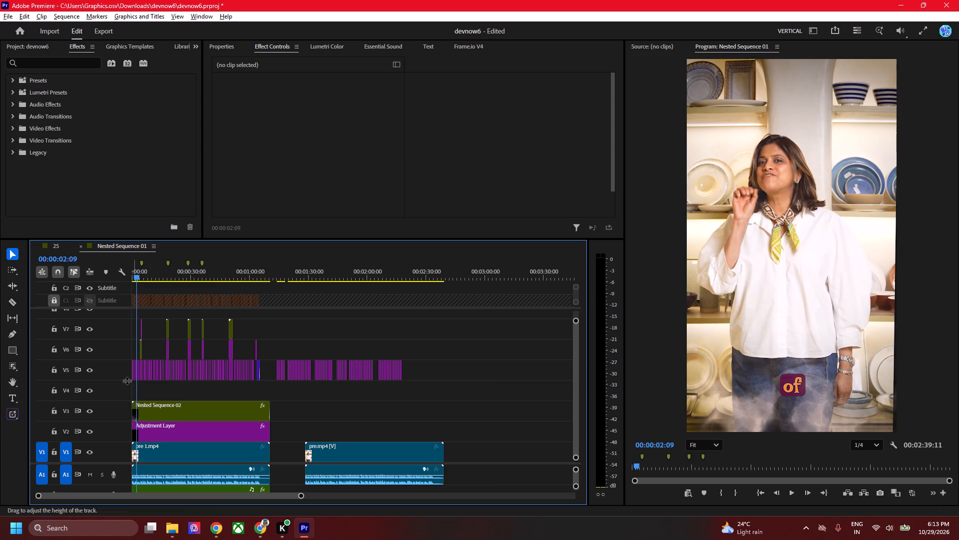
Play Nested Sequence 01 on from 00:00:02:09 to check how the GHOST MELAMINE title appears behind the speaker.
{"action": "key", "text": "space"}
{"action": "left_click", "coordinate": [158, 386]}
{"action": "key", "text": "space"}
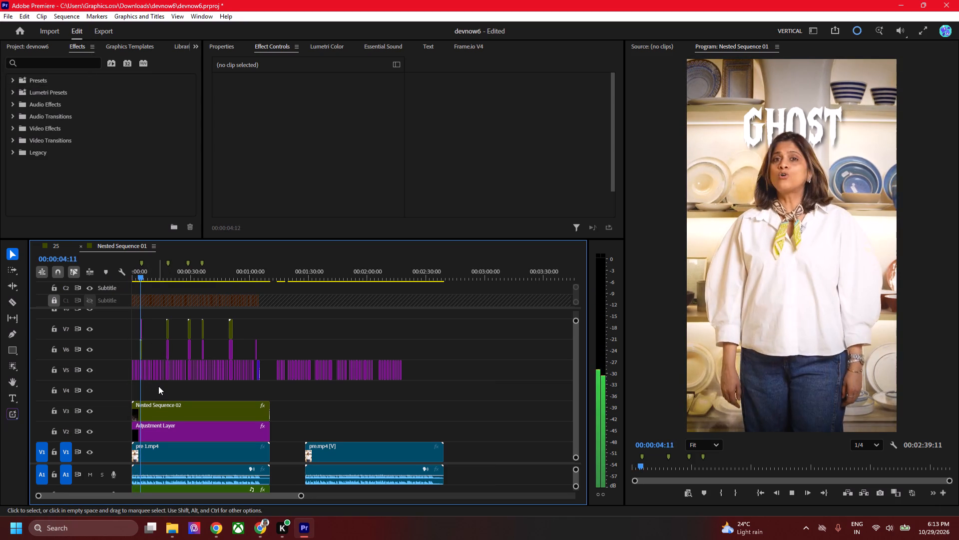
{"action": "key", "text": "space"}
{"action": "key", "text": "space"}
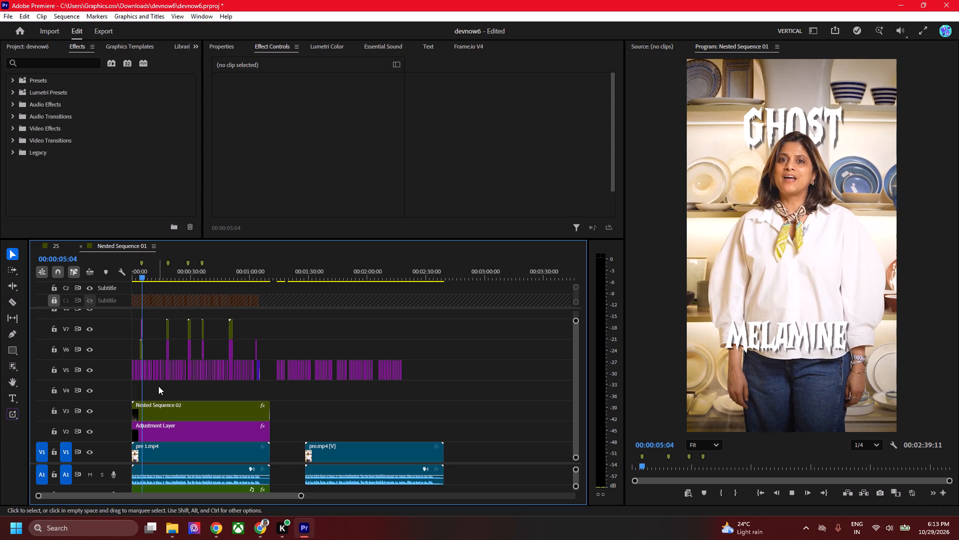
{"action": "key", "text": "space"}
Scrub back to about 00:00:04:06 in Nested Sequence 01 to inspect the footage at the start of Nested Sequence 03.
{"action": "scroll", "coordinate": [158, 386], "scroll_direction": "up", "scroll_amount": 6}
{"action": "scroll", "coordinate": [148, 383], "scroll_direction": "up", "scroll_amount": 17, "text": "alt"}
{"action": "scroll", "coordinate": [139, 351], "scroll_direction": "up", "scroll_amount": 4, "text": "alt"}
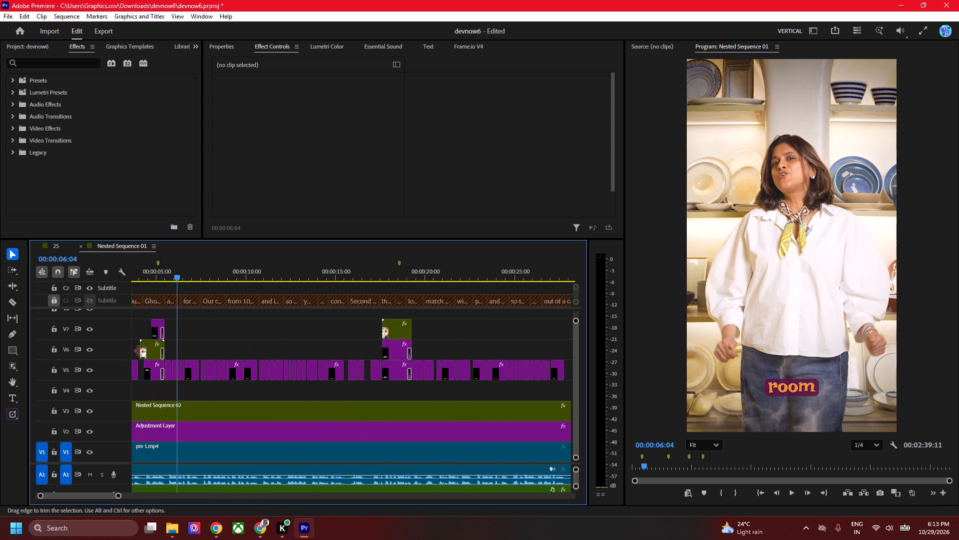
{"action": "scroll", "coordinate": [139, 351], "scroll_direction": "up", "scroll_amount": 11}
{"action": "left_click", "coordinate": [173, 405]}
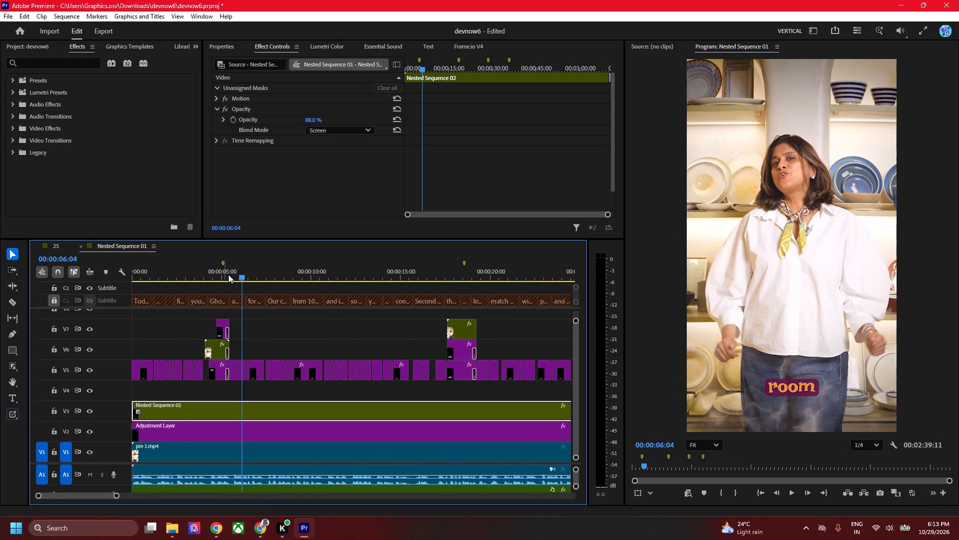
{"action": "left_click_drag", "start_coordinate": [231, 283], "coordinate": [218, 283]}
{"action": "left_click_drag", "start_coordinate": [220, 275], "coordinate": [204, 274]}
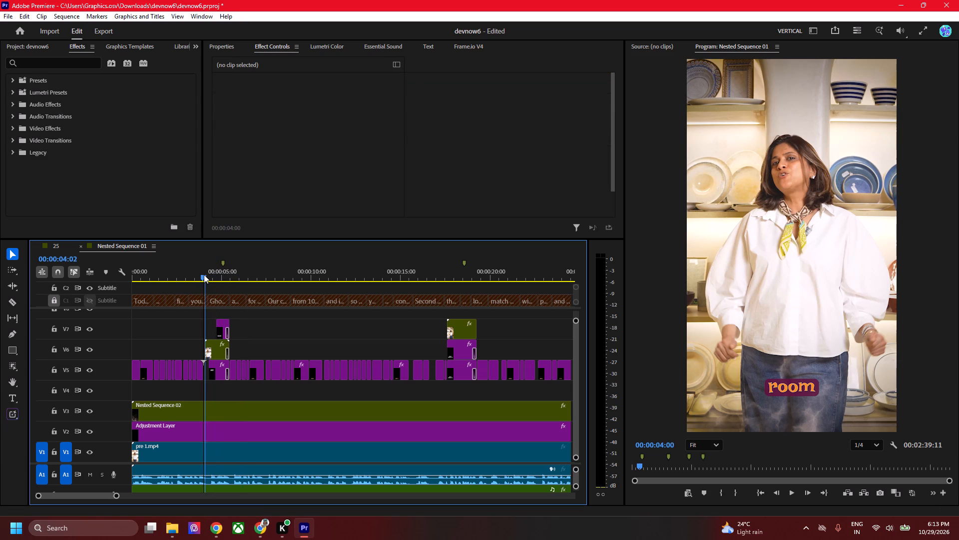
{"action": "left_click_drag", "start_coordinate": [204, 274], "coordinate": [208, 274]}
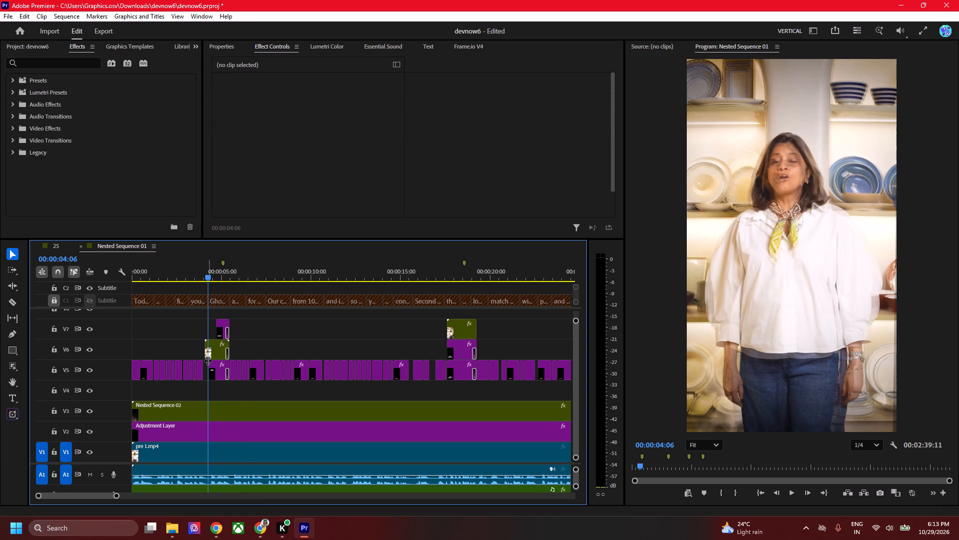
{"action": "scroll", "coordinate": [208, 360], "scroll_direction": "up", "scroll_amount": 12, "text": "alt"}
{"action": "left_click_drag", "start_coordinate": [271, 349], "coordinate": [307, 356]}
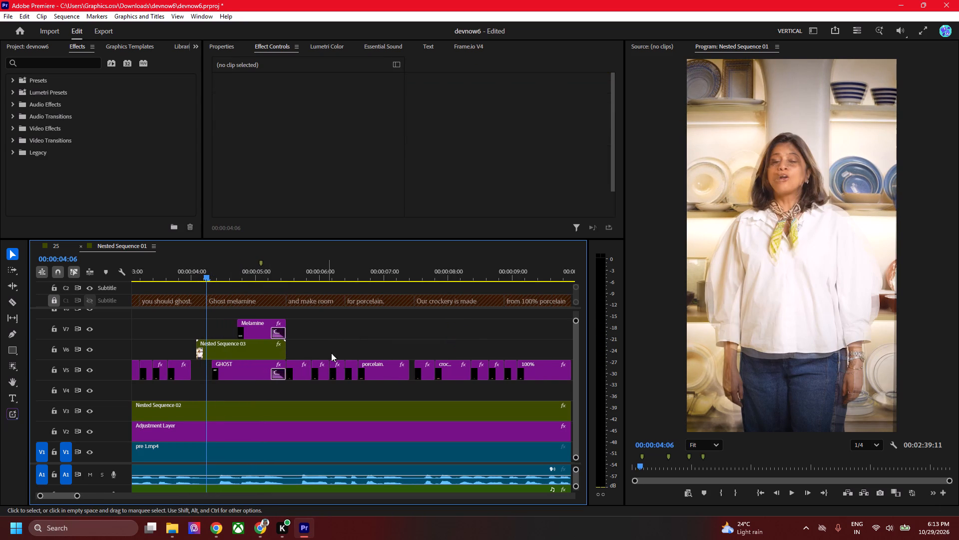
Play from about 00:00:18:04 to 00:00:24:00 to check the "perfectly coordinated look" title over Nested Sequence 04 and the captions that follow.
{"action": "scroll", "coordinate": [322, 345], "scroll_direction": "down", "scroll_amount": 20}
{"action": "scroll", "coordinate": [322, 345], "scroll_direction": "down", "scroll_amount": 15}
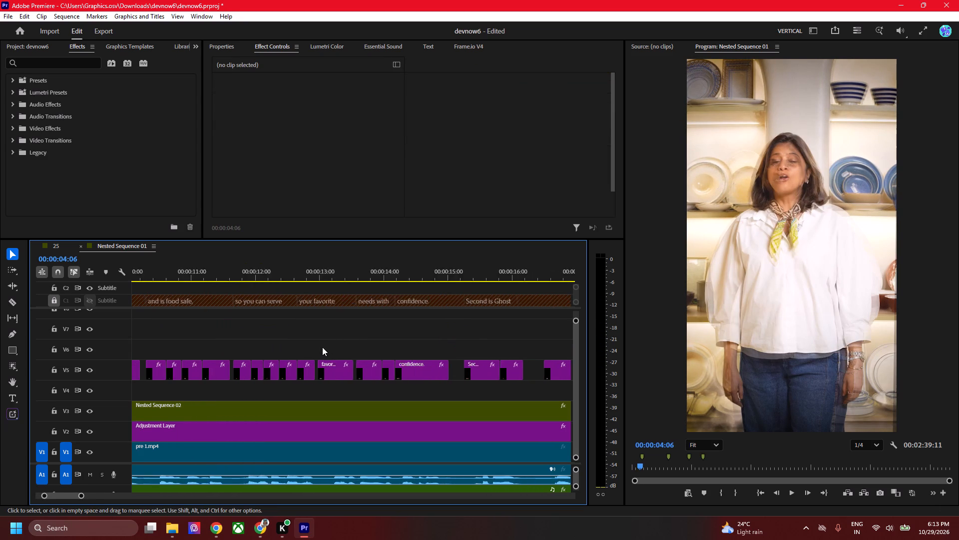
{"action": "scroll", "coordinate": [322, 347], "scroll_direction": "down", "scroll_amount": 2}
{"action": "scroll", "coordinate": [322, 347], "scroll_direction": "up", "scroll_amount": 1}
{"action": "scroll", "coordinate": [322, 347], "scroll_direction": "down", "scroll_amount": 16}
{"action": "left_click_drag", "start_coordinate": [307, 276], "coordinate": [322, 277]}
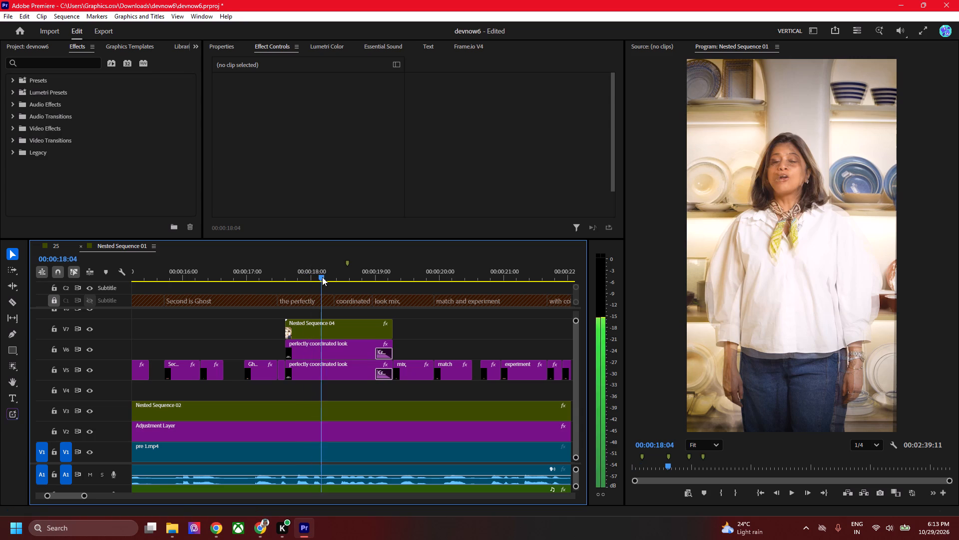
{"action": "left_click_drag", "start_coordinate": [322, 277], "coordinate": [325, 277]}
{"action": "key", "text": "space"}
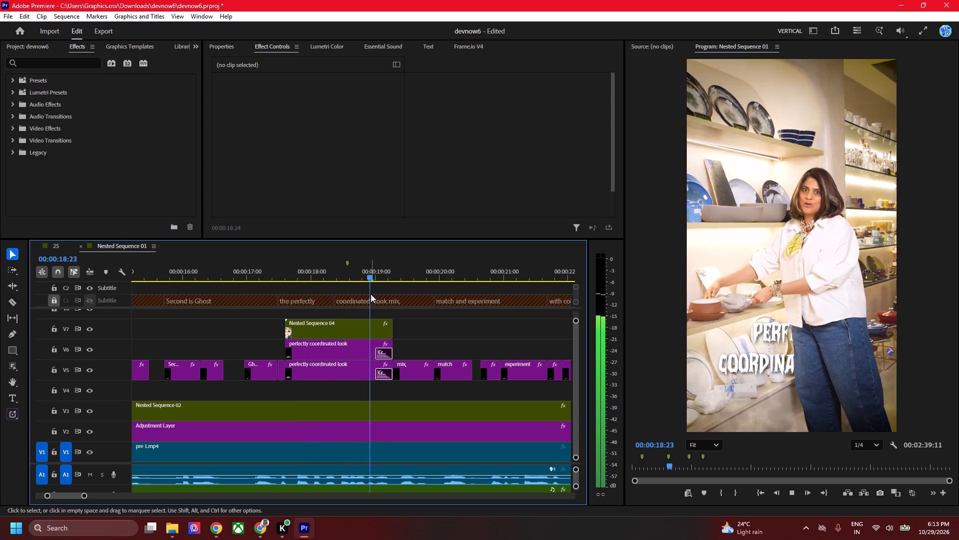
{"action": "key", "text": "space"}
{"action": "key", "text": "space"}
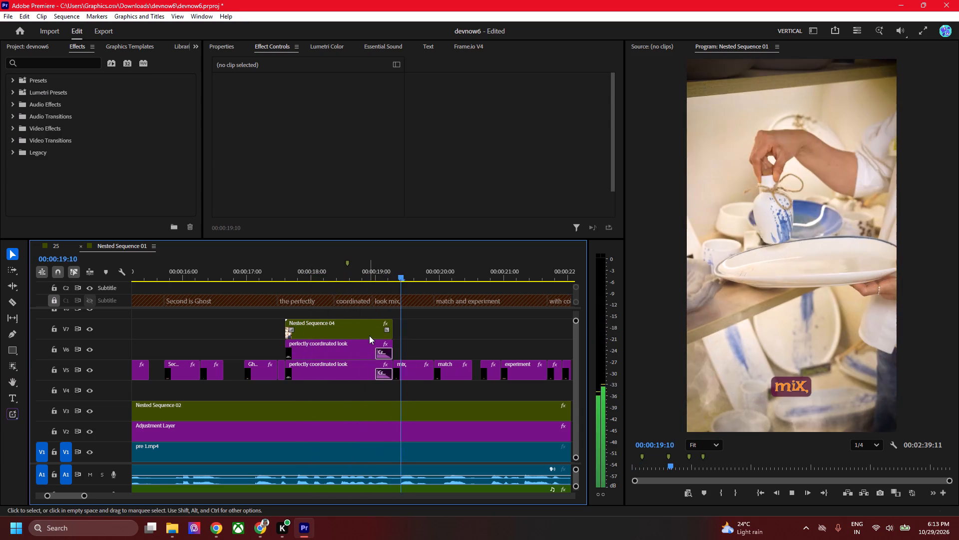
{"action": "key", "text": "space"}
{"action": "scroll", "coordinate": [417, 333], "scroll_direction": "down", "scroll_amount": 8}
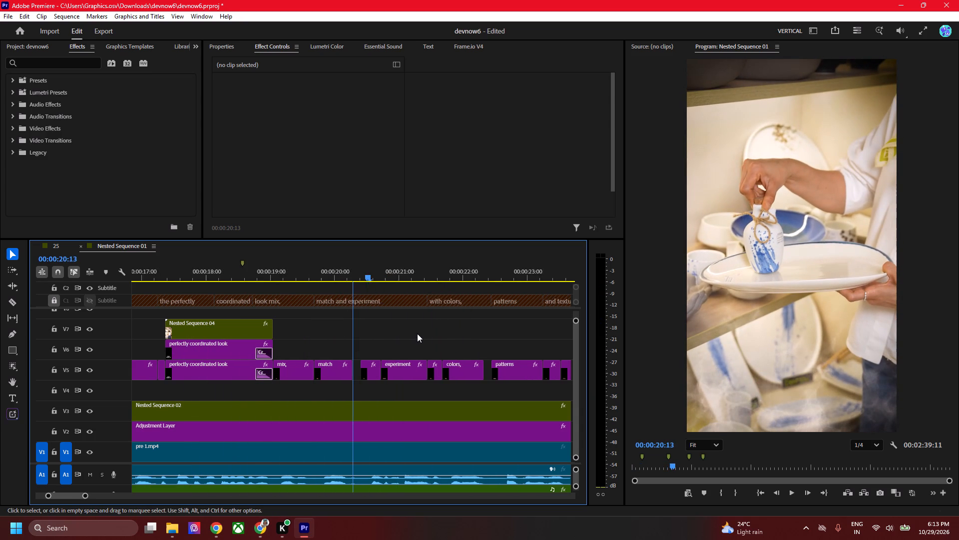
{"action": "key", "text": "space"}
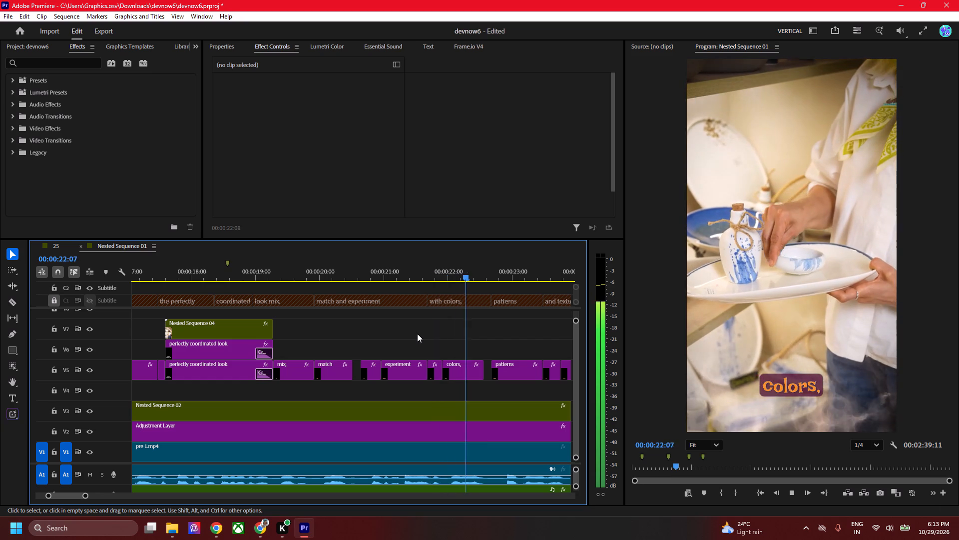
{"action": "key", "text": "space"}
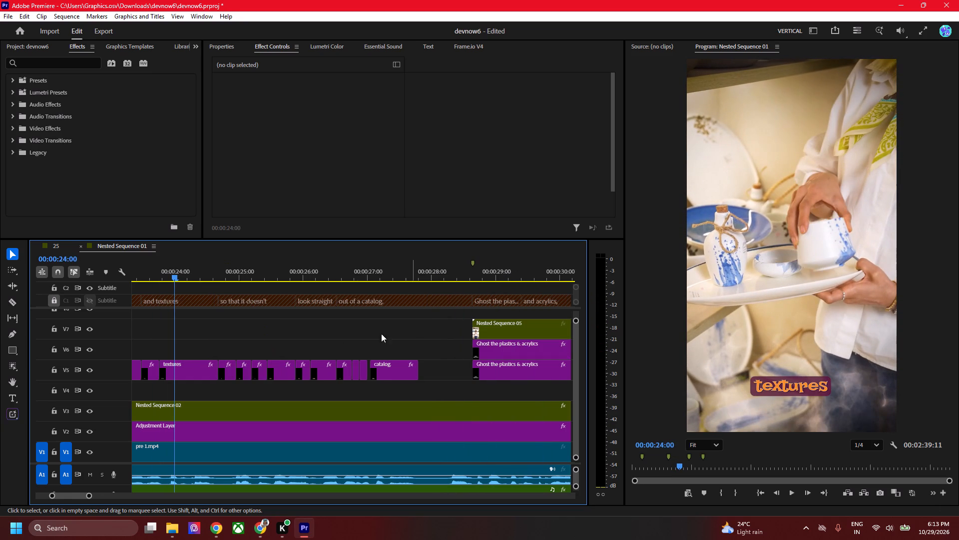
{"action": "scroll", "coordinate": [373, 322], "scroll_direction": "down", "scroll_amount": 6, "text": "alt"}
Scrub between 00:00:27:20 and 00:00:29:00 to inspect the shot transition leading into Nested Sequence 05.
{"action": "left_click", "coordinate": [439, 280]}
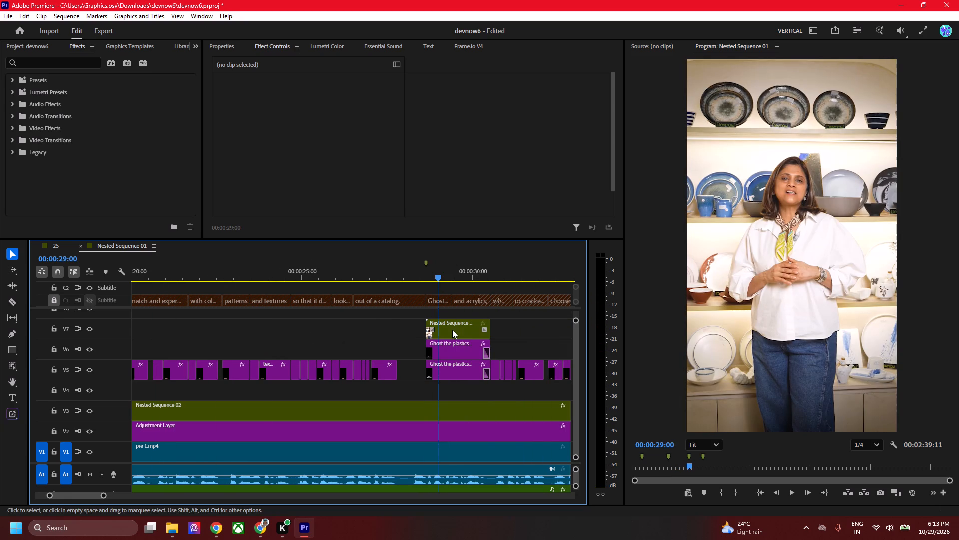
{"action": "left_click", "coordinate": [452, 330]}
{"action": "left_click_drag", "start_coordinate": [422, 277], "coordinate": [409, 276]}
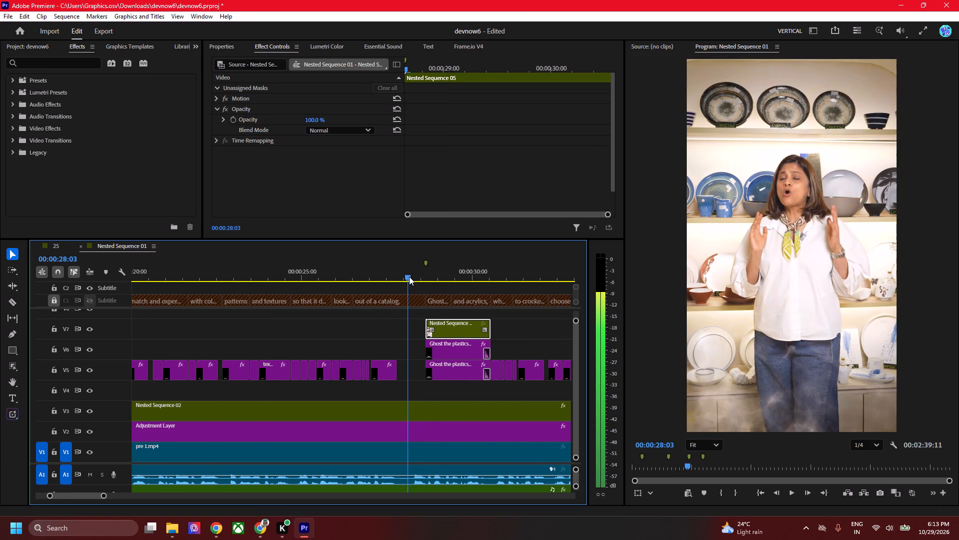
{"action": "left_click_drag", "start_coordinate": [409, 276], "coordinate": [401, 275]}
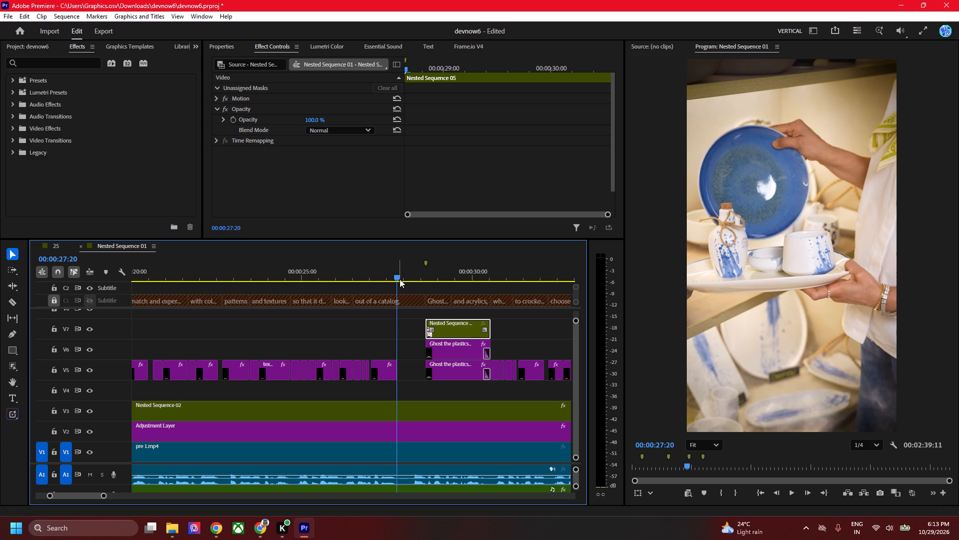
{"action": "left_click_drag", "start_coordinate": [398, 277], "coordinate": [406, 278]}
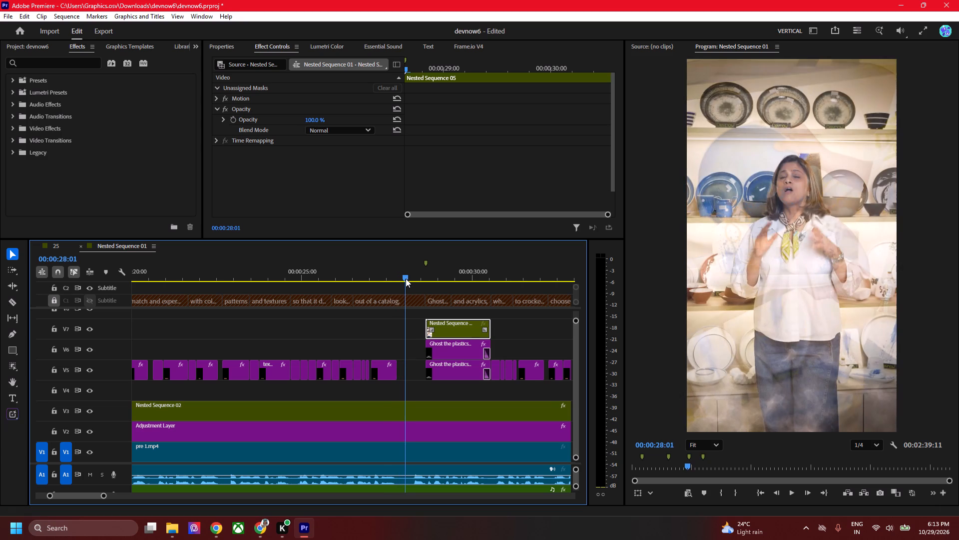
{"action": "left_click_drag", "start_coordinate": [406, 278], "coordinate": [410, 279]}
Copy the Nested Sequence 02 clip from V3 of Nested Sequence 01 and paste it into sequence 25.
{"action": "scroll", "coordinate": [320, 388], "scroll_direction": "down", "scroll_amount": 6, "text": "alt"}
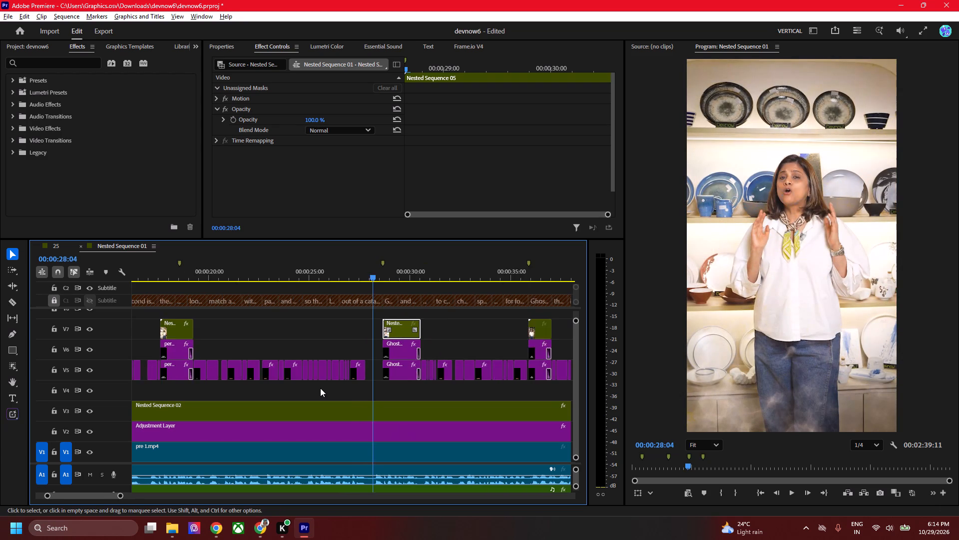
{"action": "scroll", "coordinate": [320, 388], "scroll_direction": "down", "scroll_amount": 4, "text": "alt"}
{"action": "scroll", "coordinate": [253, 389], "scroll_direction": "up", "scroll_amount": 4}
{"action": "left_click", "coordinate": [222, 408]}
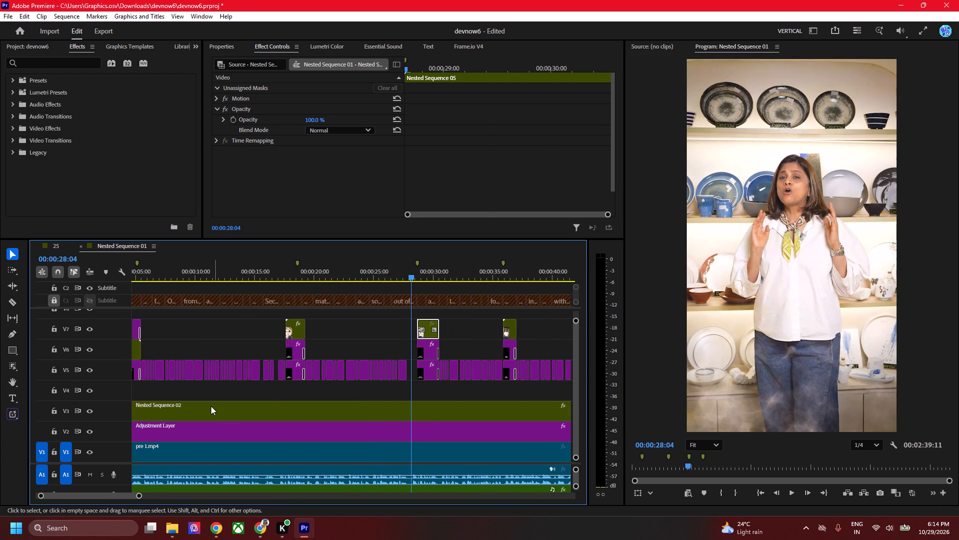
{"action": "left_click", "coordinate": [211, 406]}
{"action": "key", "text": "ctrl+c"}
{"action": "key", "text": "ctrl+c"}
{"action": "key", "text": "ctrl+c"}
{"action": "left_click", "coordinate": [56, 246]}
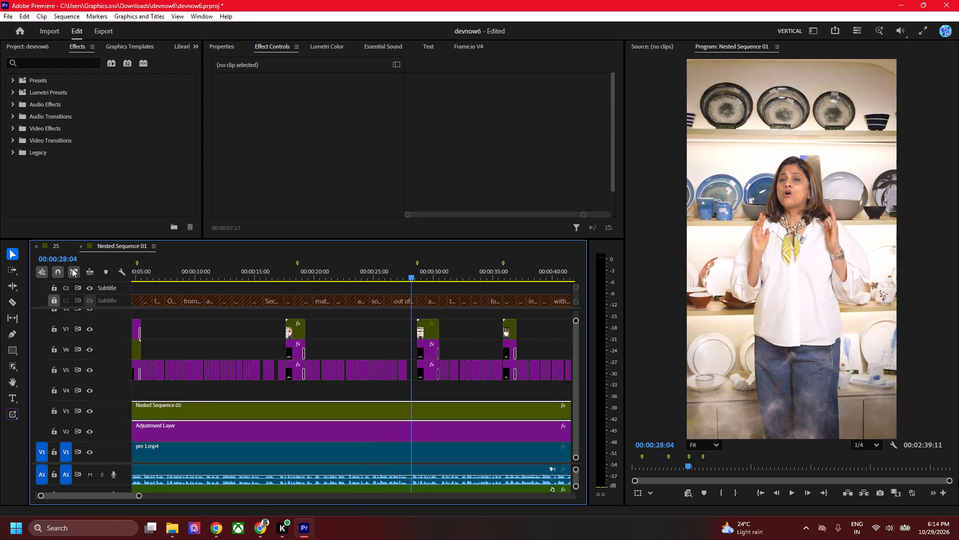
{"action": "left_click_drag", "start_coordinate": [154, 269], "coordinate": [99, 269]}
{"action": "left_click", "coordinate": [384, 328]}
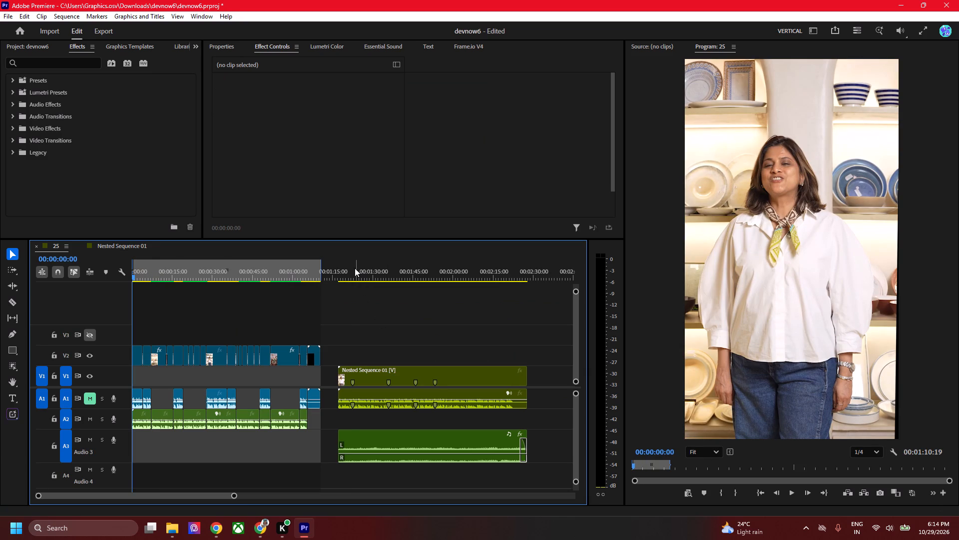
{"action": "left_click", "coordinate": [352, 267]}
{"action": "key", "text": "ctrl+v"}
Move the pasted Nested Sequence 02 clip to the start of V1 in sequence 25, beneath the footage clips.
{"action": "left_click_drag", "start_coordinate": [387, 337], "coordinate": [384, 337]}
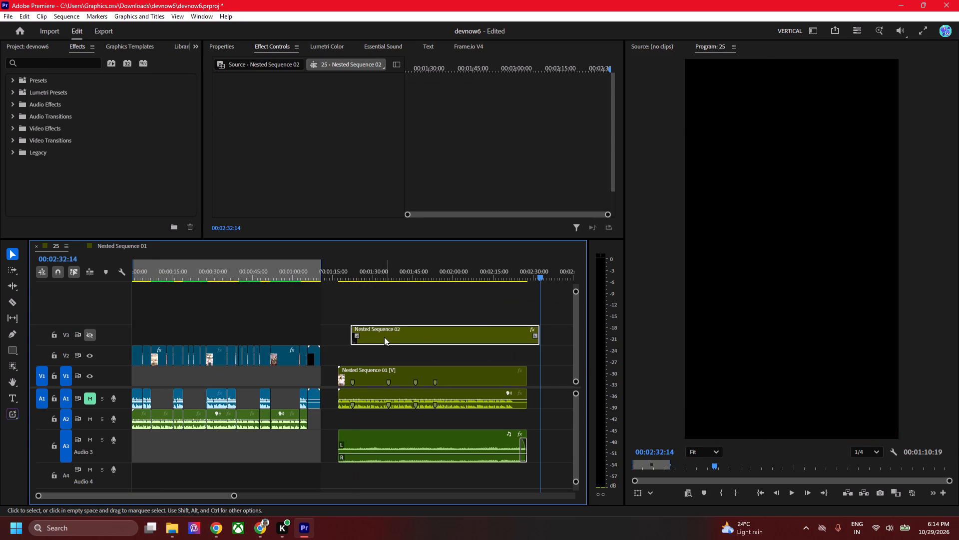
{"action": "left_click_drag", "start_coordinate": [384, 337], "coordinate": [124, 383]}
Play the first second of sequence 25 from 00:00:00:00 to check the picture with Nested Sequence 02 underneath.
{"action": "left_click_drag", "start_coordinate": [159, 275], "coordinate": [141, 275]}
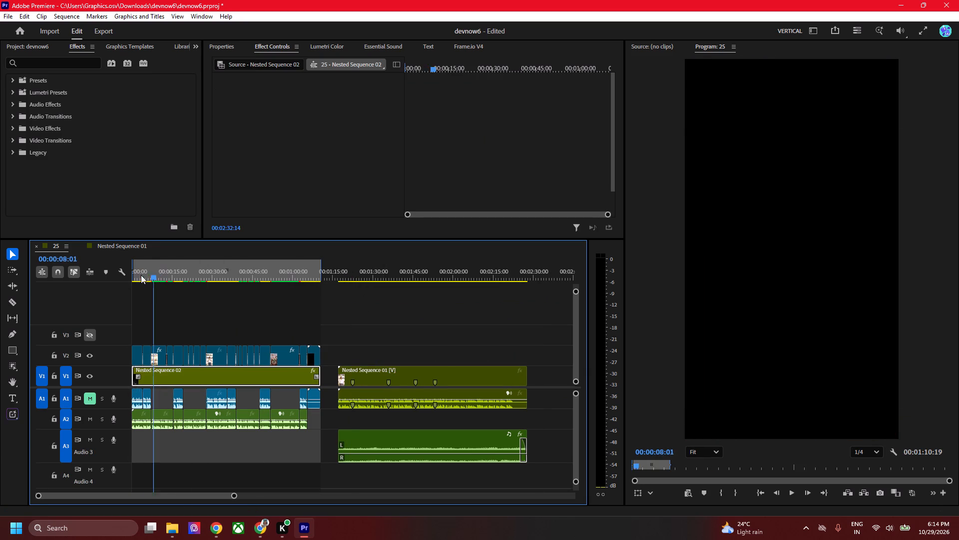
{"action": "left_click_drag", "start_coordinate": [141, 275], "coordinate": [82, 275]}
{"action": "key", "text": "space"}
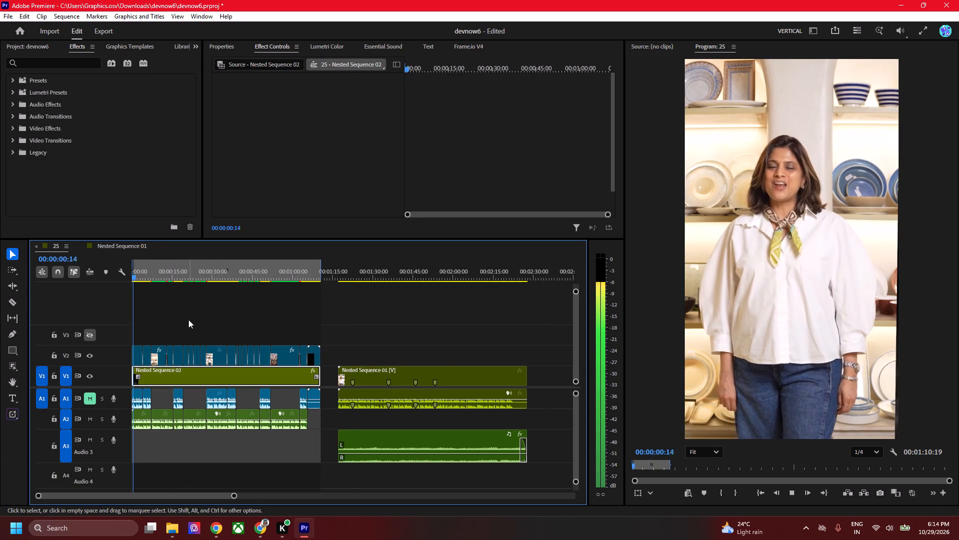
{"action": "key", "text": "space"}
Move the V2 footage clips and the Nested Sequence 02 clip up one track, to V3 and V2.
{"action": "scroll", "coordinate": [133, 367], "scroll_direction": "up", "scroll_amount": 1, "text": "alt"}
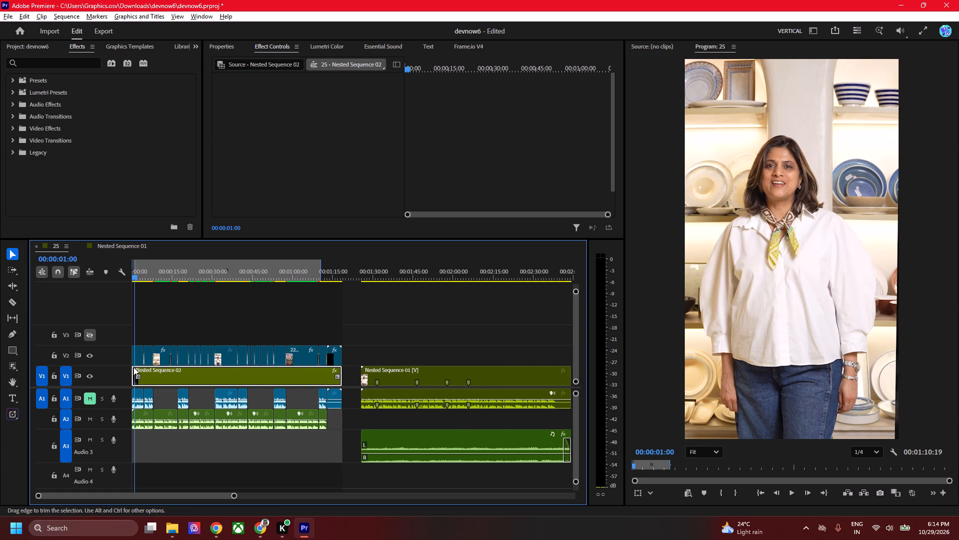
{"action": "scroll", "coordinate": [162, 349], "scroll_direction": "up", "scroll_amount": 4, "text": "alt"}
{"action": "scroll", "coordinate": [176, 327], "scroll_direction": "up", "scroll_amount": 11}
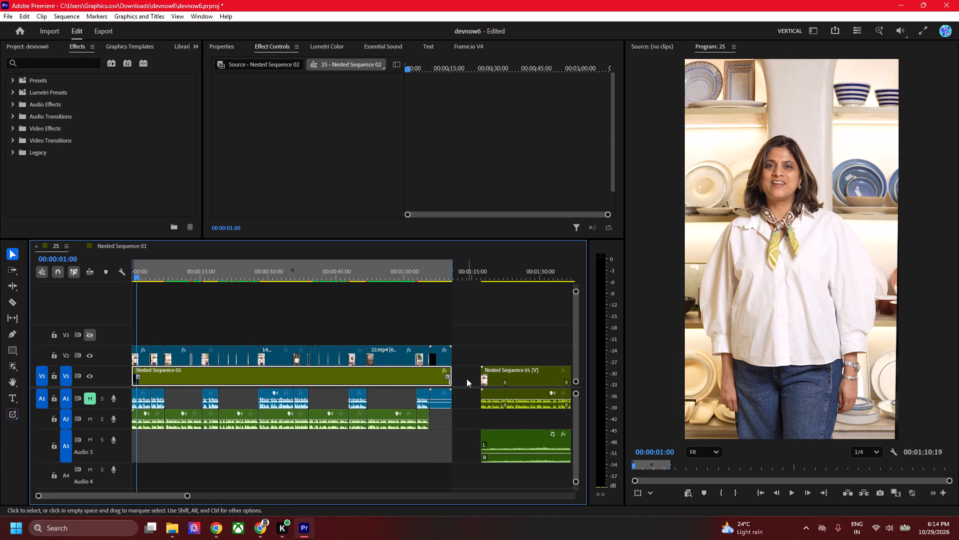
{"action": "left_click_drag", "start_coordinate": [457, 377], "coordinate": [159, 315]}
{"action": "key", "text": "ctrl+z"}
{"action": "left_click_drag", "start_coordinate": [463, 377], "coordinate": [14, 308]}
{"action": "left_click_drag", "start_coordinate": [165, 375], "coordinate": [154, 351]}
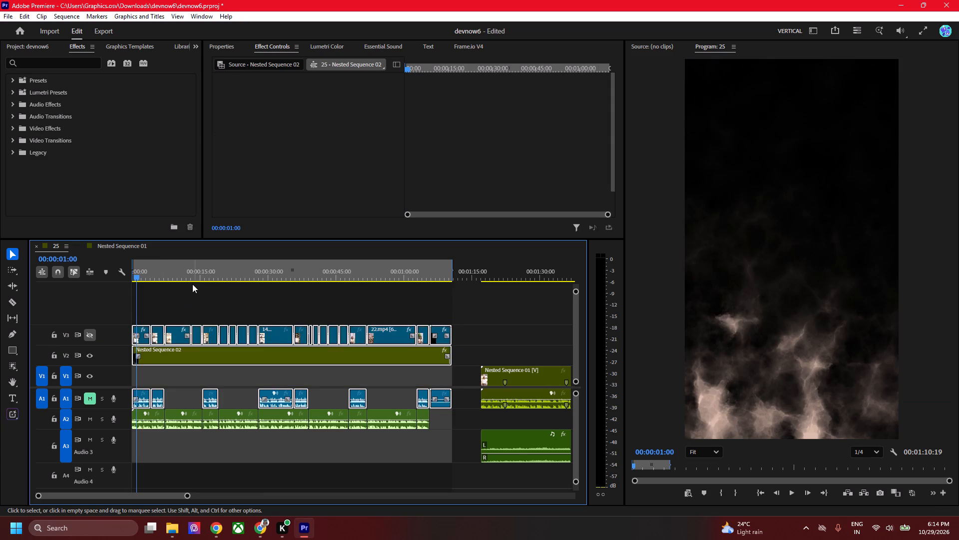
{"action": "left_click", "coordinate": [186, 291]}
Duplicate all the V3 footage clips onto V1, directly below Nested Sequence 02.
{"action": "left_click_drag", "start_coordinate": [470, 332], "coordinate": [120, 305]}
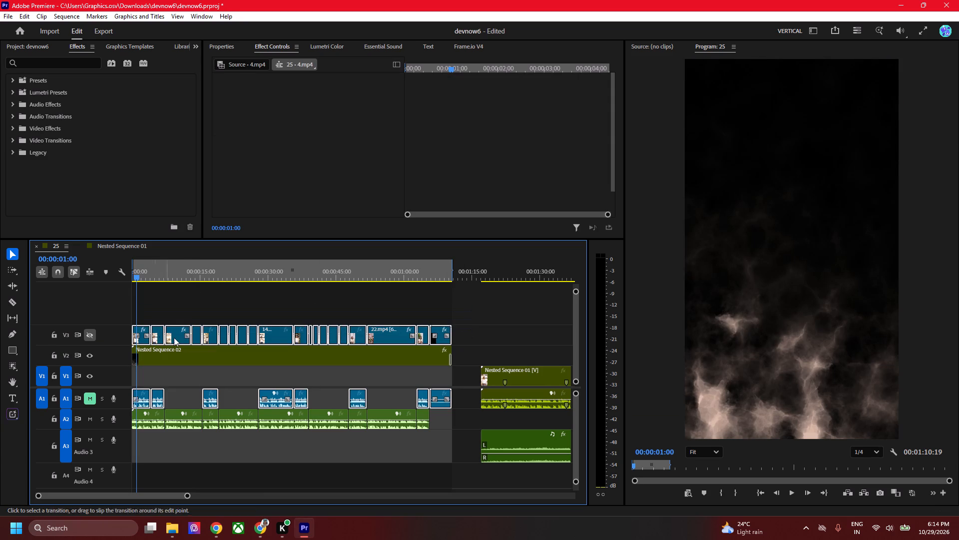
{"action": "left_click_drag", "start_coordinate": [177, 338], "coordinate": [174, 378], "text": "alt"}
{"action": "left_click", "coordinate": [202, 307]}
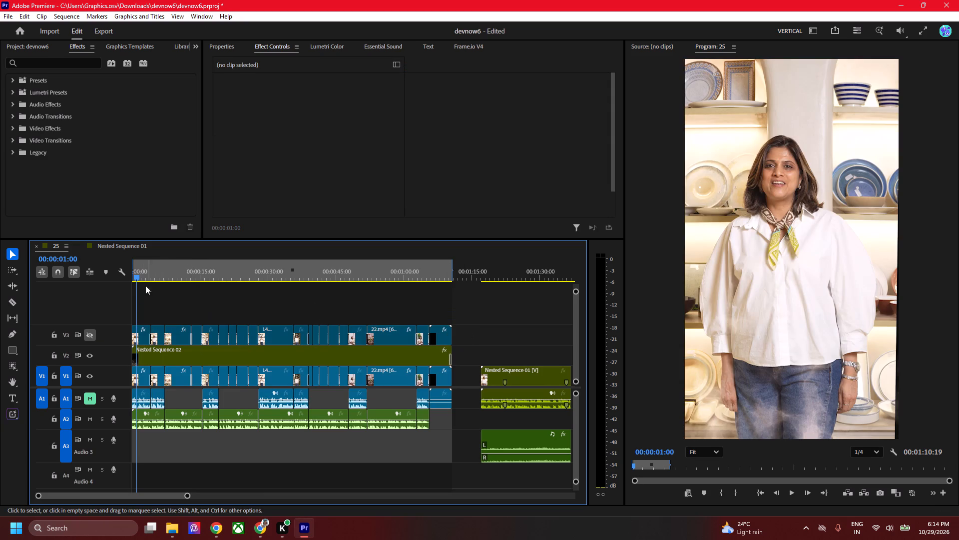
Mask the speaker in the first V3 clip, 4.mp4, with the Object Mask tool at 00:00:00:00.
{"action": "left_click", "coordinate": [142, 343]}
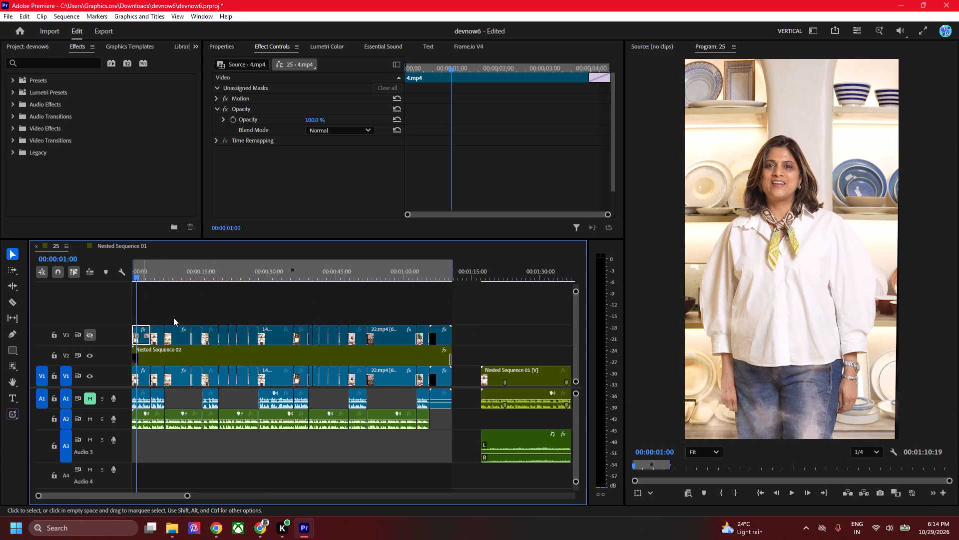
{"action": "left_click_drag", "start_coordinate": [137, 275], "coordinate": [113, 275]}
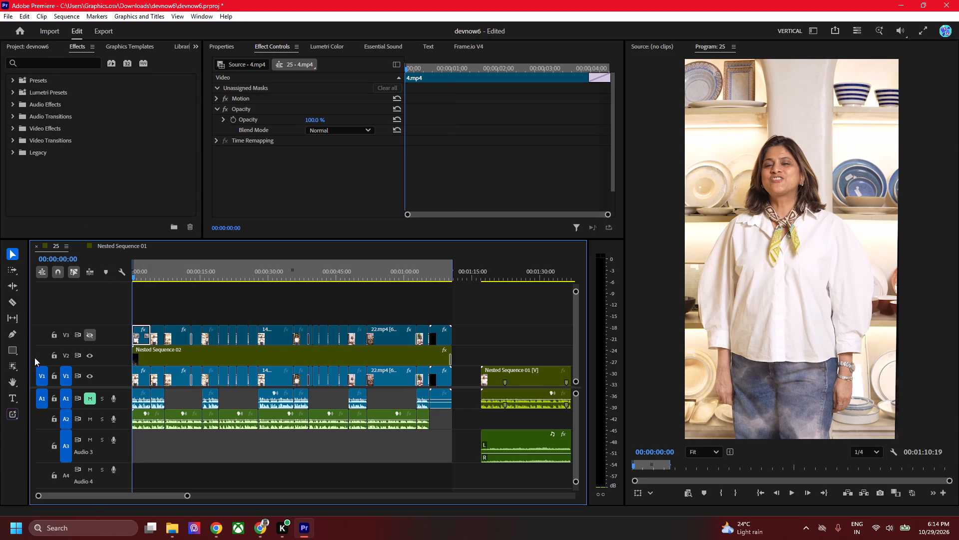
{"action": "left_click", "coordinate": [14, 361]}
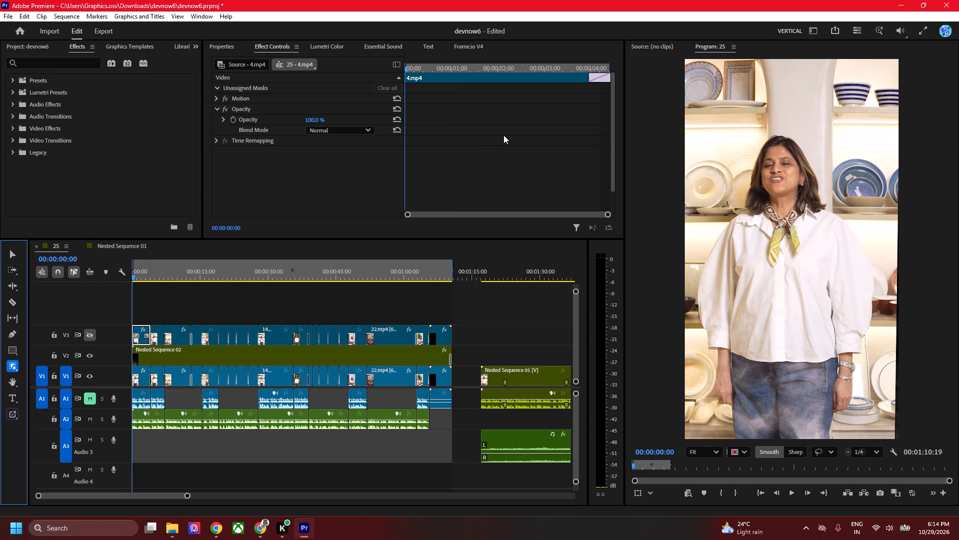
{"action": "left_click", "coordinate": [759, 244]}
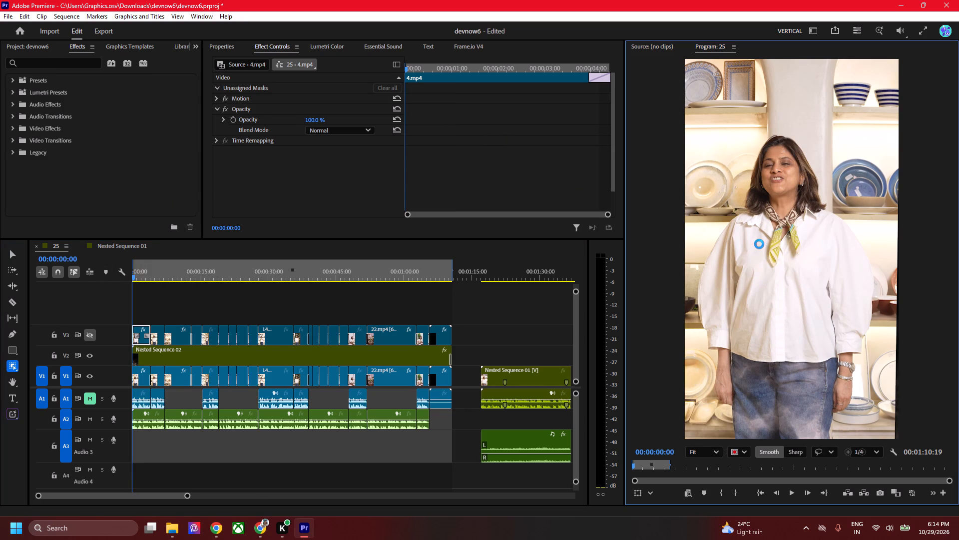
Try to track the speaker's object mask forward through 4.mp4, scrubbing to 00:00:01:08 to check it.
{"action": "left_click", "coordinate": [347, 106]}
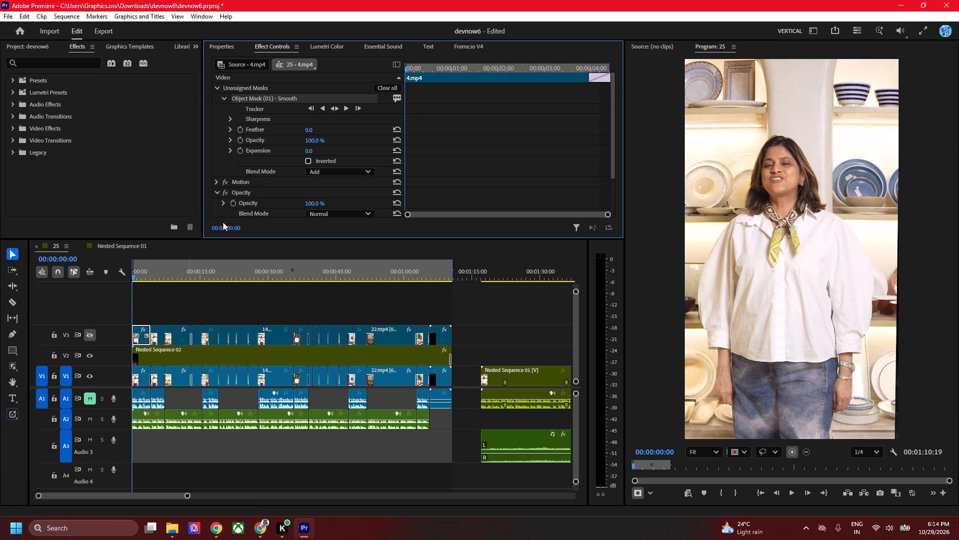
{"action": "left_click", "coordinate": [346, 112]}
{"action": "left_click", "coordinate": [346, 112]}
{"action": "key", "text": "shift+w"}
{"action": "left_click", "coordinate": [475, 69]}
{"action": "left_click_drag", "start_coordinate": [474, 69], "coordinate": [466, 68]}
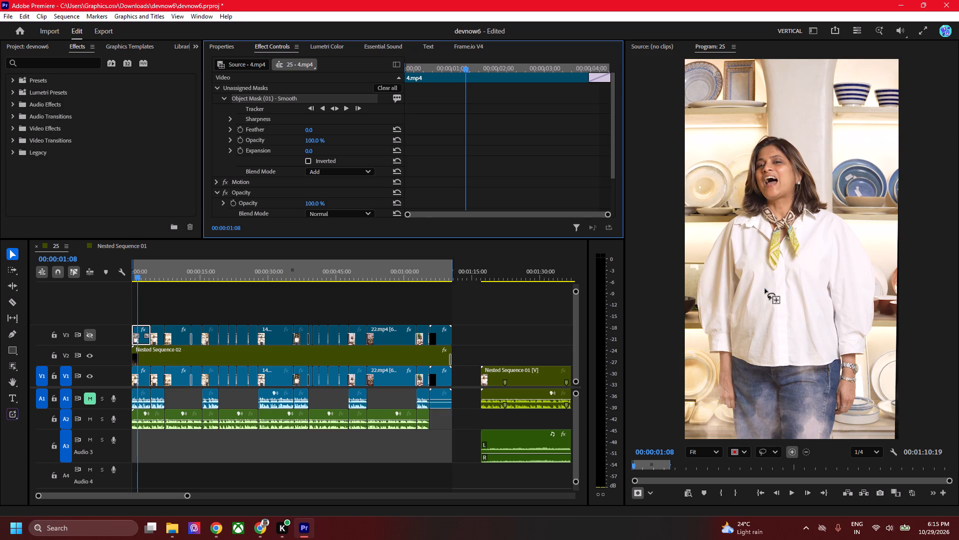
Make the V3 track visible and track the speaker's object mask forward from 00:00:00:00 through 4.mp4.
{"action": "left_click", "coordinate": [91, 332]}
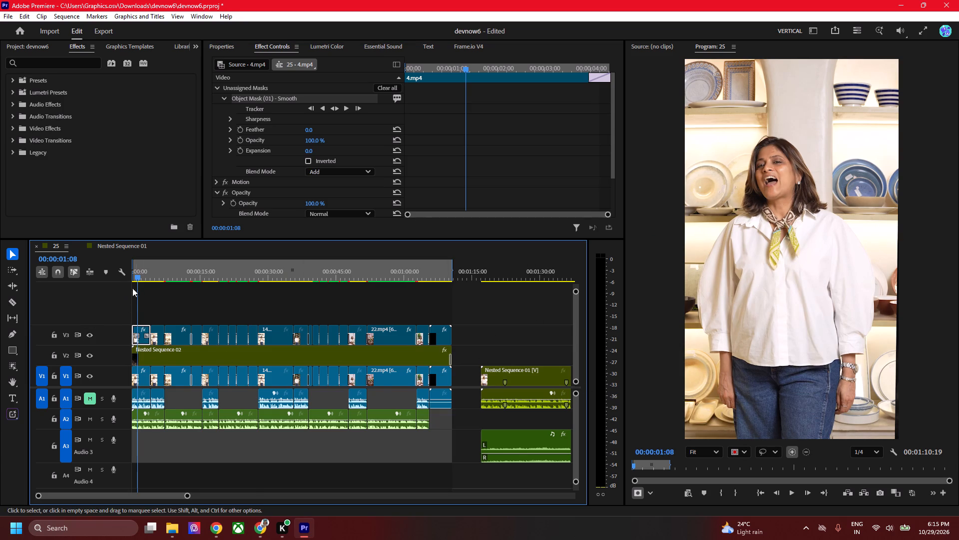
{"action": "left_click_drag", "start_coordinate": [142, 278], "coordinate": [126, 277]}
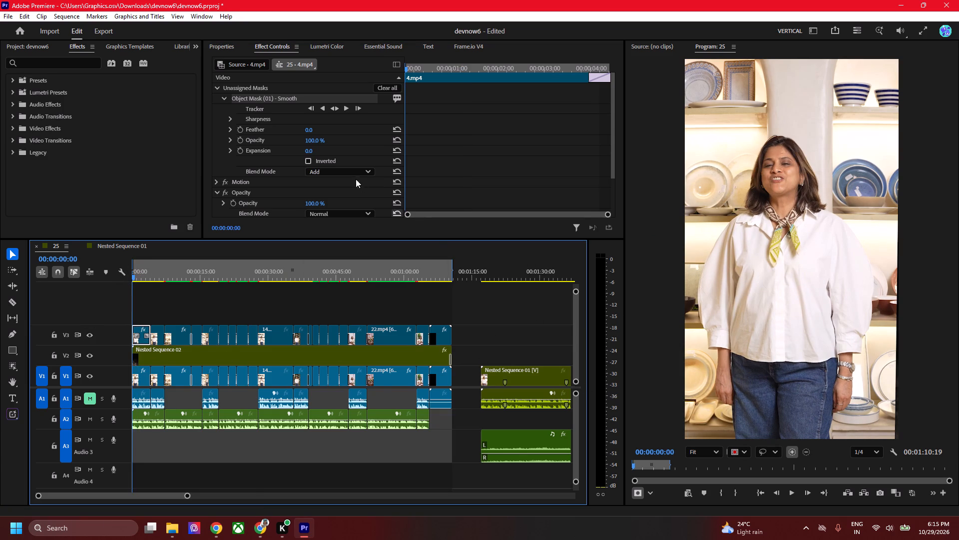
{"action": "left_click", "coordinate": [347, 110]}
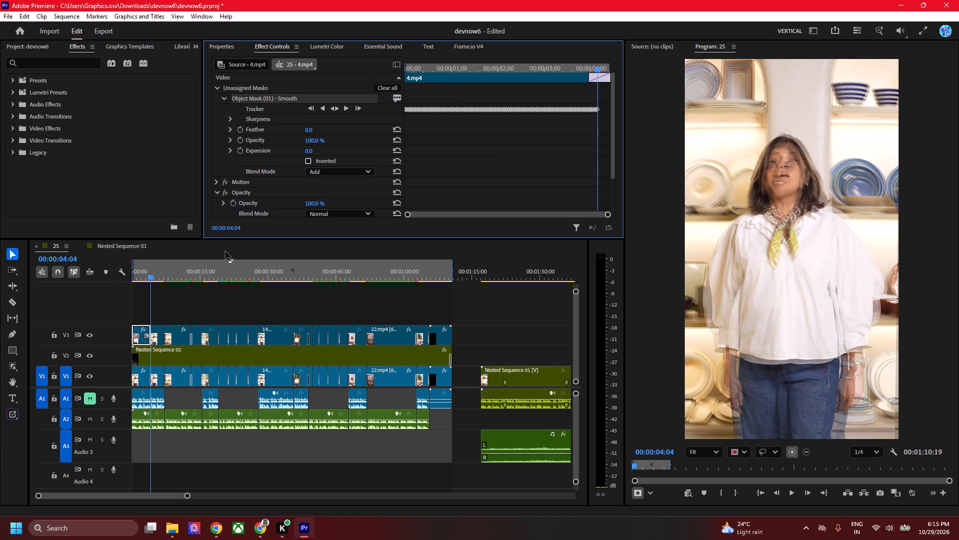
Assign the tracked object mask to the Opacity of 4.mp4 on V3 and play the opening to check it.
{"action": "left_click_drag", "start_coordinate": [151, 276], "coordinate": [125, 273]}
{"action": "key", "text": "space"}
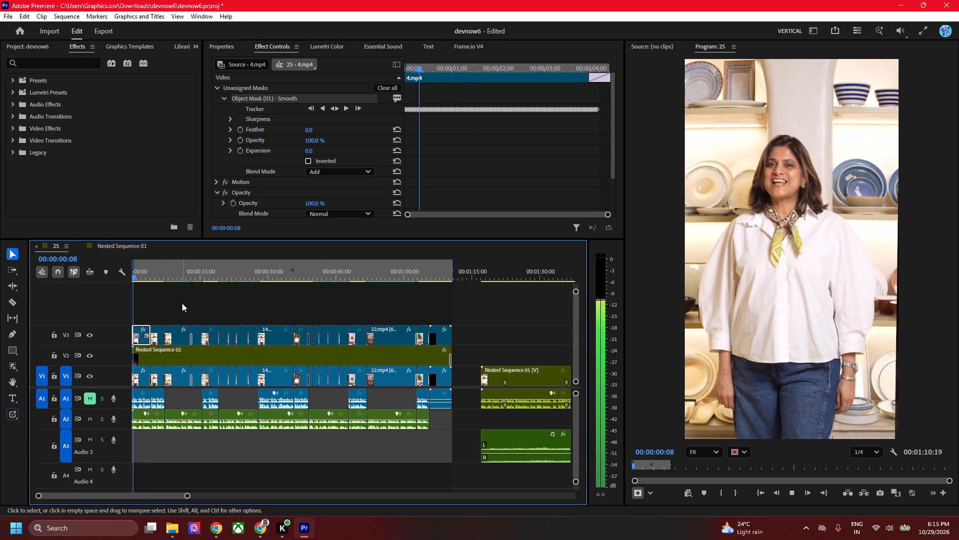
{"action": "key", "text": "space"}
{"action": "left_click_drag", "start_coordinate": [259, 100], "coordinate": [250, 200]}
{"action": "key", "text": "space"}
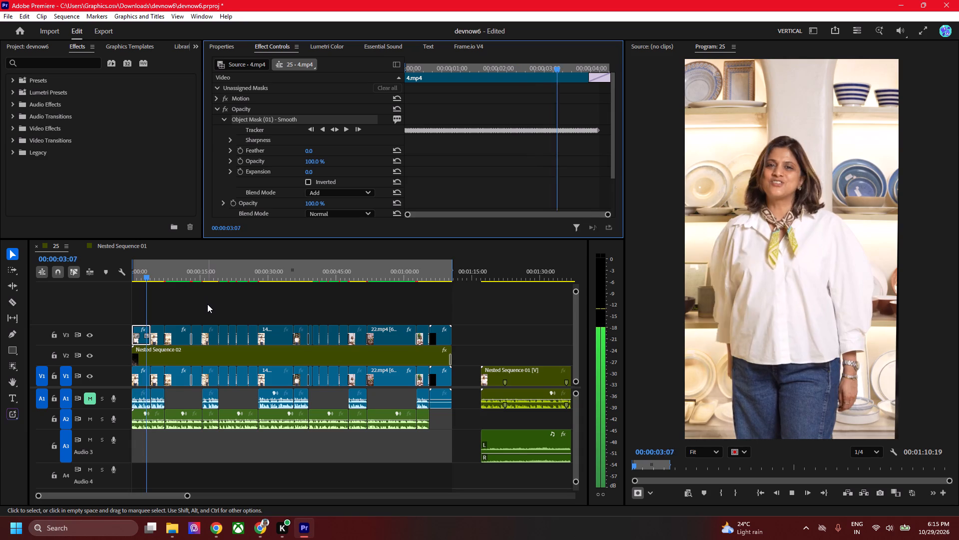
{"action": "key", "text": "space"}
Examine the V3 clips 5.mp4 and 7.mp4 that follow the masked clip in sequence 25.
{"action": "scroll", "coordinate": [160, 337], "scroll_direction": "up", "scroll_amount": 6, "text": "alt"}
{"action": "left_click", "coordinate": [157, 339]}
{"action": "left_click", "coordinate": [155, 329]}
{"action": "scroll", "coordinate": [179, 302], "scroll_direction": "up", "scroll_amount": 4}
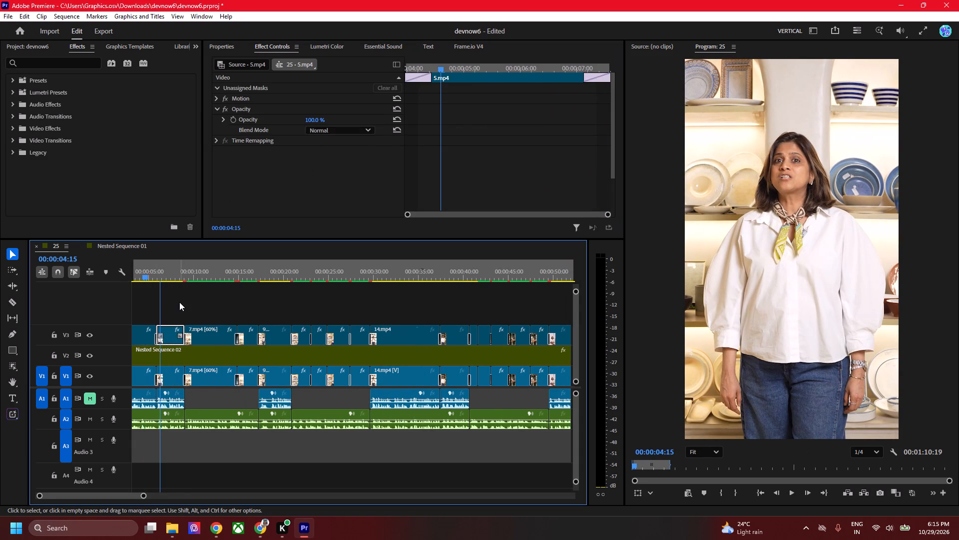
{"action": "scroll", "coordinate": [187, 301], "scroll_direction": "up", "scroll_amount": 5}
{"action": "left_click", "coordinate": [218, 272]}
{"action": "left_click", "coordinate": [219, 339]}
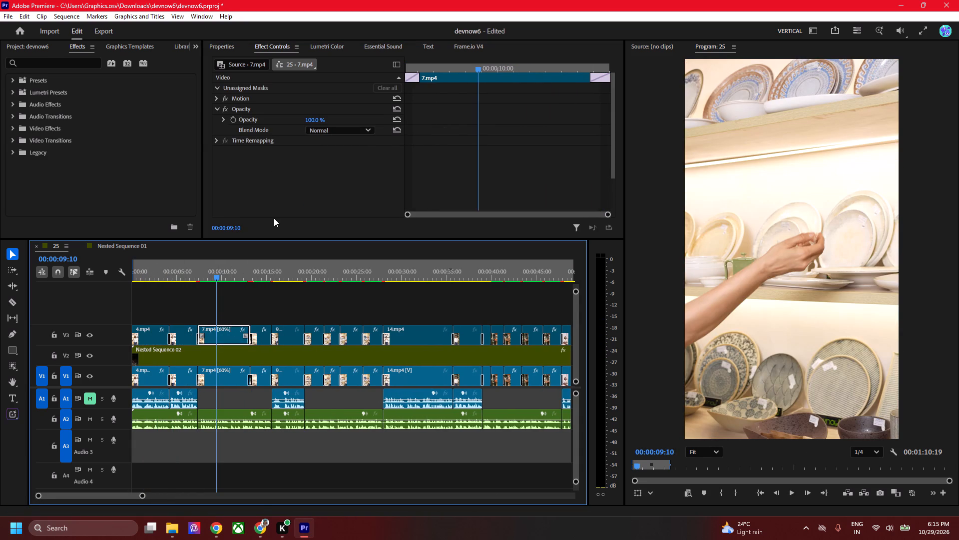
{"action": "left_click", "coordinate": [185, 271]}
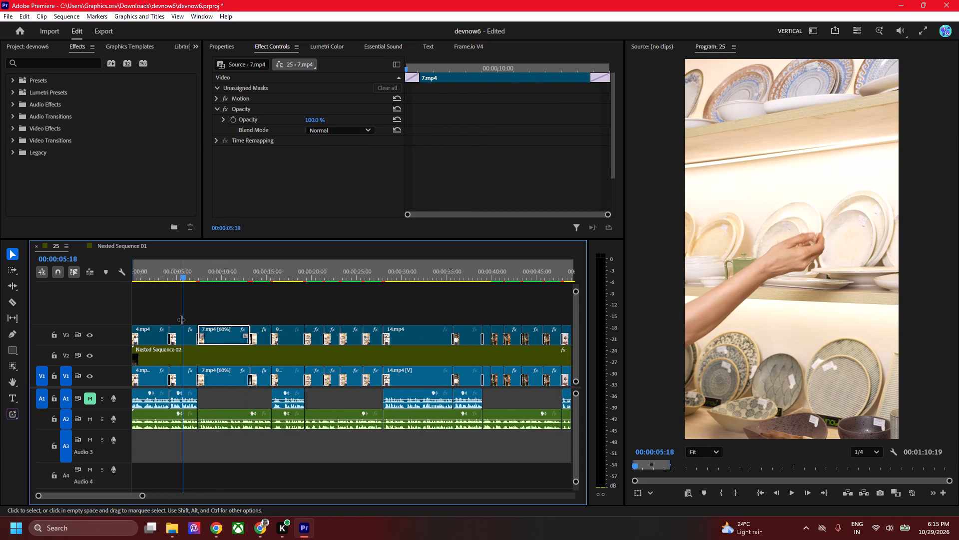
{"action": "left_click", "coordinate": [178, 338]}
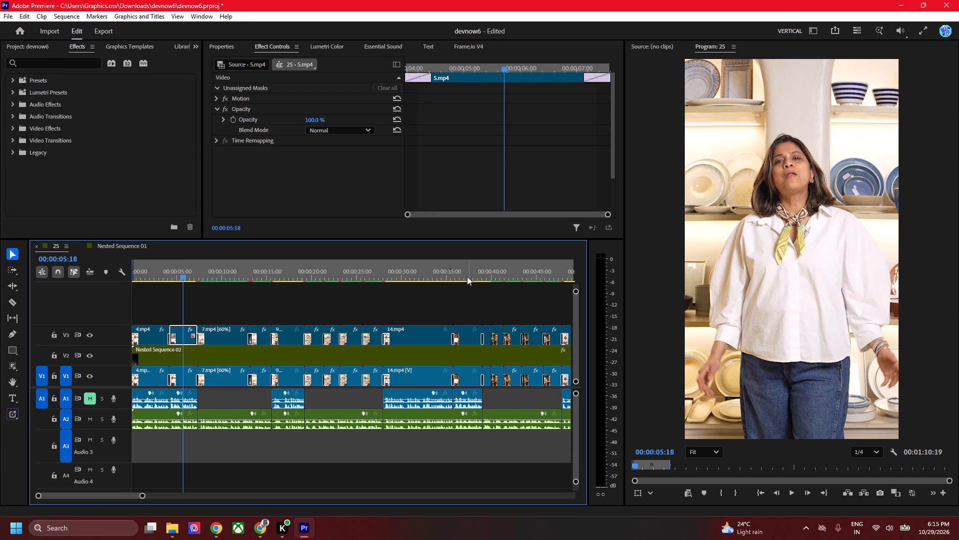
Undo the last edit in sequence 25 and save the project.
{"action": "key", "text": "ctrl+z"}
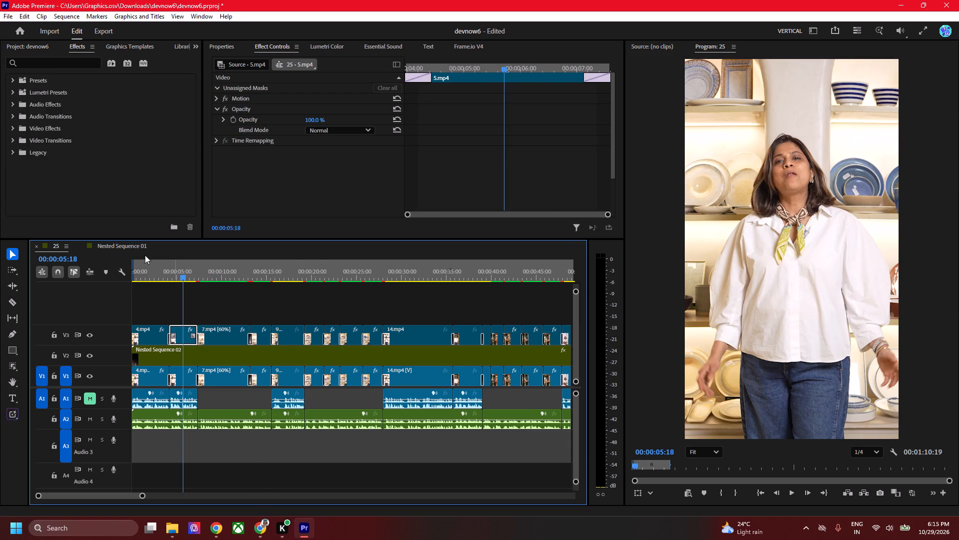
{"action": "key", "text": "ctrl+s"}
Open Nested Sequence 01 and play around the GHOST MELAMINE titles to examine how the smoke overlay and captions are layered.
{"action": "left_click", "coordinate": [119, 246]}
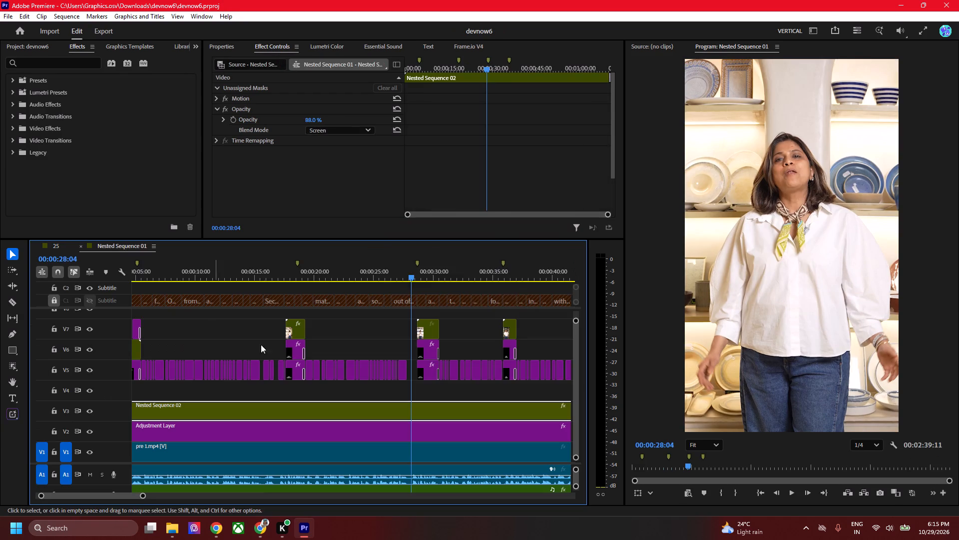
{"action": "key", "text": "ctrl+s"}
{"action": "scroll", "coordinate": [205, 330], "scroll_direction": "down", "scroll_amount": 6, "text": "alt"}
{"action": "left_click_drag", "start_coordinate": [254, 274], "coordinate": [247, 274]}
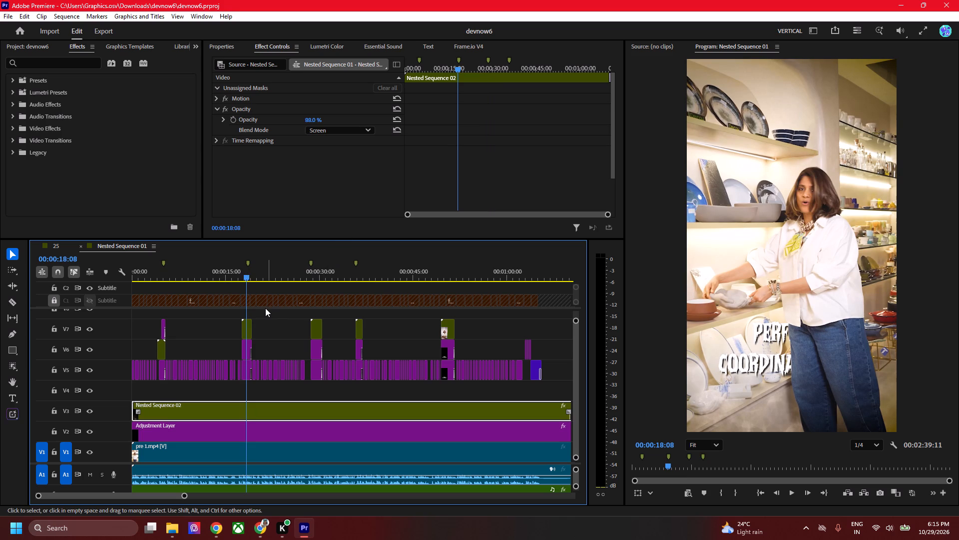
{"action": "key", "text": "v"}
{"action": "scroll", "coordinate": [233, 326], "scroll_direction": "up", "scroll_amount": 3}
{"action": "scroll", "coordinate": [233, 326], "scroll_direction": "up", "scroll_amount": 6, "text": "alt"}
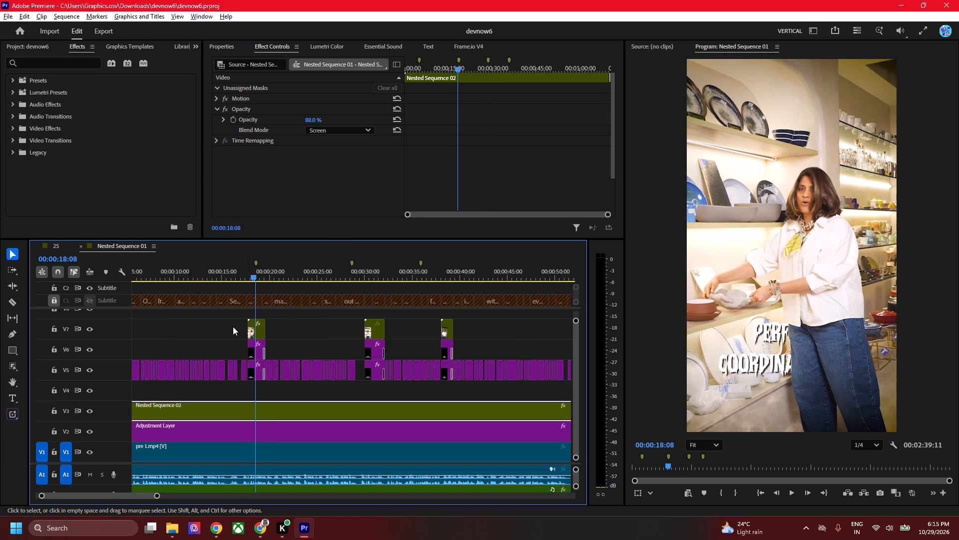
{"action": "scroll", "coordinate": [233, 326], "scroll_direction": "up", "scroll_amount": 5, "text": "alt"}
{"action": "scroll", "coordinate": [221, 364], "scroll_direction": "up", "scroll_amount": 14}
{"action": "scroll", "coordinate": [210, 351], "scroll_direction": "down", "scroll_amount": 1}
{"action": "scroll", "coordinate": [210, 352], "scroll_direction": "up", "scroll_amount": 1}
{"action": "left_click_drag", "start_coordinate": [204, 275], "coordinate": [211, 276]}
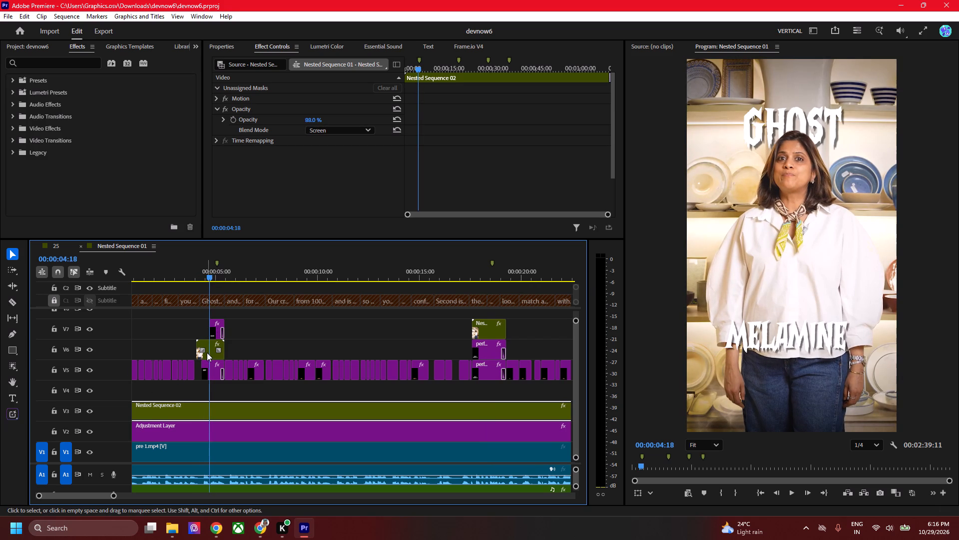
{"action": "key", "text": "space"}
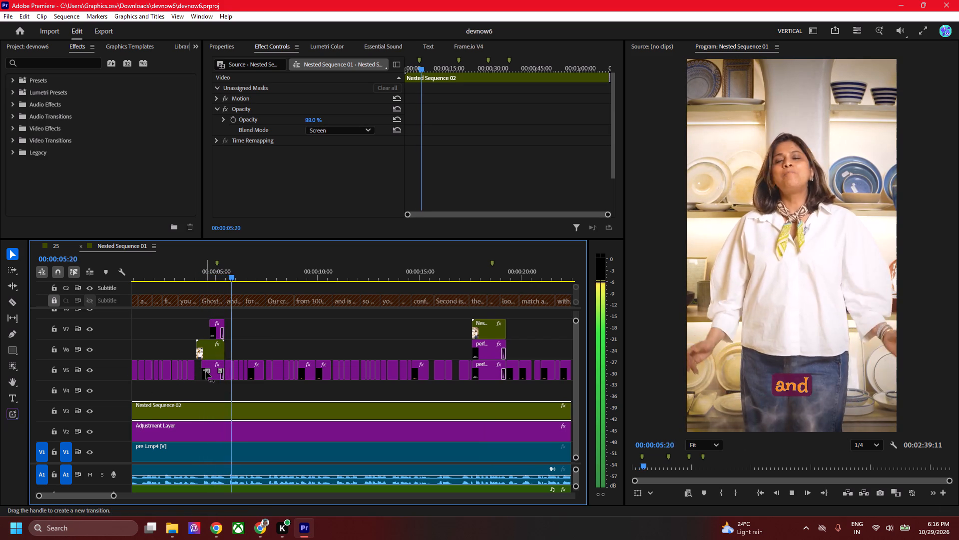
{"action": "key", "text": "space"}
{"action": "key", "text": "space"}
{"action": "key", "text": "space"}
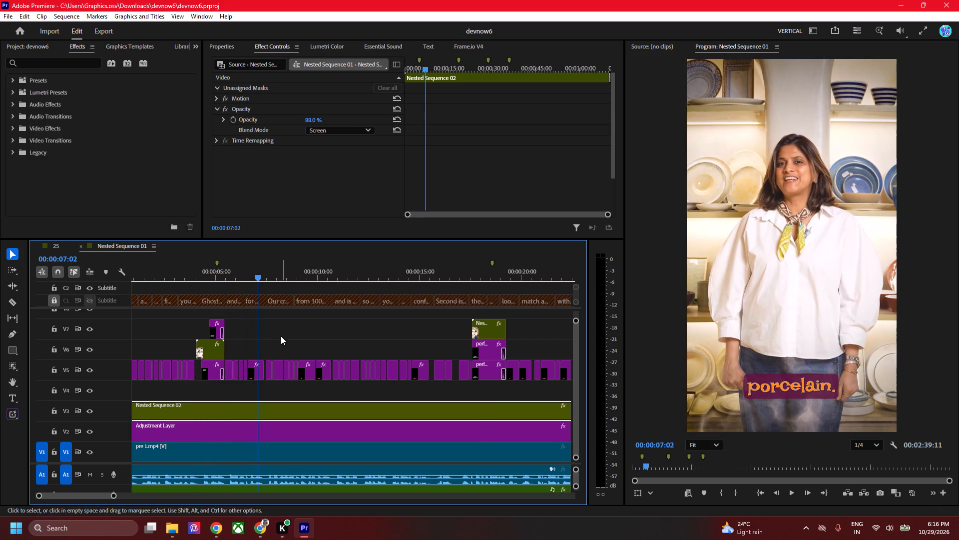
{"action": "left_click_drag", "start_coordinate": [218, 279], "coordinate": [207, 279]}
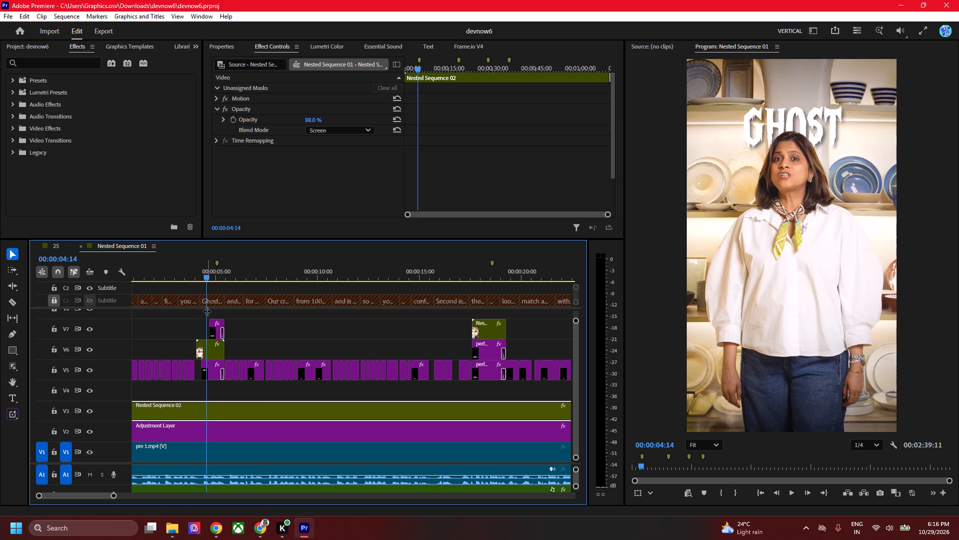
Trim the start of Nested Sequence 02 on V3 to about 00:01:00:00 and park the remainder beyond the main footage's end.
{"action": "left_click", "coordinate": [202, 403]}
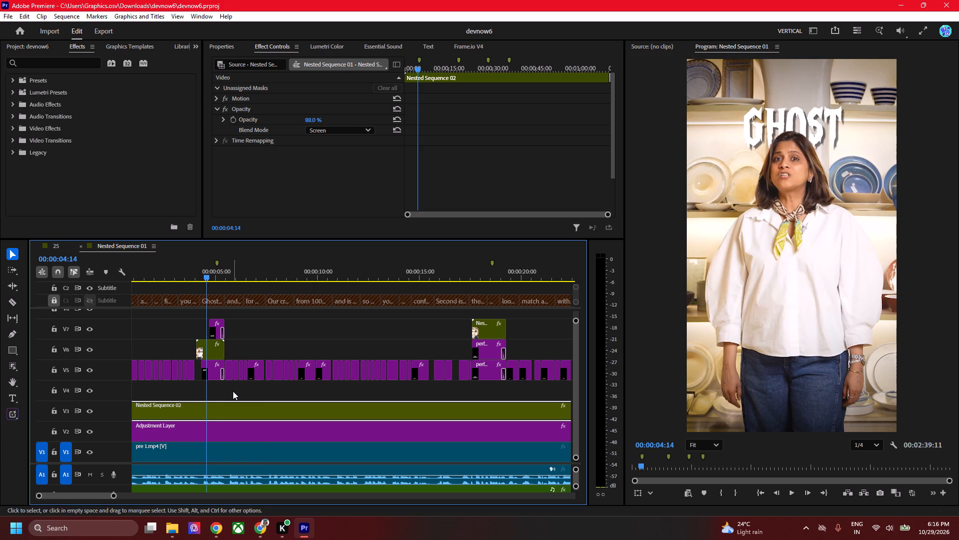
{"action": "scroll", "coordinate": [241, 385], "scroll_direction": "down", "scroll_amount": 2, "text": "alt"}
{"action": "scroll", "coordinate": [241, 385], "scroll_direction": "up", "scroll_amount": 1, "text": "alt"}
{"action": "scroll", "coordinate": [243, 385], "scroll_direction": "down", "scroll_amount": 13, "text": "alt"}
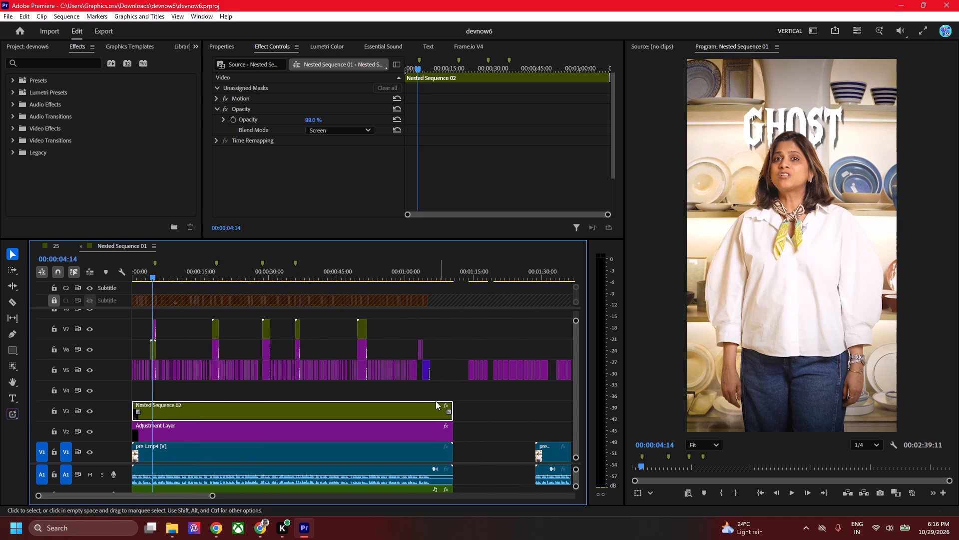
{"action": "left_click_drag", "start_coordinate": [133, 407], "coordinate": [403, 403]}
{"action": "left_click_drag", "start_coordinate": [415, 416], "coordinate": [523, 416]}
{"action": "left_click", "coordinate": [232, 398]}
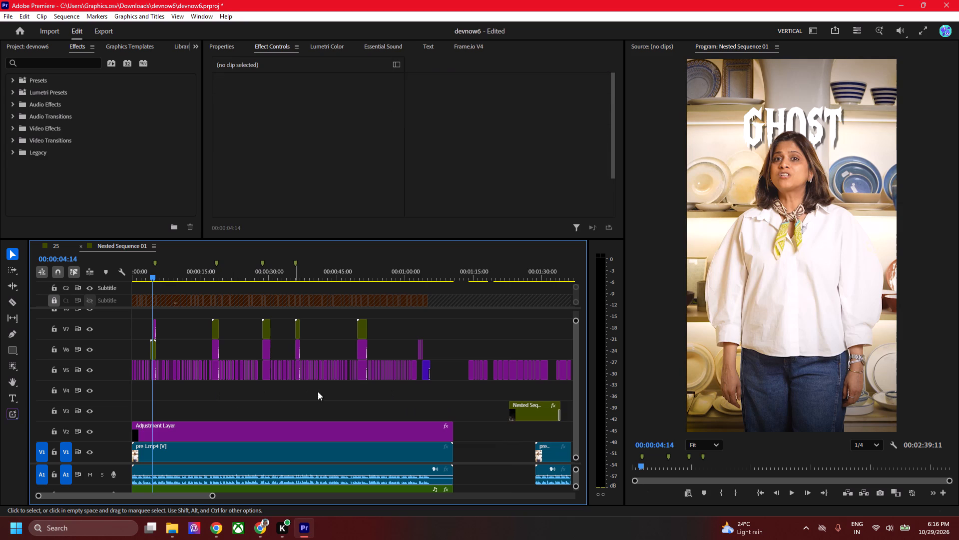
Move the main section's caption, title and nested clips on V5 to V7 down two tracks, to V3 to V5.
{"action": "left_click_drag", "start_coordinate": [439, 392], "coordinate": [0, 321]}
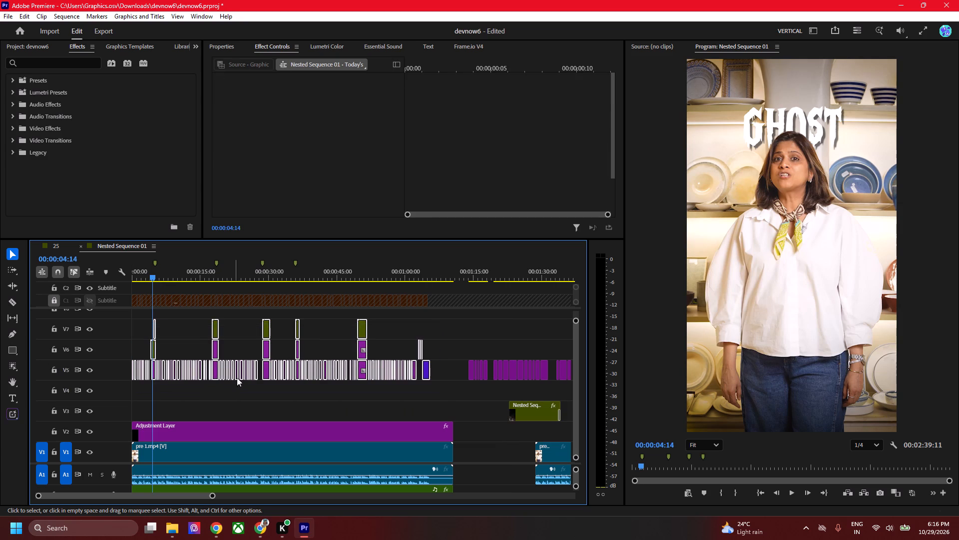
{"action": "left_click_drag", "start_coordinate": [266, 368], "coordinate": [254, 405]}
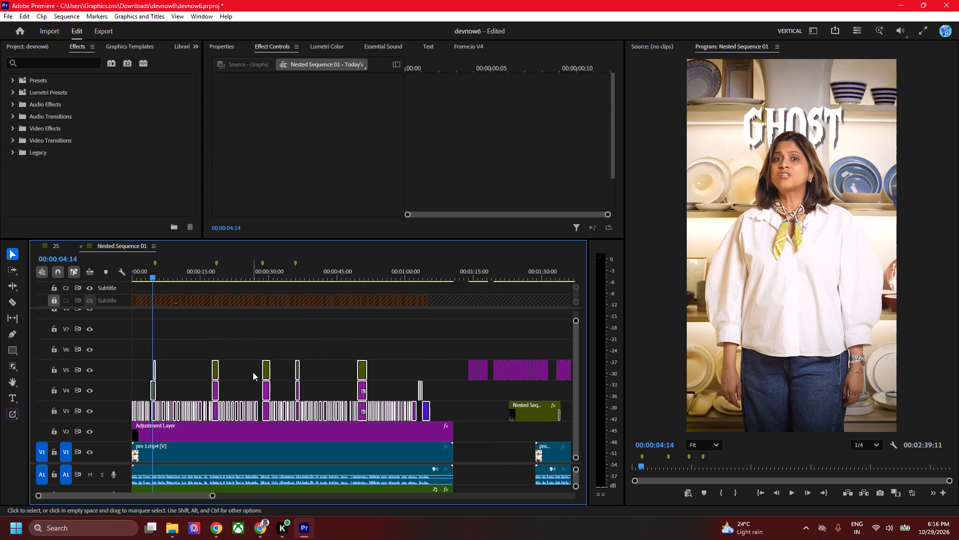
{"action": "left_click", "coordinate": [222, 330]}
Play the opening several times to examine how the GHOST MELAMINE titles appear after the track move.
{"action": "left_click_drag", "start_coordinate": [148, 275], "coordinate": [81, 288]}
{"action": "key", "text": "space"}
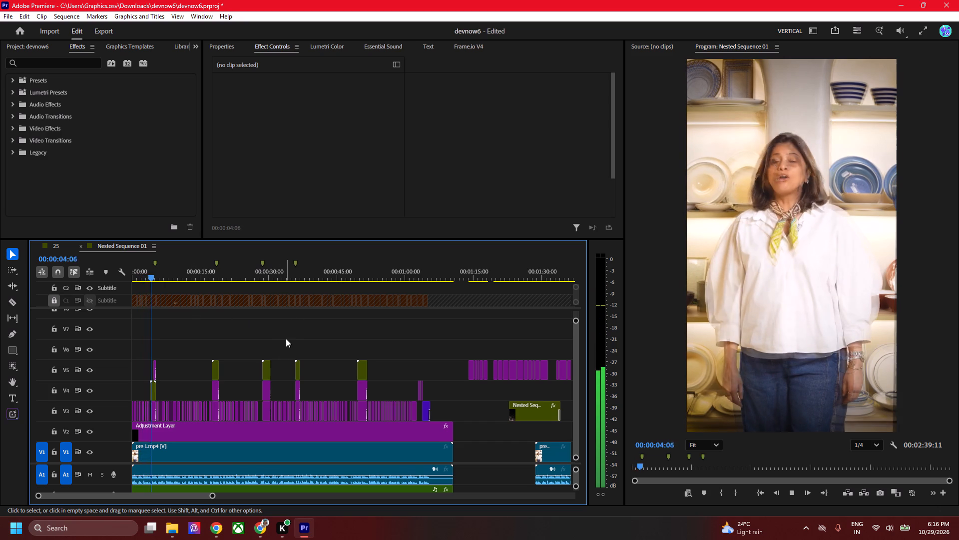
{"action": "key", "text": "space"}
{"action": "scroll", "coordinate": [151, 365], "scroll_direction": "up", "scroll_amount": 6, "text": "alt"}
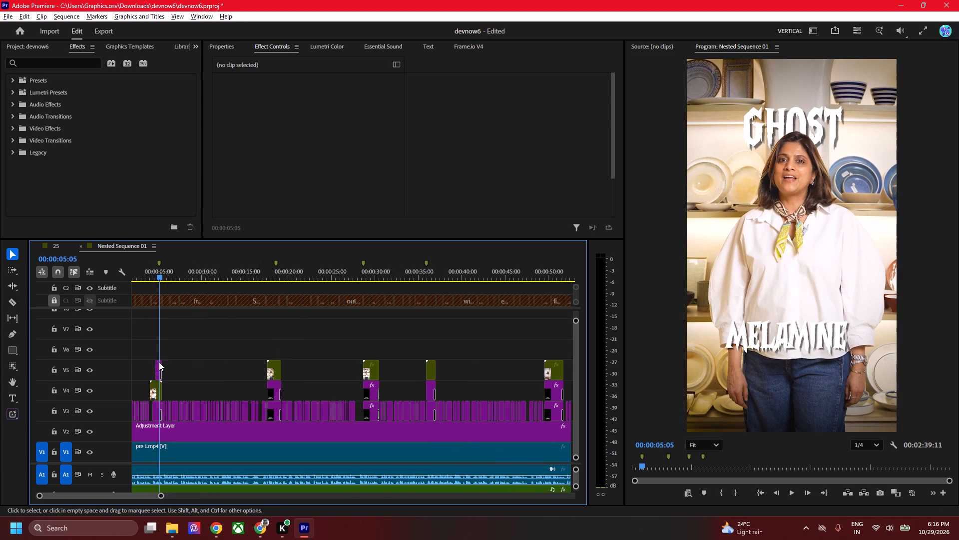
{"action": "scroll", "coordinate": [150, 361], "scroll_direction": "up", "scroll_amount": 18, "text": "alt"}
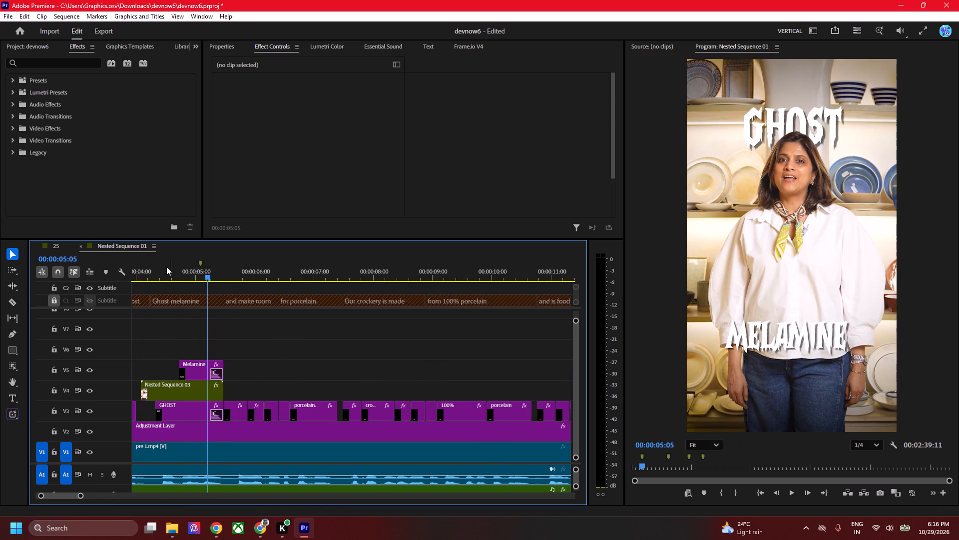
{"action": "left_click", "coordinate": [129, 281]}
{"action": "left_click", "coordinate": [139, 275]}
{"action": "key", "text": "space"}
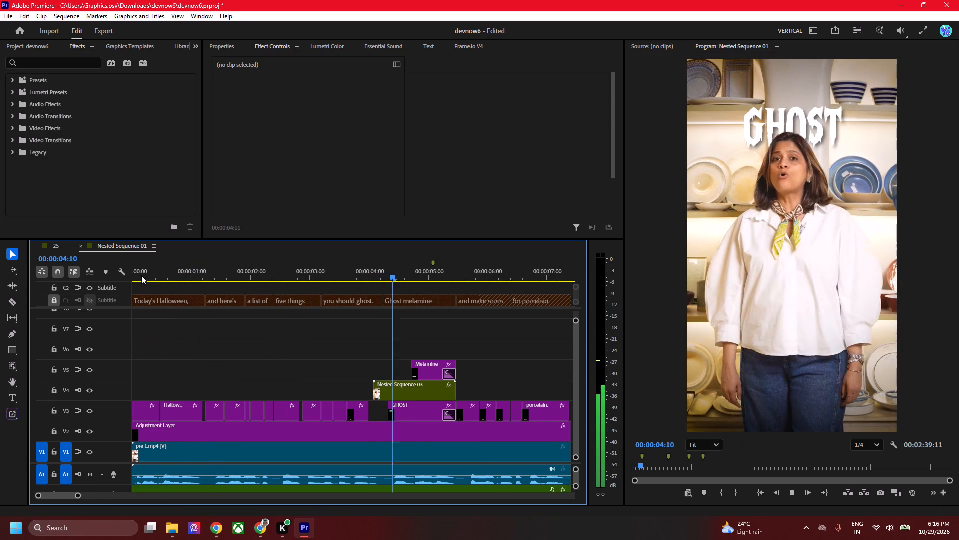
{"action": "key", "text": "space"}
{"action": "scroll", "coordinate": [252, 328], "scroll_direction": "up", "scroll_amount": 5}
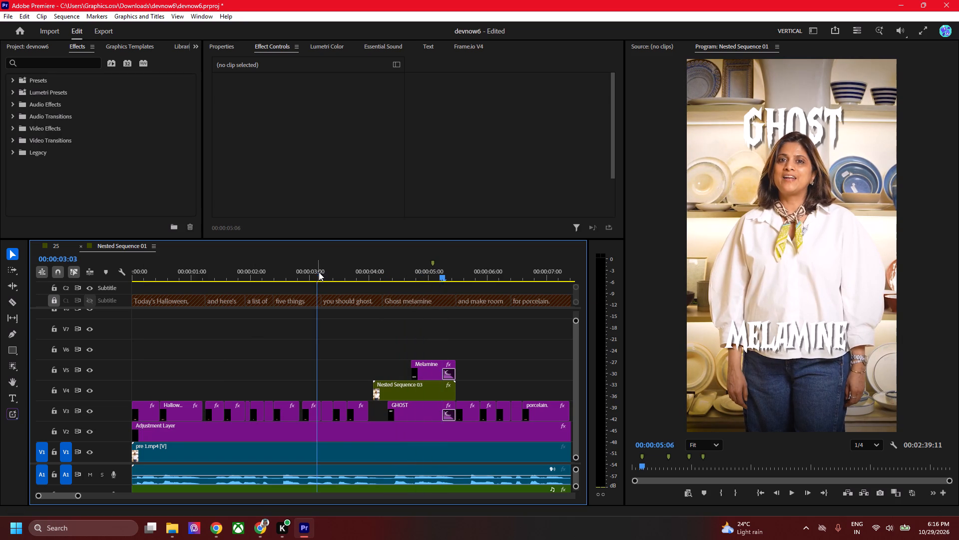
{"action": "left_click", "coordinate": [319, 272]}
{"action": "key", "text": "space"}
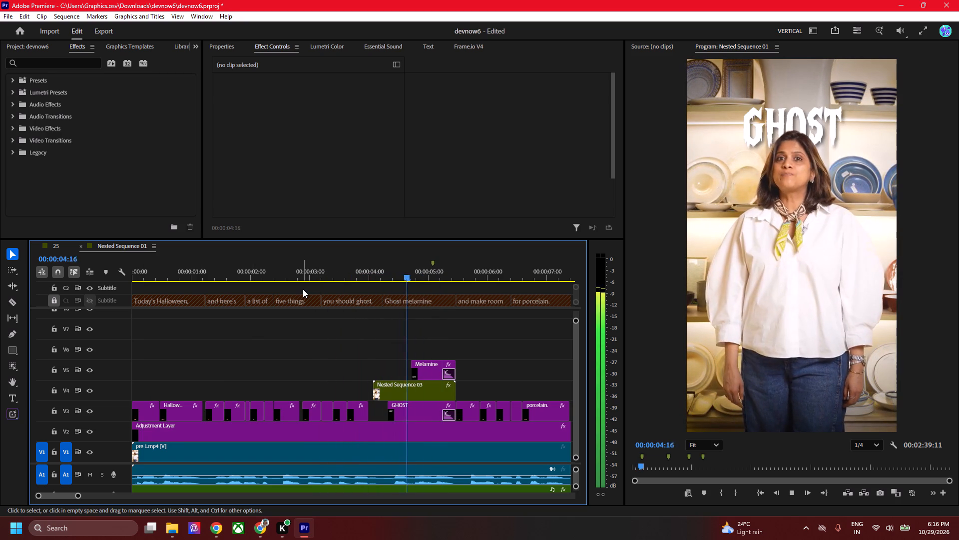
{"action": "key", "text": "space"}
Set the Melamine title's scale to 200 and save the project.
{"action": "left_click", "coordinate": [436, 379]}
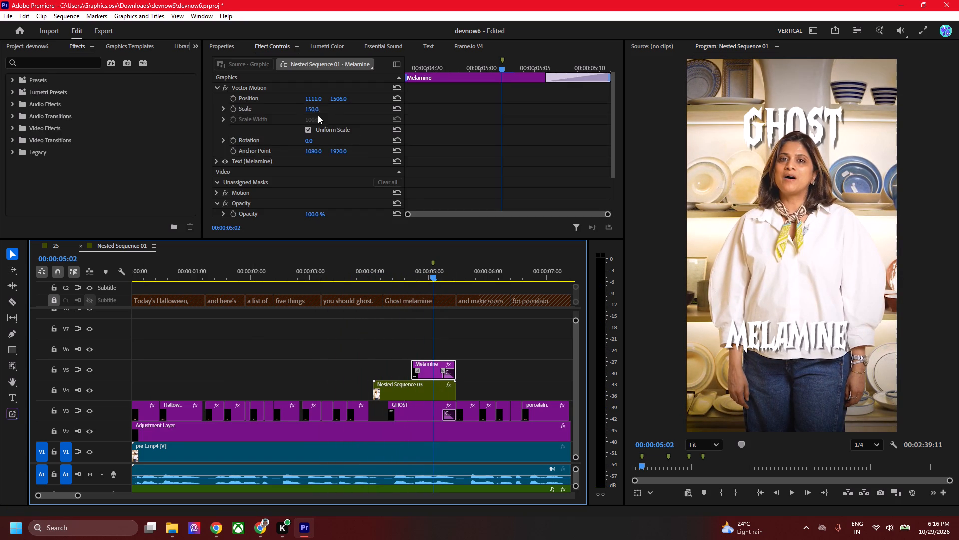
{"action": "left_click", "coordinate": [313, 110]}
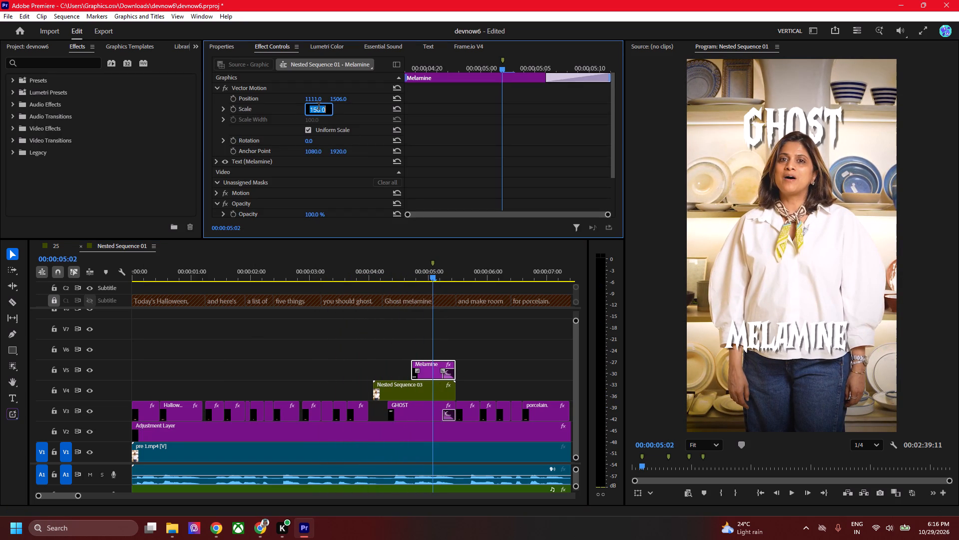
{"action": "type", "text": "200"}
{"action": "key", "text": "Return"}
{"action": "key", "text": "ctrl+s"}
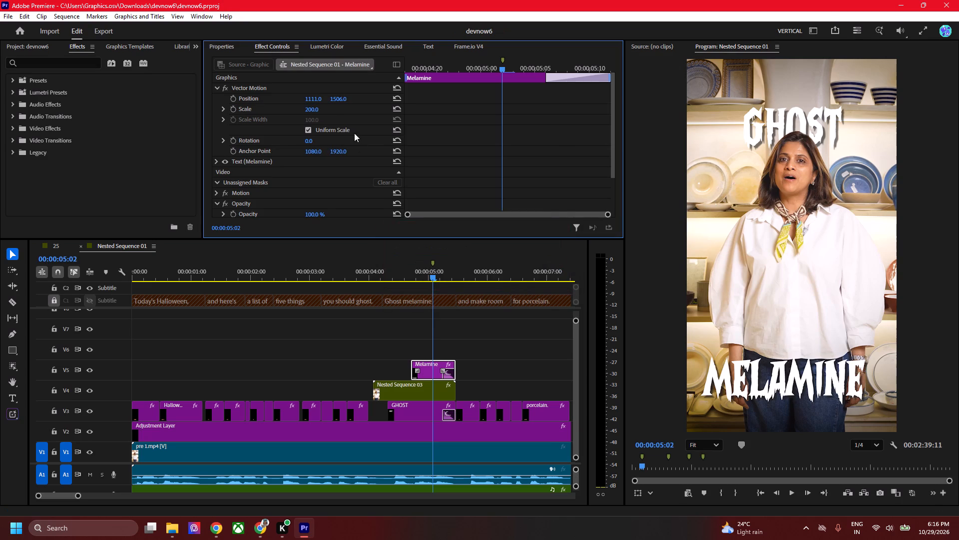
Set the Melamine title's scale to 180.
{"action": "left_click", "coordinate": [313, 113]}
{"action": "left_click", "coordinate": [316, 105]}
{"action": "left_click", "coordinate": [313, 111]}
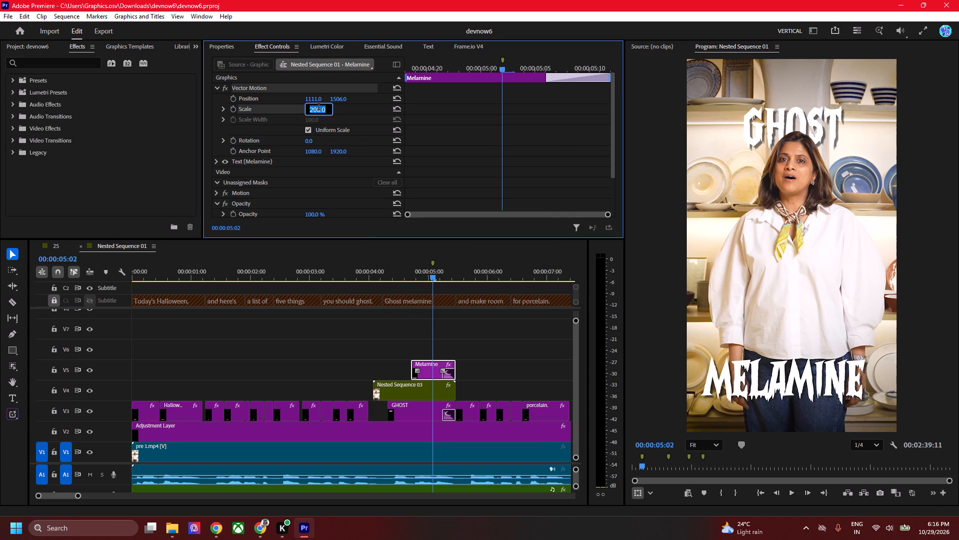
{"action": "type", "text": "180"}
{"action": "key", "text": "Return"}
Shift the Melamine title horizontally to a position X of 1221 and save the project.
{"action": "key", "text": "backslash"}
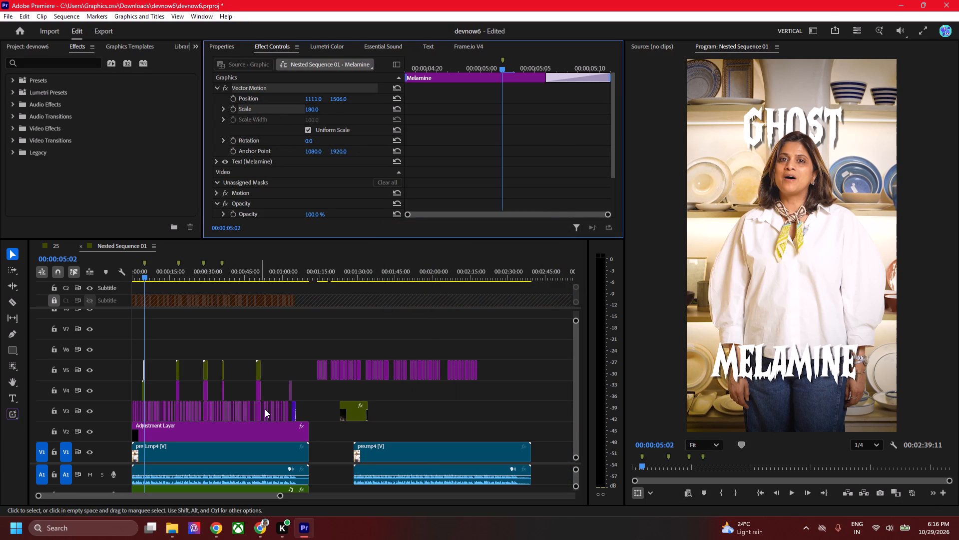
{"action": "scroll", "coordinate": [164, 361], "scroll_direction": "up", "scroll_amount": 9, "text": "alt"}
{"action": "scroll", "coordinate": [164, 361], "scroll_direction": "up", "scroll_amount": 8}
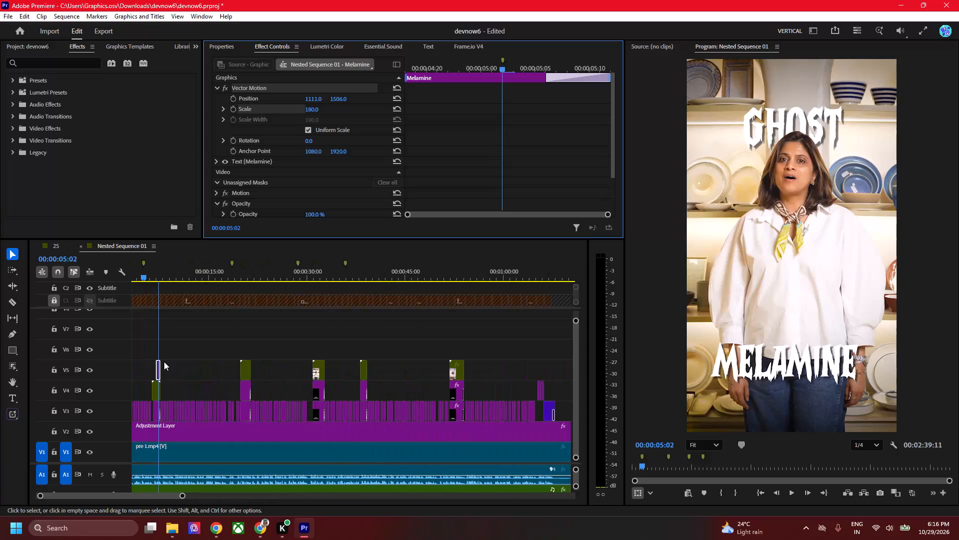
{"action": "left_click_drag", "start_coordinate": [310, 99], "coordinate": [338, 94]}
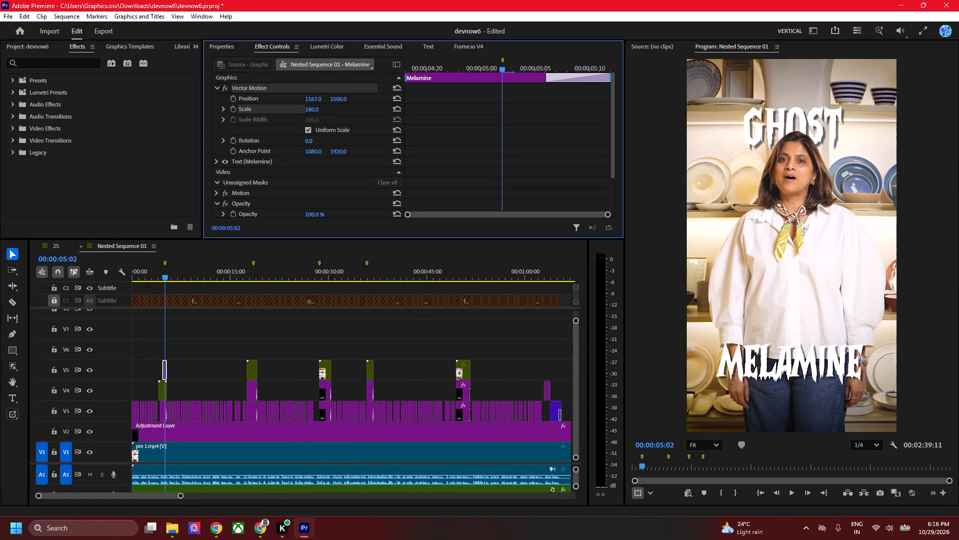
{"action": "left_click_drag", "start_coordinate": [338, 94], "coordinate": [364, 92]}
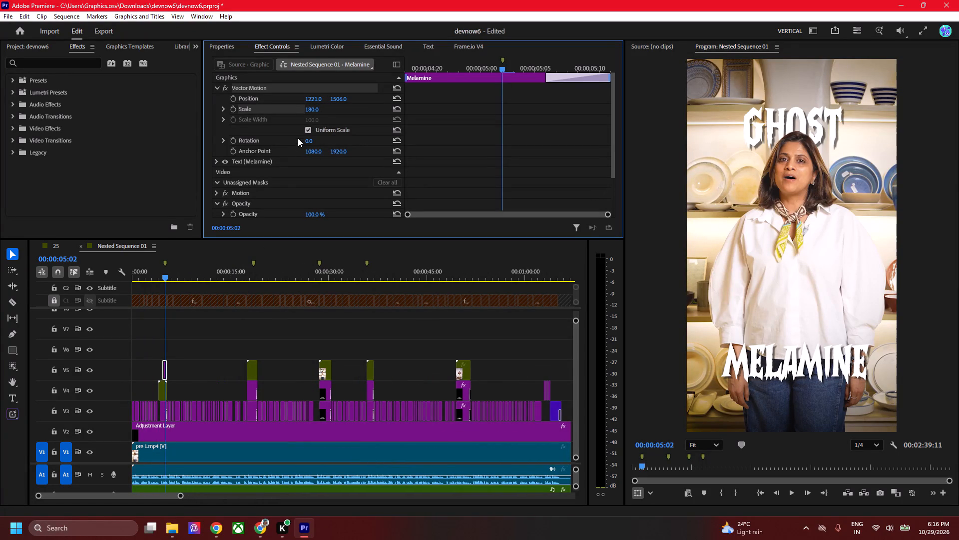
{"action": "key", "text": "ctrl+s"}
Scrub from 00:00:04:03 to 00:00:05:02 to check the GHOST MELAMINE titles, and save the project.
{"action": "left_click", "coordinate": [246, 353]}
{"action": "scroll", "coordinate": [153, 361], "scroll_direction": "up", "scroll_amount": 19, "text": "alt"}
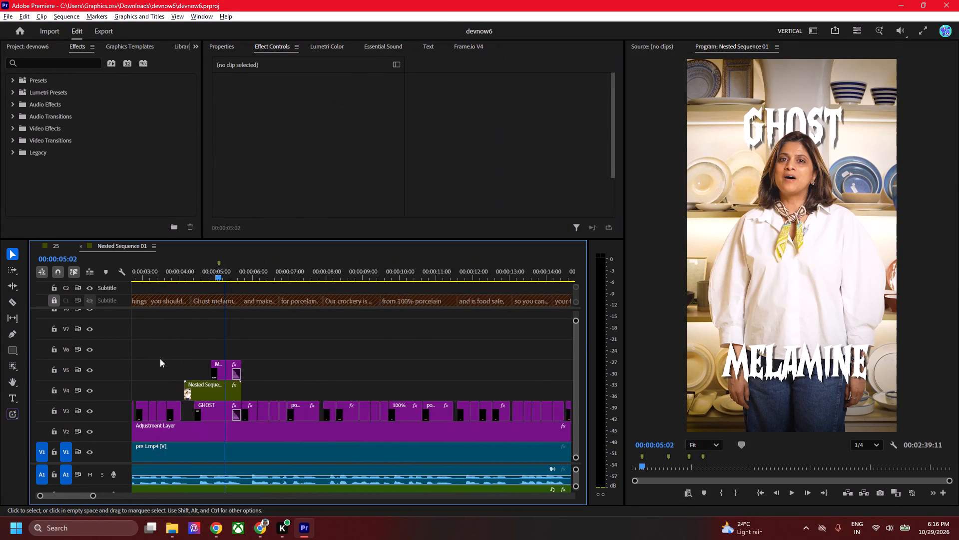
{"action": "scroll", "coordinate": [160, 358], "scroll_direction": "up", "scroll_amount": 2, "text": "alt"}
{"action": "left_click_drag", "start_coordinate": [237, 274], "coordinate": [227, 275]}
{"action": "key", "text": "ctrl+s"}
{"action": "key", "text": "ctrl+s"}
{"action": "key", "text": "ctrl+s"}
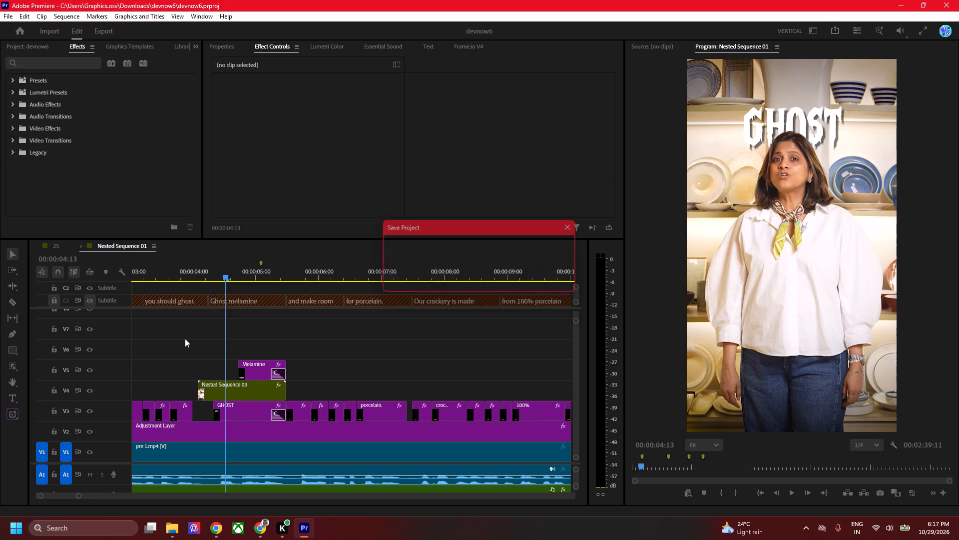
{"action": "left_click_drag", "start_coordinate": [233, 268], "coordinate": [212, 268]}
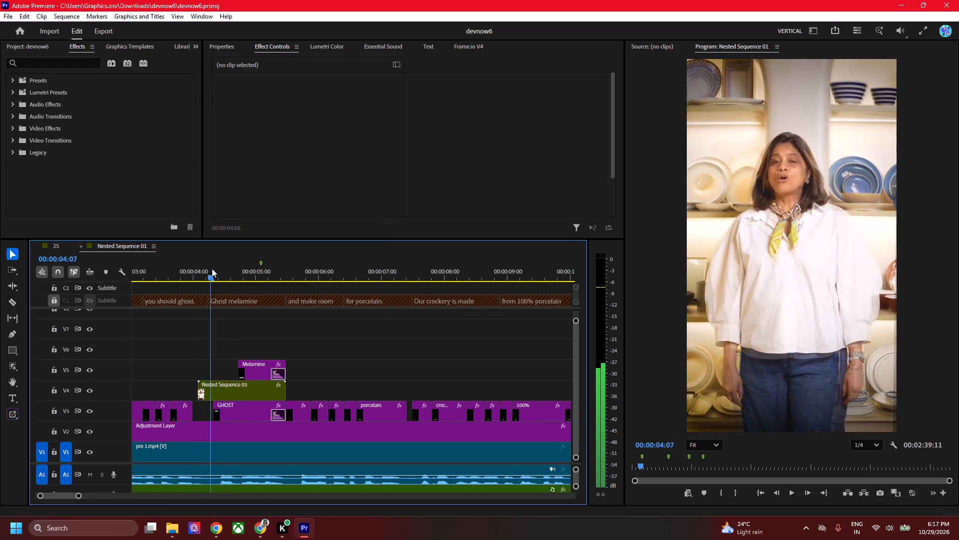
{"action": "left_click_drag", "start_coordinate": [212, 268], "coordinate": [202, 259]}
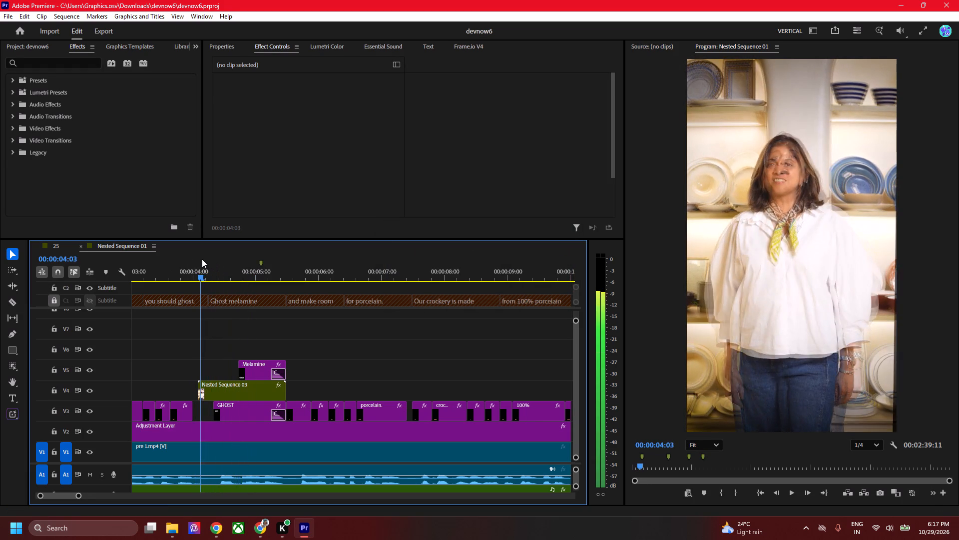
{"action": "left_click_drag", "start_coordinate": [202, 259], "coordinate": [260, 258]}
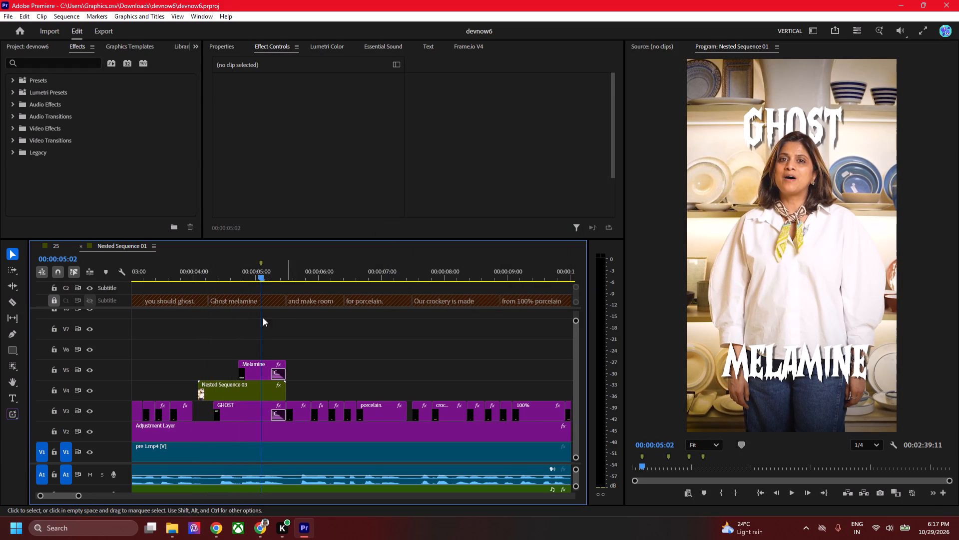
{"action": "key", "text": "ctrl+s"}
Move the upper "perfectly coordinated look" title near 00:00:18:04 to V6 and Nested Sequence 04 down to V4.
{"action": "scroll", "coordinate": [360, 343], "scroll_direction": "down", "scroll_amount": 12}
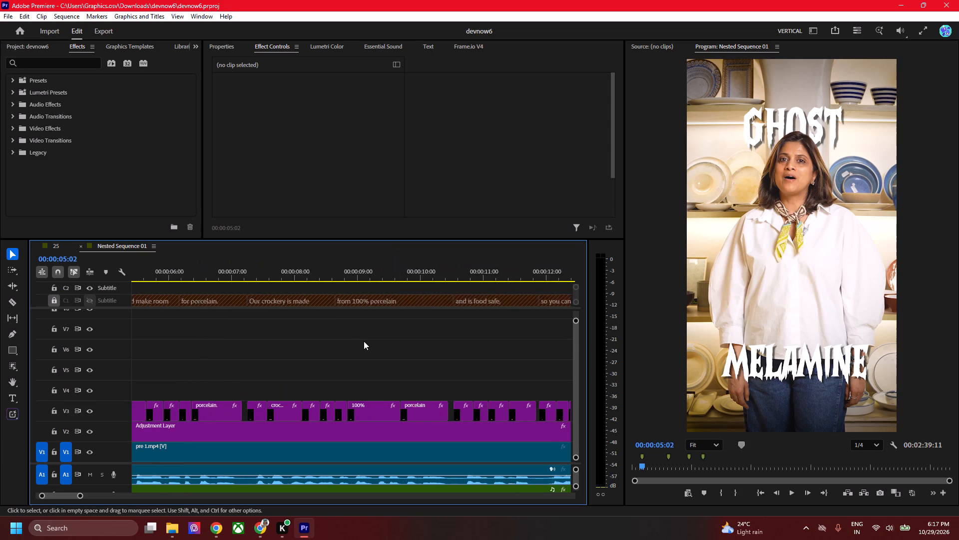
{"action": "scroll", "coordinate": [364, 341], "scroll_direction": "down", "scroll_amount": 20}
{"action": "left_click_drag", "start_coordinate": [433, 272], "coordinate": [437, 272]}
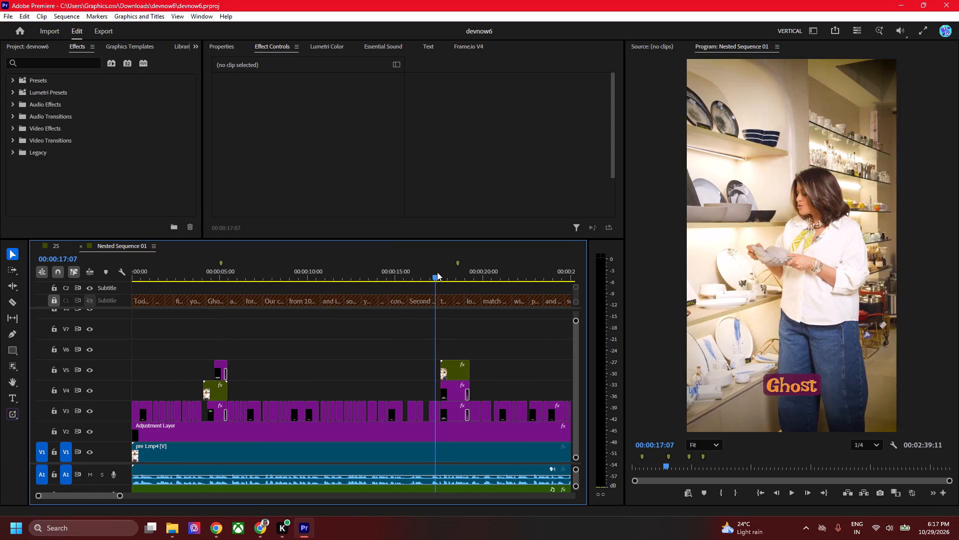
{"action": "left_click_drag", "start_coordinate": [437, 272], "coordinate": [452, 271]}
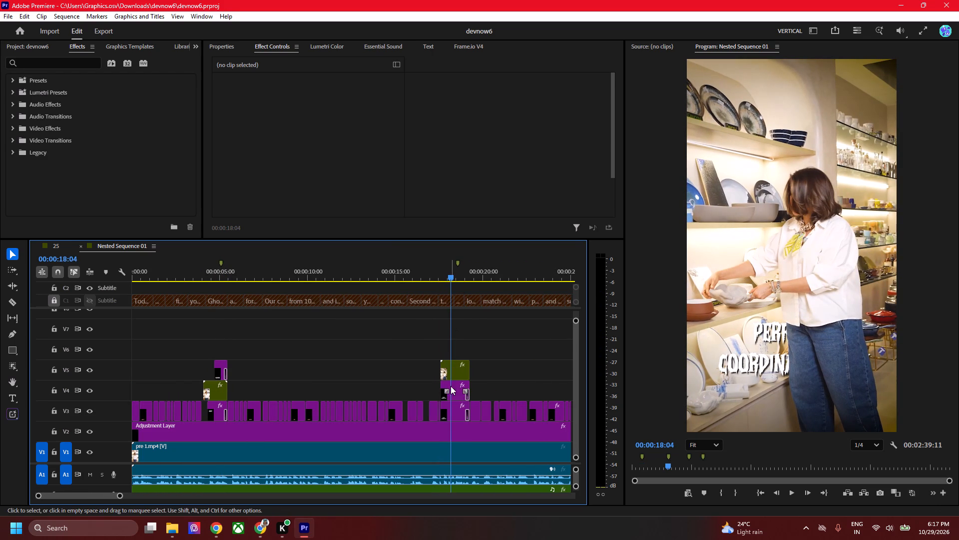
{"action": "left_click_drag", "start_coordinate": [455, 387], "coordinate": [452, 346]}
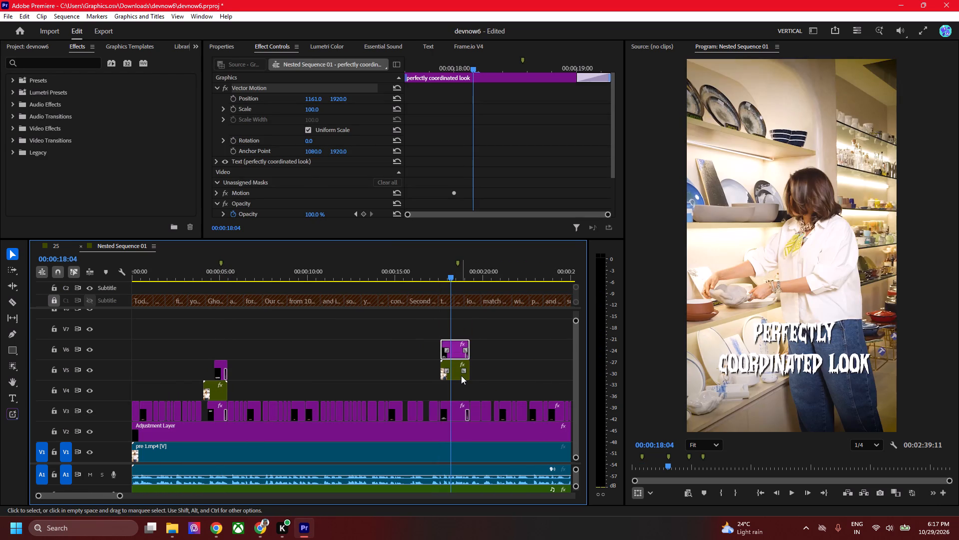
{"action": "left_click_drag", "start_coordinate": [461, 375], "coordinate": [453, 393]}
Remove the end cross dissolves from both "perfectly coordinated look" titles on V6 and V3, and play the section.
{"action": "scroll", "coordinate": [476, 385], "scroll_direction": "up", "scroll_amount": 2, "text": "alt"}
{"action": "scroll", "coordinate": [474, 386], "scroll_direction": "down", "scroll_amount": 1, "text": "alt"}
{"action": "scroll", "coordinate": [474, 386], "scroll_direction": "up", "scroll_amount": 6, "text": "alt"}
{"action": "scroll", "coordinate": [464, 381], "scroll_direction": "down", "scroll_amount": 1, "text": "alt"}
{"action": "scroll", "coordinate": [464, 381], "scroll_direction": "up", "scroll_amount": 8, "text": "alt"}
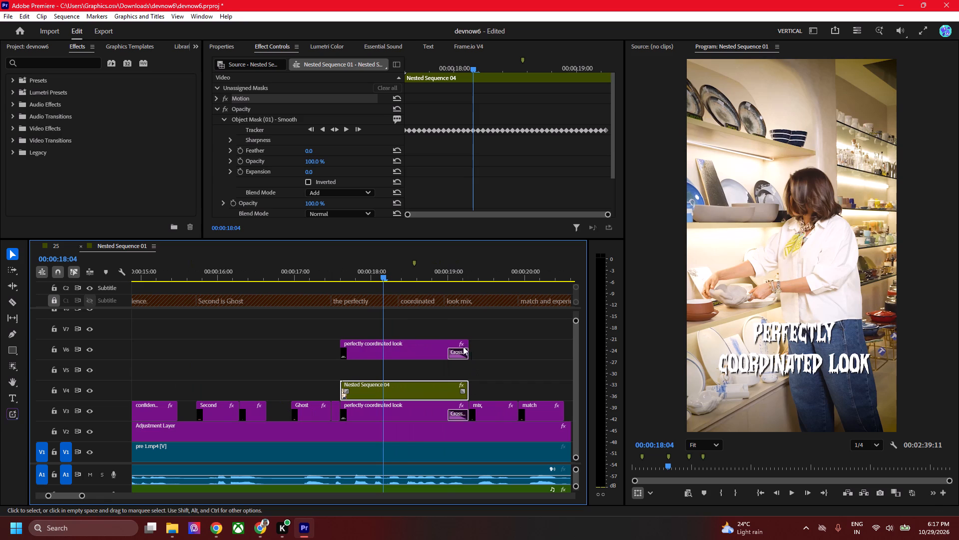
{"action": "left_click_drag", "start_coordinate": [451, 349], "coordinate": [498, 349]}
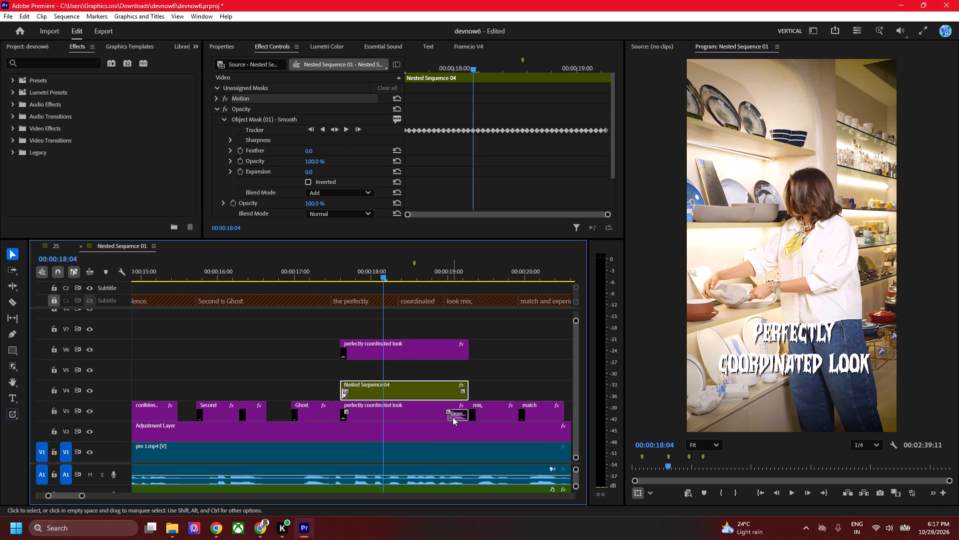
{"action": "left_click", "coordinate": [453, 417]}
{"action": "left_click_drag", "start_coordinate": [450, 412], "coordinate": [506, 392]}
{"action": "key", "text": "space"}
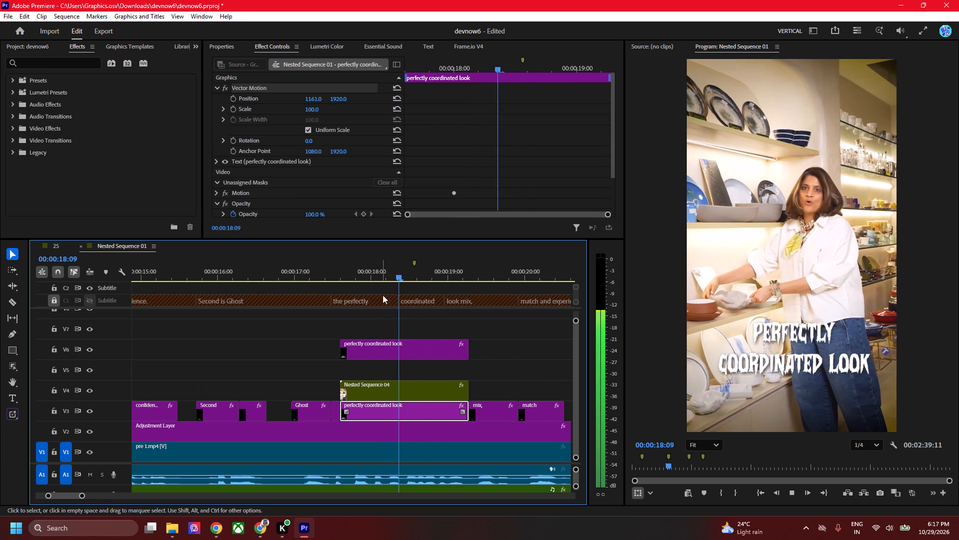
{"action": "key", "text": "space"}
Move the "perfectly coordinated look" title from V6 to V5, directly above Nested Sequence 04.
{"action": "left_click", "coordinate": [379, 348]}
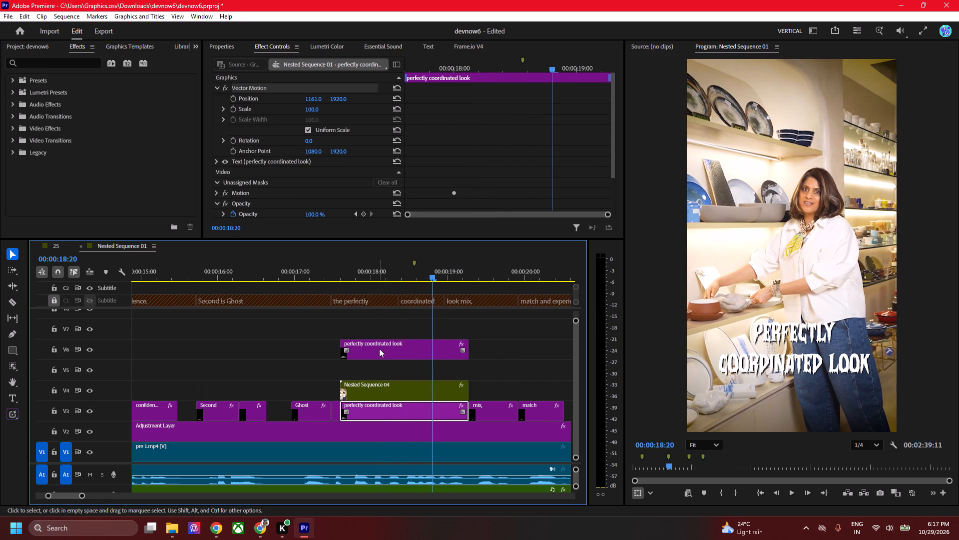
{"action": "left_click_drag", "start_coordinate": [385, 356], "coordinate": [377, 374]}
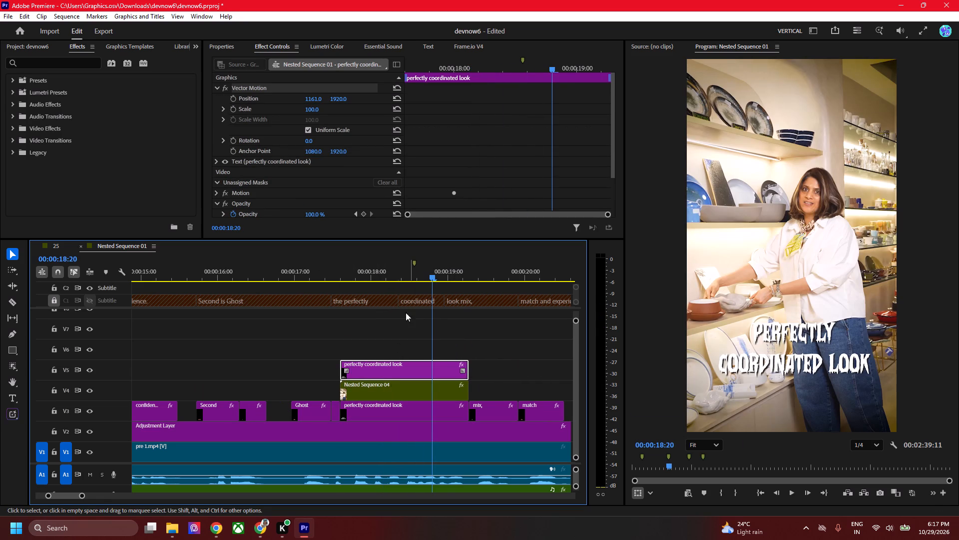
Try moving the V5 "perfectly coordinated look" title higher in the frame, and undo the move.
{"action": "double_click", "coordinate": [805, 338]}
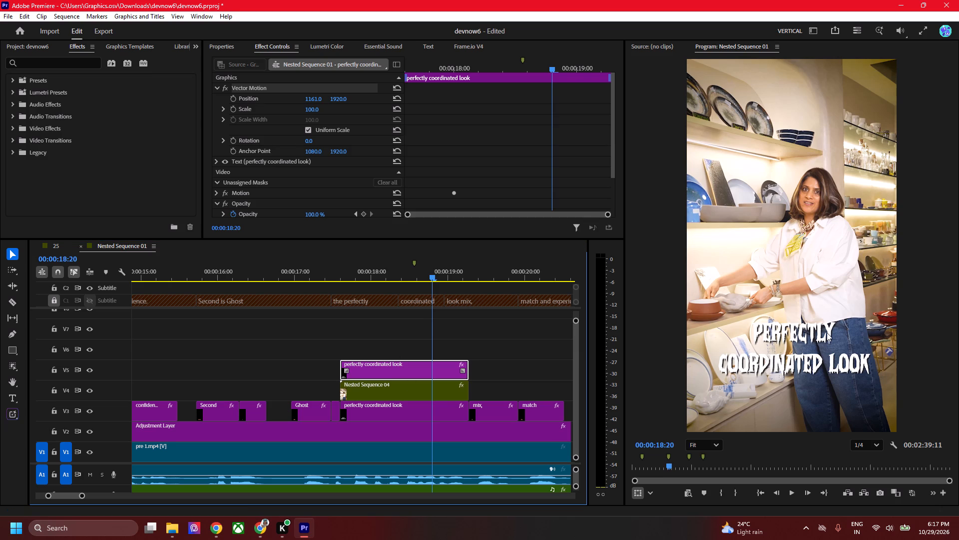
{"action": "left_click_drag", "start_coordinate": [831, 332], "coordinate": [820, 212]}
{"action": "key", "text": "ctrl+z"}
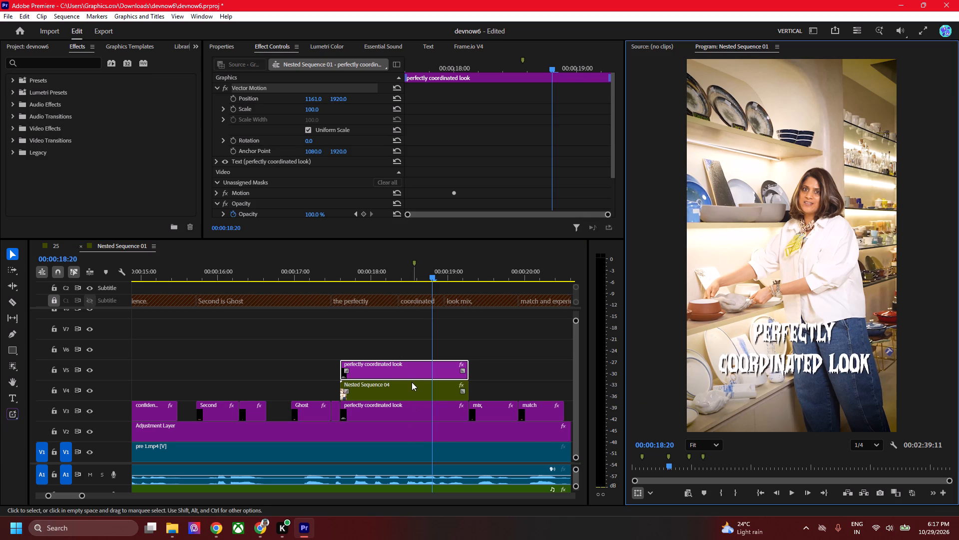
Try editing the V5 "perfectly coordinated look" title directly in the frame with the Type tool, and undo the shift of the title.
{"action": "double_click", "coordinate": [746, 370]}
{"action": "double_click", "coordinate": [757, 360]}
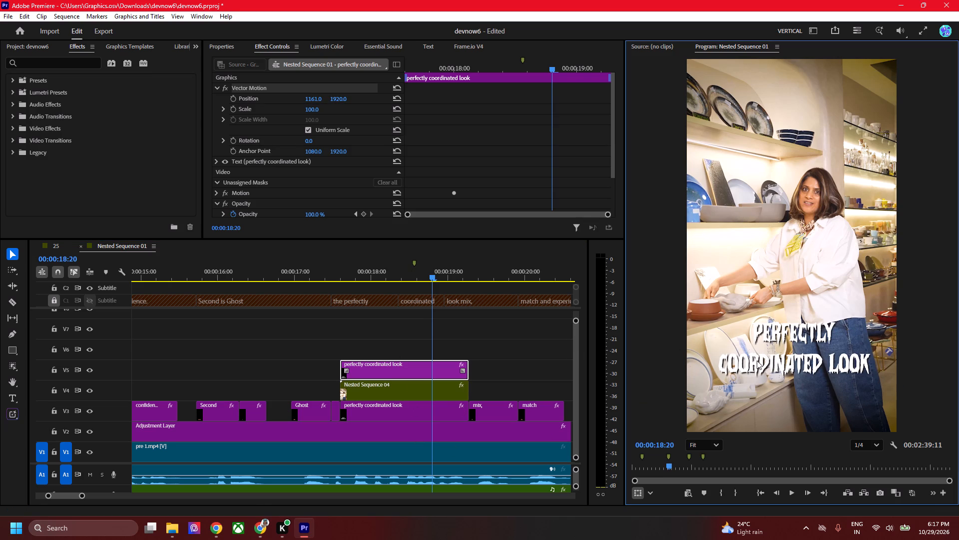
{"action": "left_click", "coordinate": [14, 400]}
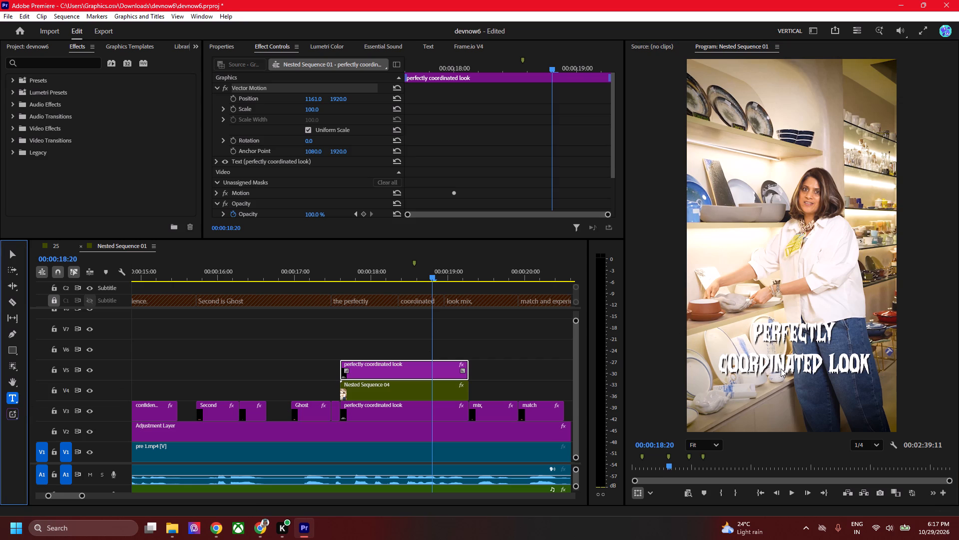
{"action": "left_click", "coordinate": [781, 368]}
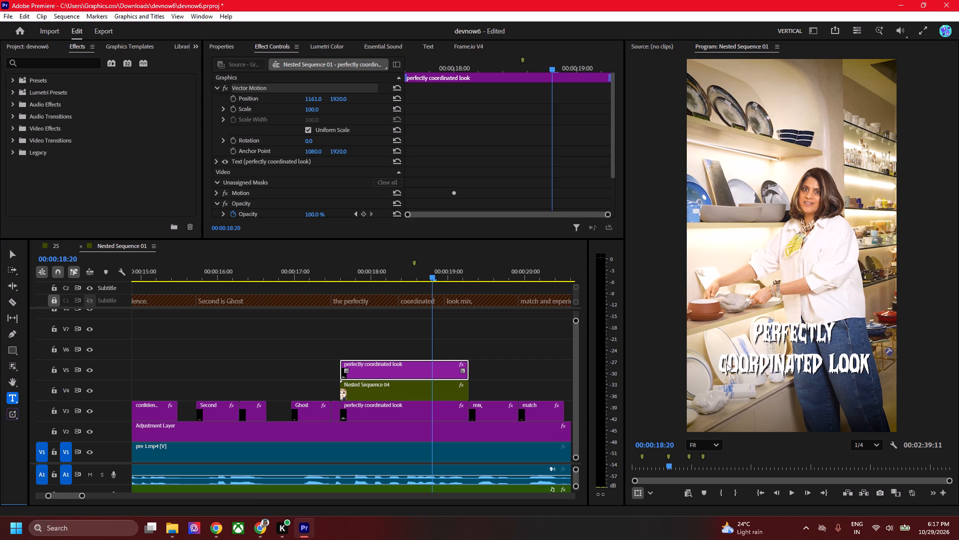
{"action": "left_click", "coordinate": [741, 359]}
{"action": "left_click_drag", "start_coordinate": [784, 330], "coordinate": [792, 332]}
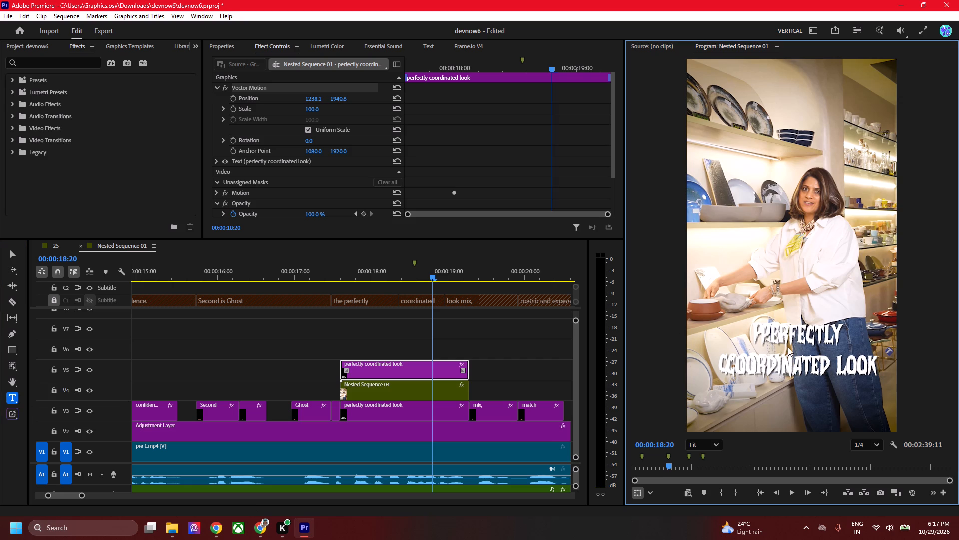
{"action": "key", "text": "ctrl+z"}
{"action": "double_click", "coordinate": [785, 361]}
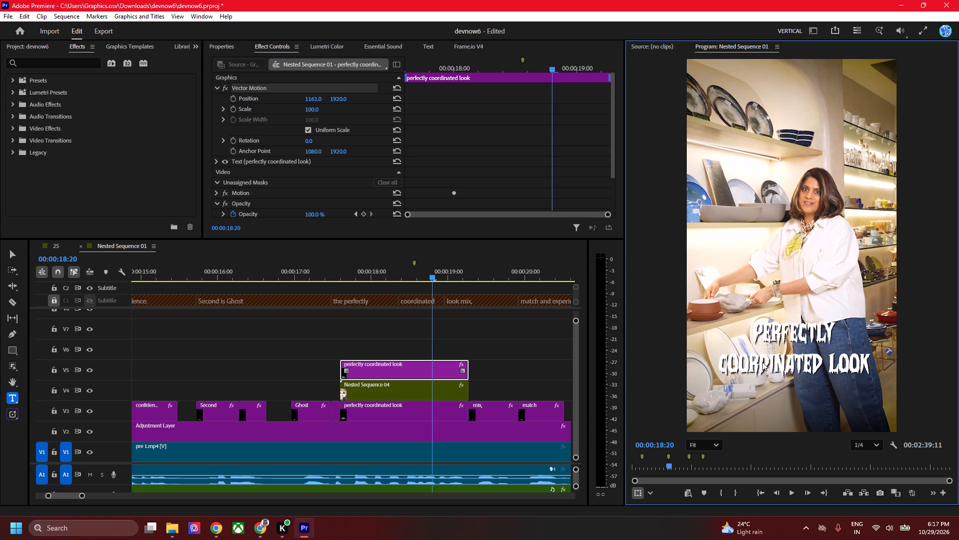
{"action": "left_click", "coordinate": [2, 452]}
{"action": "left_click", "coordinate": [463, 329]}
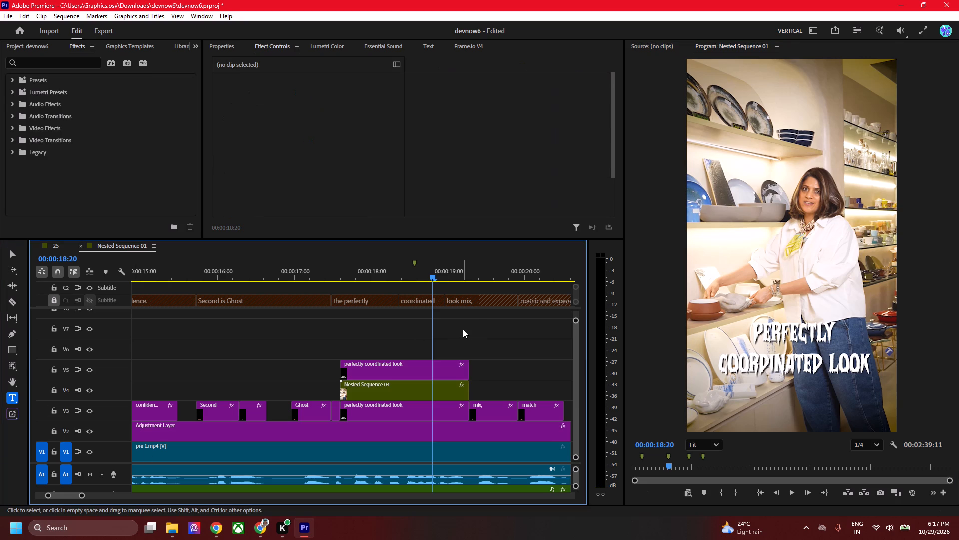
Save the project.
{"action": "key", "text": "ctrl+s"}
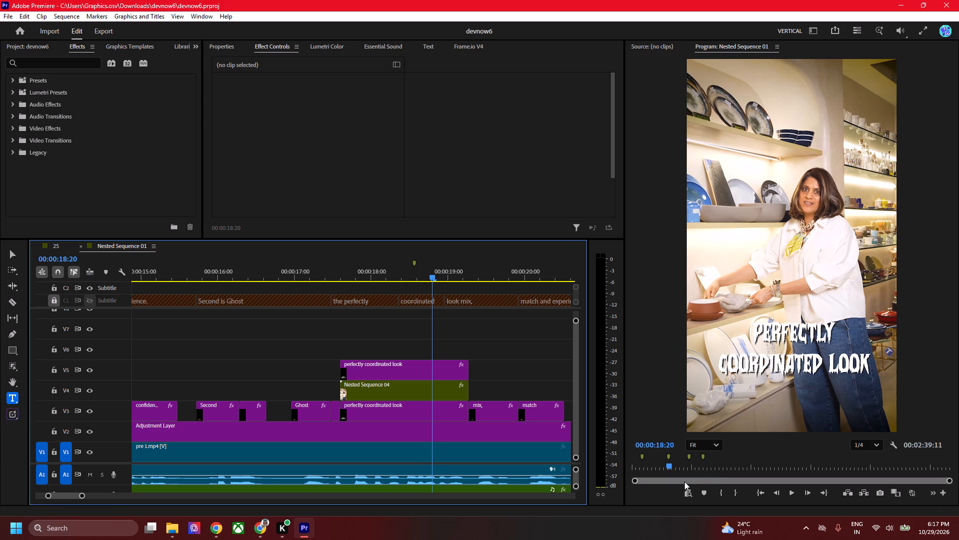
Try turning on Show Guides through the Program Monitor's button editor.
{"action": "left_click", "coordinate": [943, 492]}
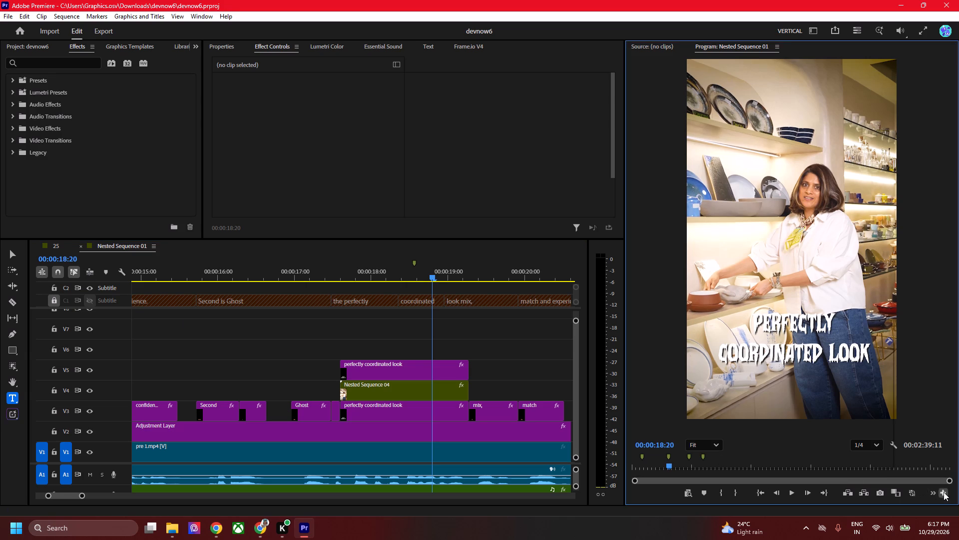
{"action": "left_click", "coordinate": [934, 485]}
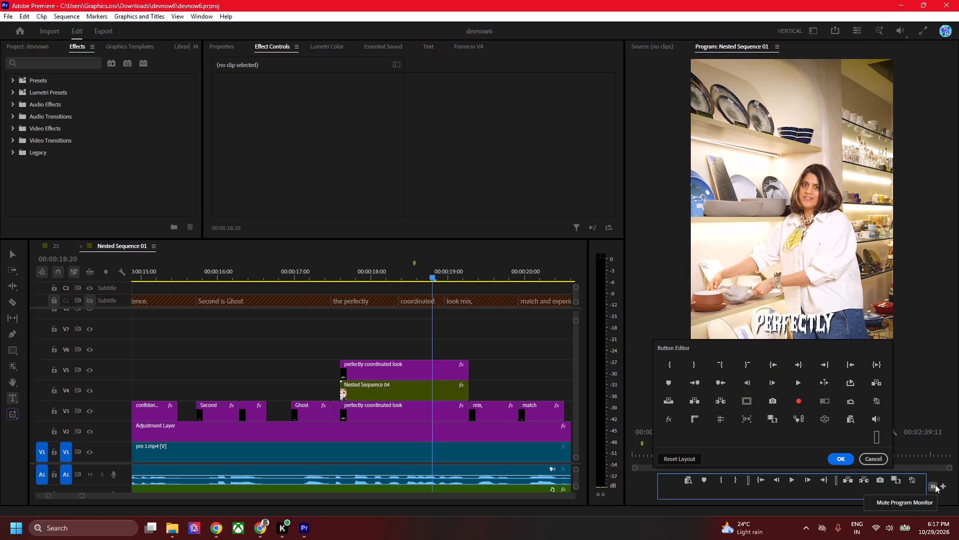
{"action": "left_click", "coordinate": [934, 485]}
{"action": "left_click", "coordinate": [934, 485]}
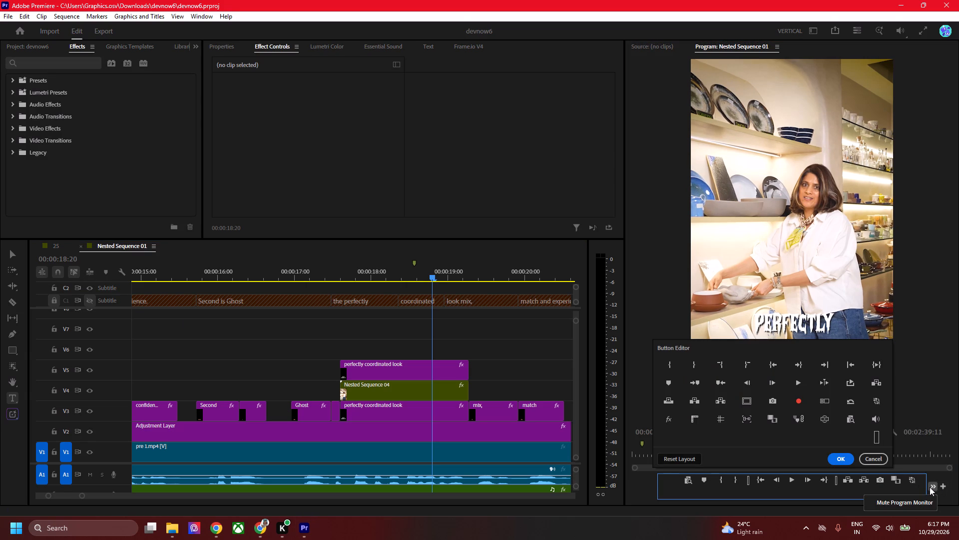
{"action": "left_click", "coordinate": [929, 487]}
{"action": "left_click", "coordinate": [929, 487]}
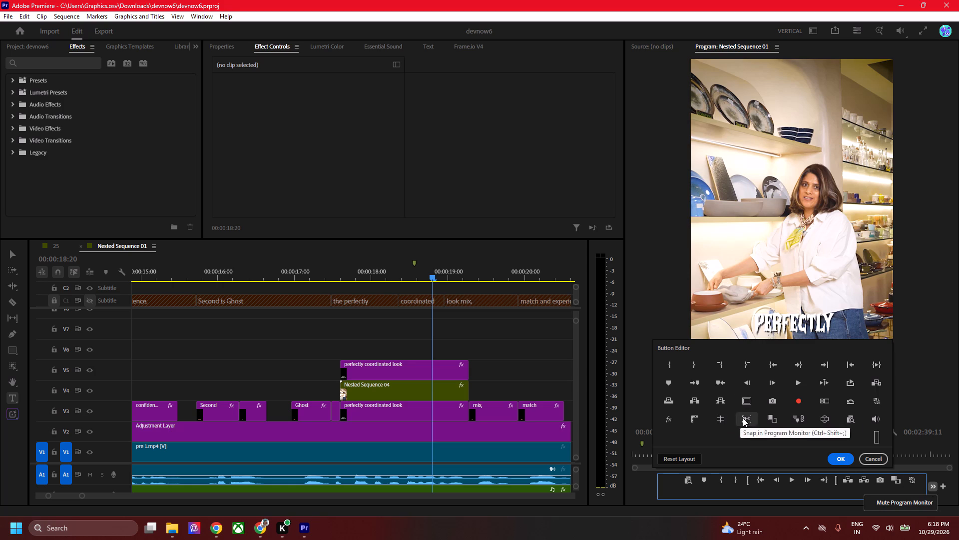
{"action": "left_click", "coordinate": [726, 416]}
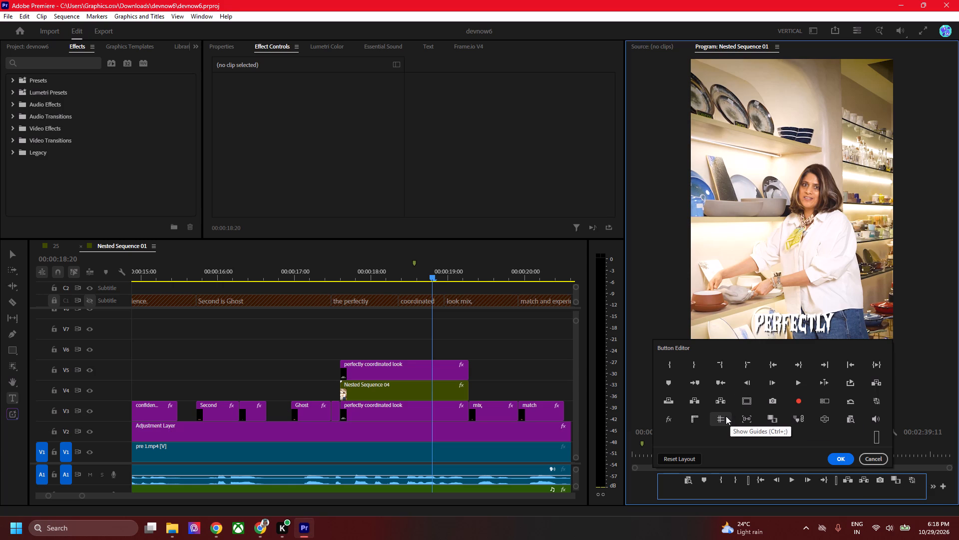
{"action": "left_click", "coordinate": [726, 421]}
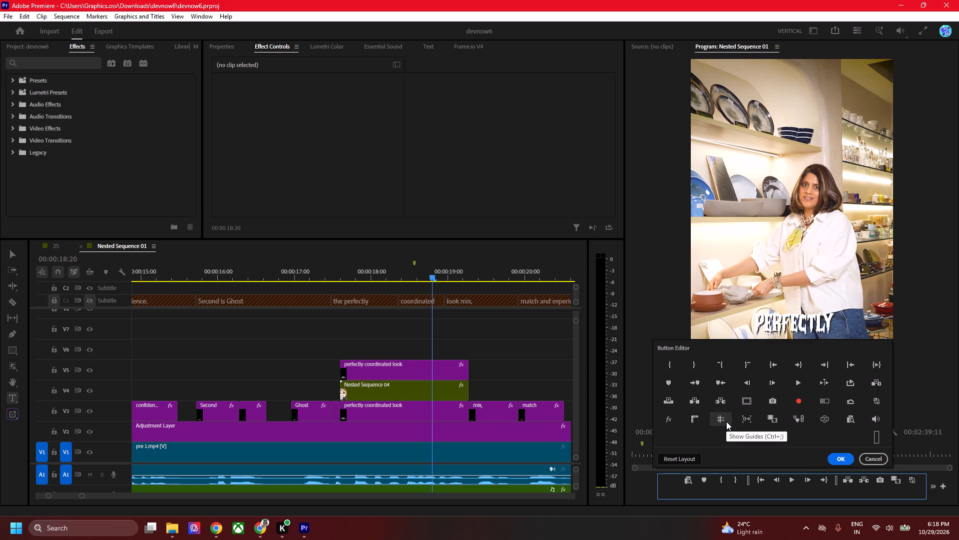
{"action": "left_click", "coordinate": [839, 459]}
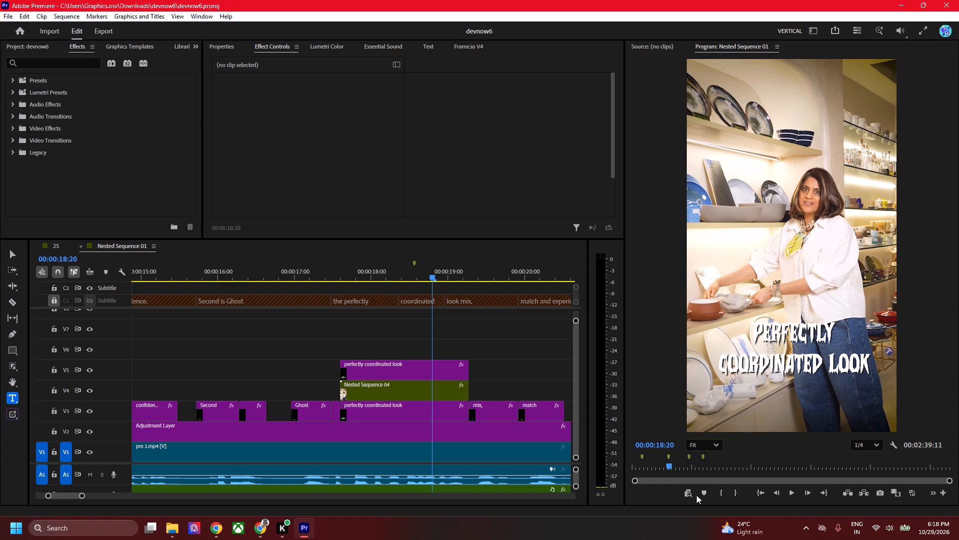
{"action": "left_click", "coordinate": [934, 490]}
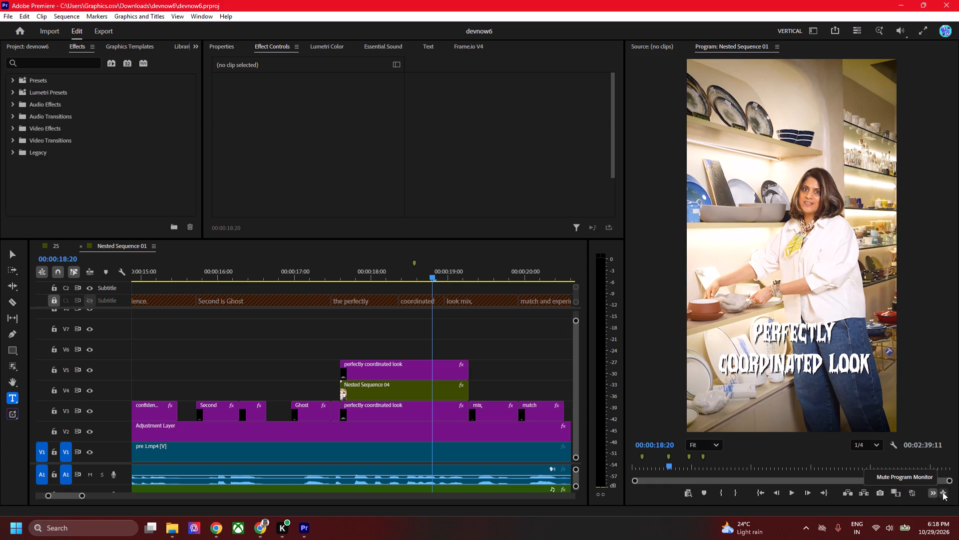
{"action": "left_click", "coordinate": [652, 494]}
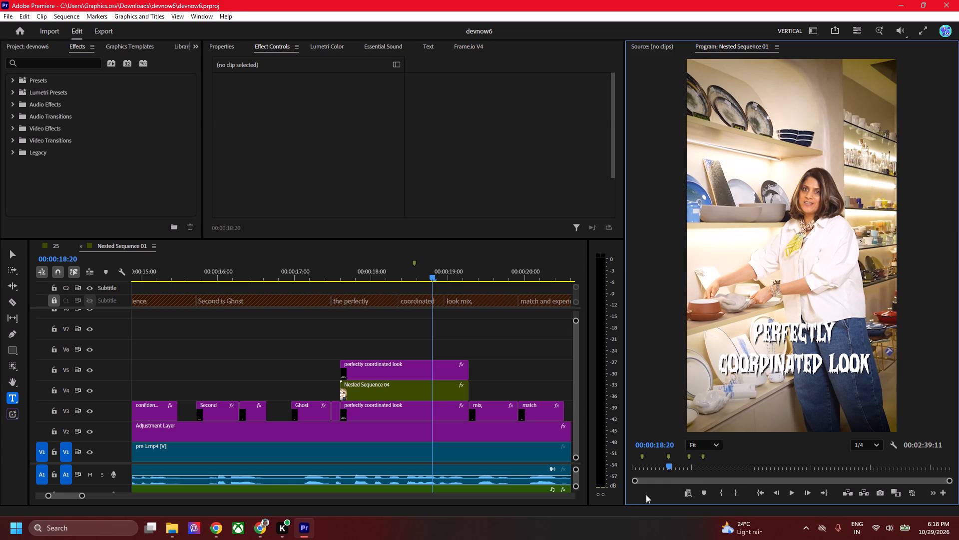
Show the rulers in the Program Monitor.
{"action": "left_click", "coordinate": [170, 20]}
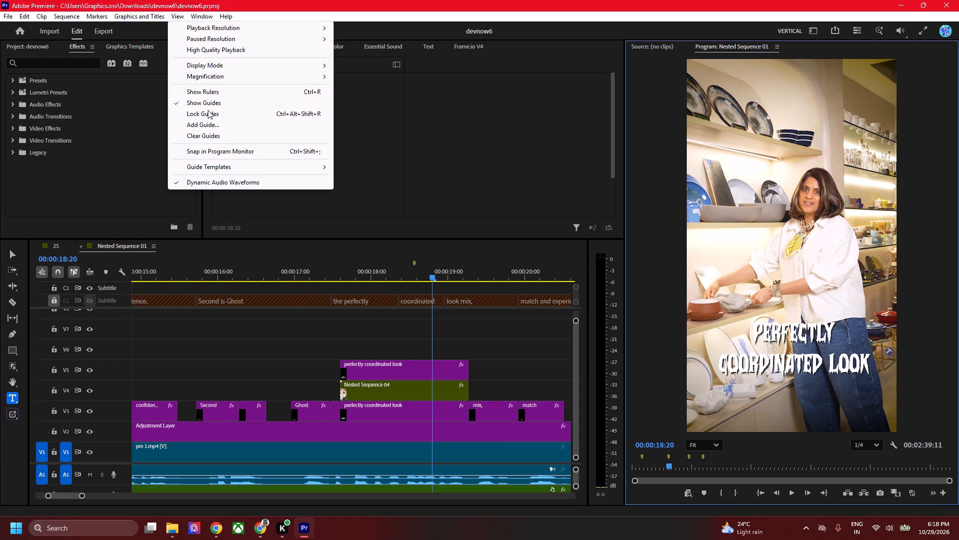
{"action": "left_click", "coordinate": [215, 88]}
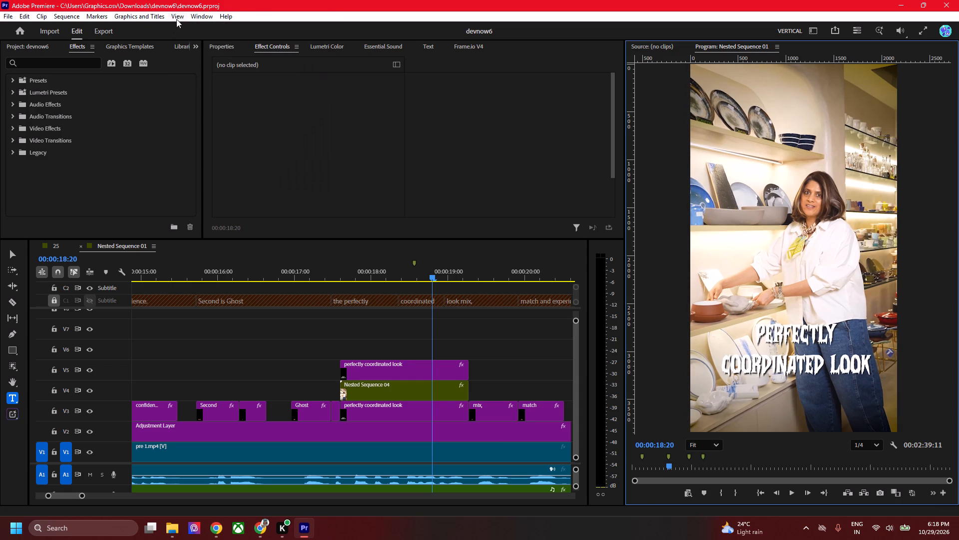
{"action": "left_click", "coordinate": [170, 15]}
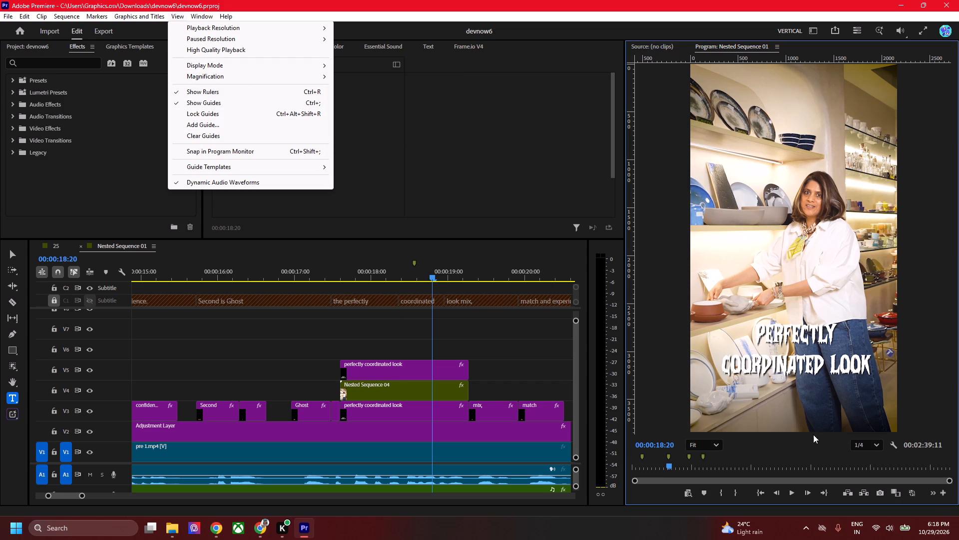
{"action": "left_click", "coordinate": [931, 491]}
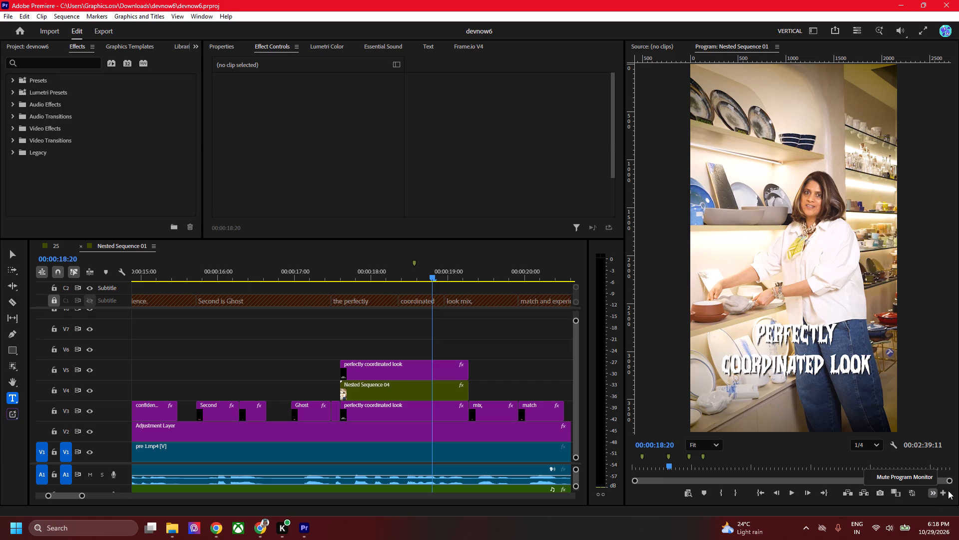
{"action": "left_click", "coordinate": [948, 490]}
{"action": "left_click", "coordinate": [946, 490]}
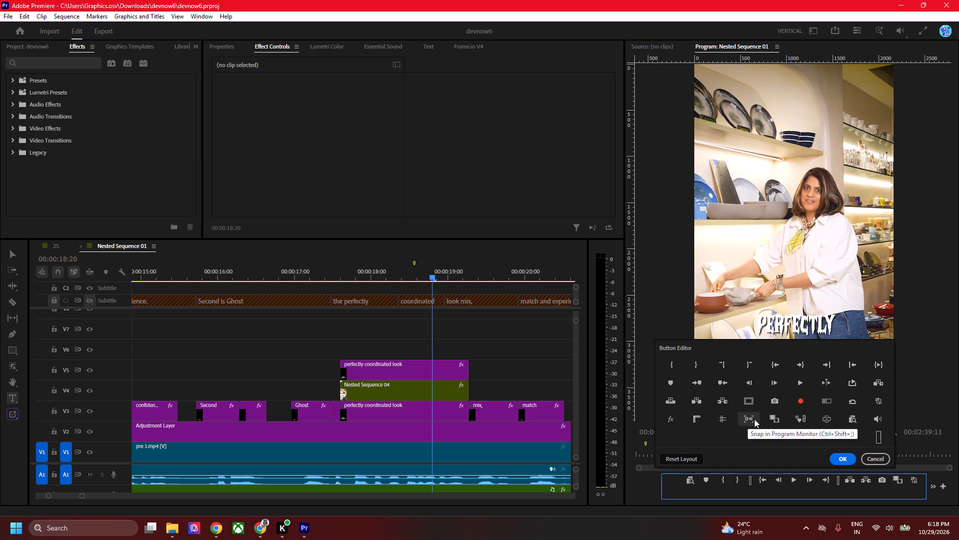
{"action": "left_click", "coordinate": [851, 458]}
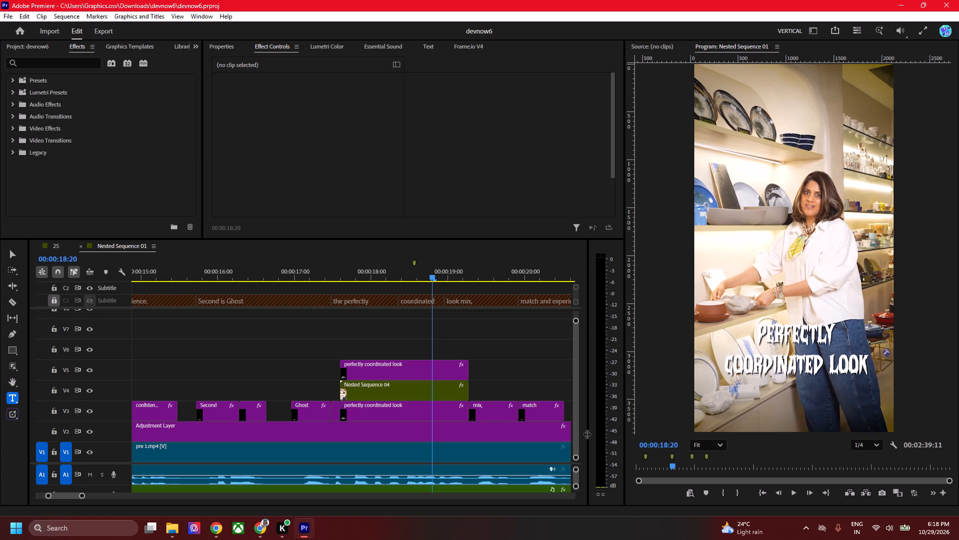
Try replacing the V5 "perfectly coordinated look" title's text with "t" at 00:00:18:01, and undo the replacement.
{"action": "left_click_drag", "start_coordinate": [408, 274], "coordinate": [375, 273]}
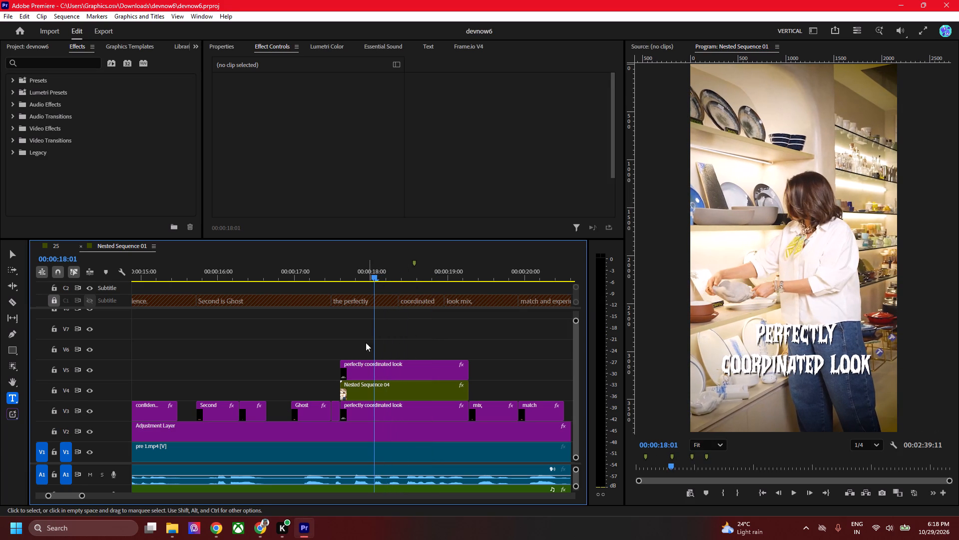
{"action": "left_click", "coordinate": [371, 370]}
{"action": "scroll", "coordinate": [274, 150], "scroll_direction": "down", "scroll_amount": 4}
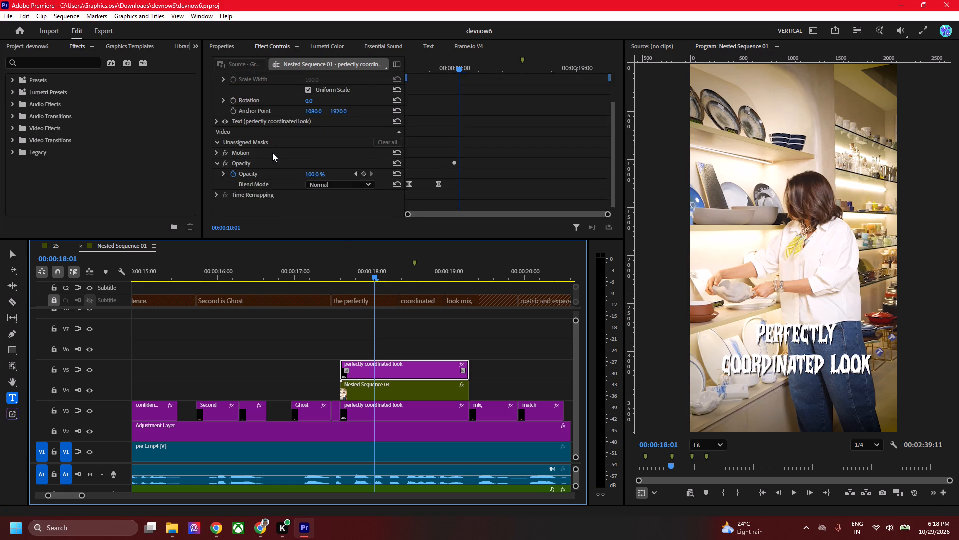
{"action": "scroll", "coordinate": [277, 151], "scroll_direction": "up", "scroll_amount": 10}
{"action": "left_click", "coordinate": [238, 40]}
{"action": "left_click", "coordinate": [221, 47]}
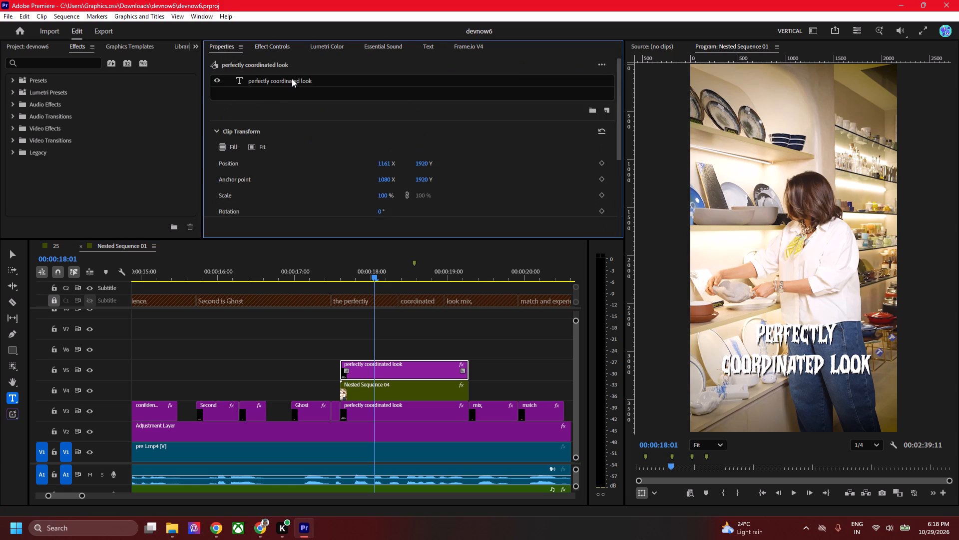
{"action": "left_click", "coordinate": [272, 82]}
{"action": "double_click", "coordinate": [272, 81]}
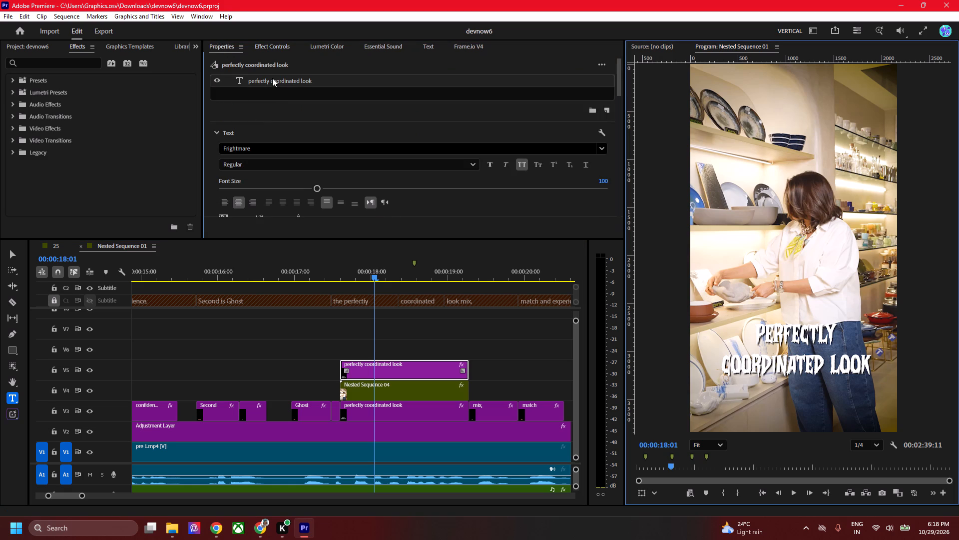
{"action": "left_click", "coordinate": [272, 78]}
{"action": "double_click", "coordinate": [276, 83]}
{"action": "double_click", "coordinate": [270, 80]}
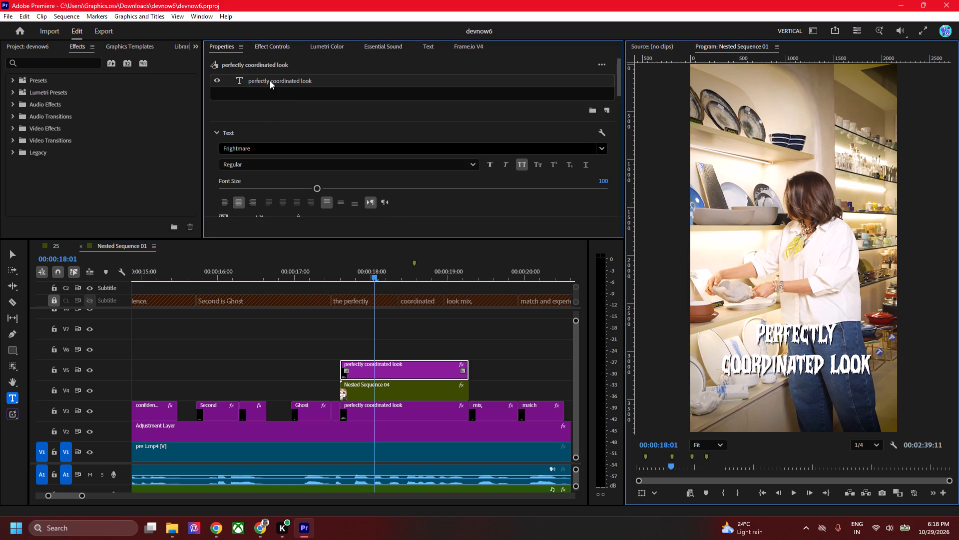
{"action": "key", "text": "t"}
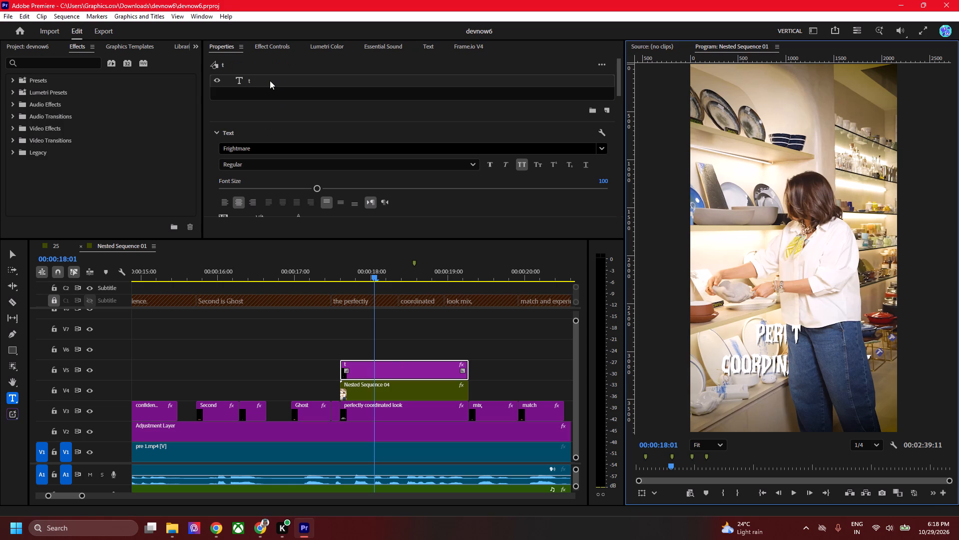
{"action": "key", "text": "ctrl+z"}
Delete the last letter of the V5 title so its text reads "perfectly coordinated loo".
{"action": "double_click", "coordinate": [270, 80]}
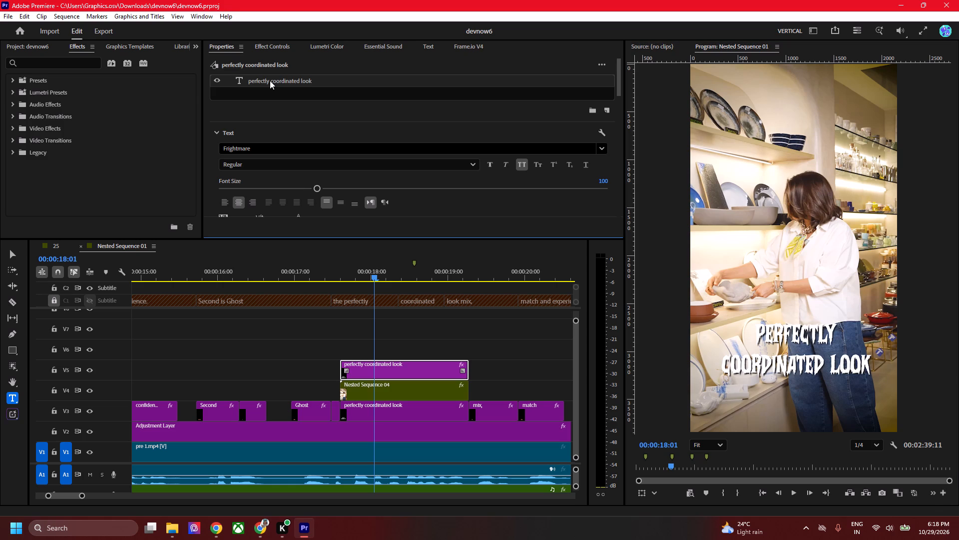
{"action": "key", "text": "ctrl+Left"}
{"action": "key", "text": "ctrl+Left"}
{"action": "key", "text": "ctrl+Left"}
{"action": "key", "text": "ctrl+Left"}
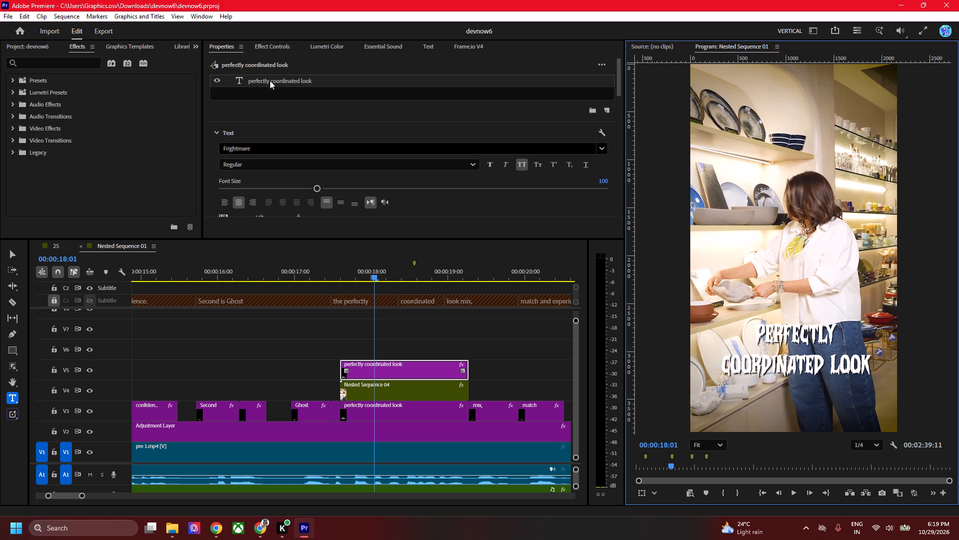
{"action": "key", "text": "ctrl+shift+Right"}
{"action": "key", "text": "BackSpace"}
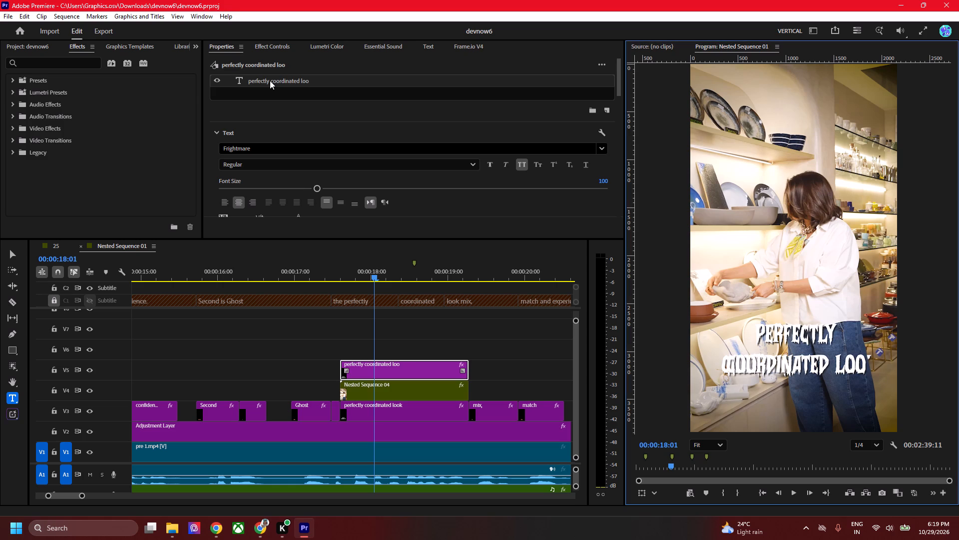
{"action": "scroll", "coordinate": [270, 80], "scroll_direction": "up", "scroll_amount": 1}
{"action": "left_click", "coordinate": [410, 343]}
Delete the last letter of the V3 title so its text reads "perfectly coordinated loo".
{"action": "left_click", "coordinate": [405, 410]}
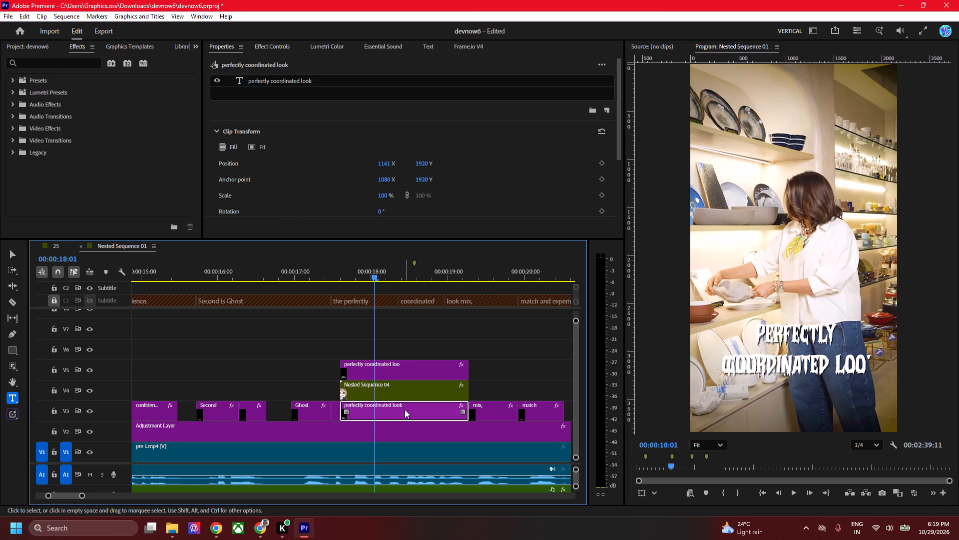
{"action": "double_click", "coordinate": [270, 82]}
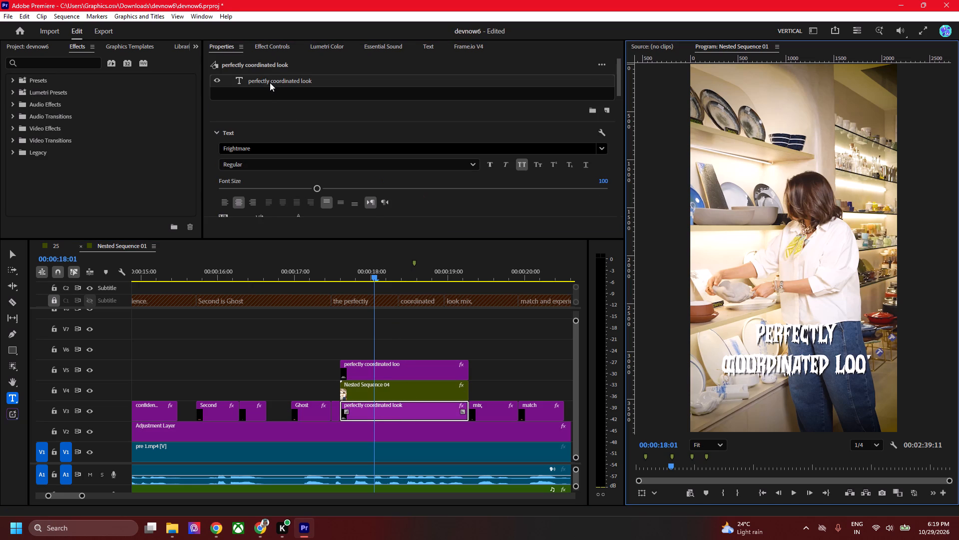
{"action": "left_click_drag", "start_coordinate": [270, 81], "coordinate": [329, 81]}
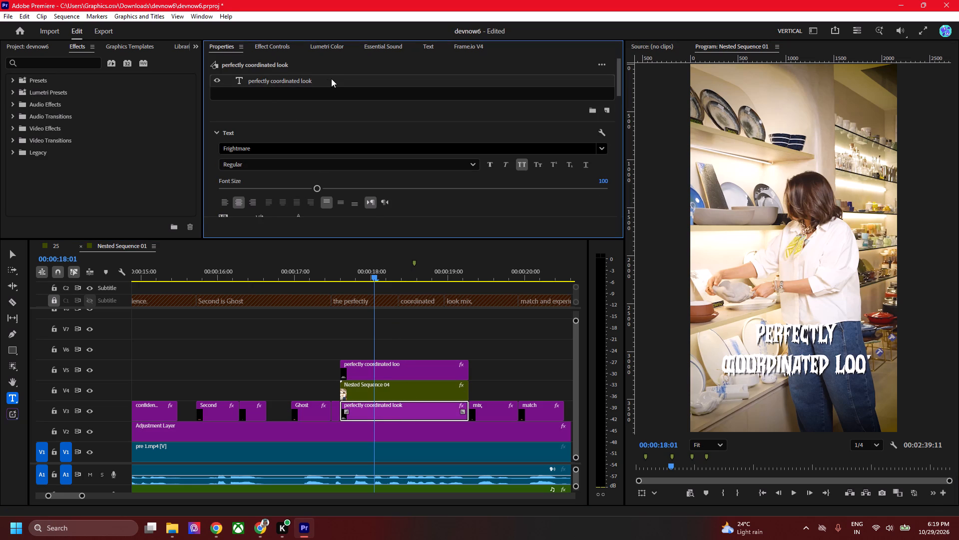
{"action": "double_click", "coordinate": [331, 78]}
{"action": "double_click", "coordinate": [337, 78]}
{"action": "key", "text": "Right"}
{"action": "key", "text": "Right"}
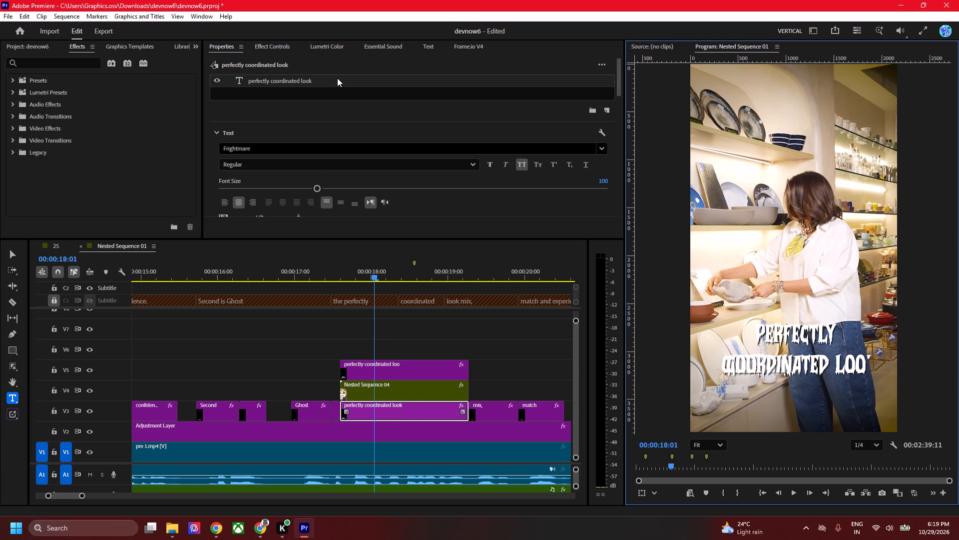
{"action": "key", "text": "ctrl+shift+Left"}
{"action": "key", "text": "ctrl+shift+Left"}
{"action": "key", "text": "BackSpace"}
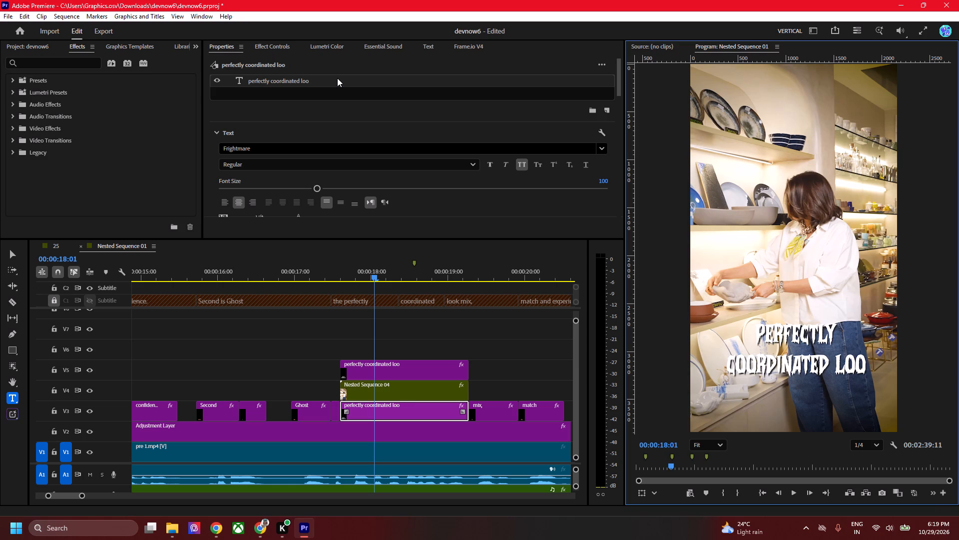
Toggle the V5 track's visibility off and on to compare its title with the V3 title behind the speaker.
{"action": "left_click", "coordinate": [450, 329]}
{"action": "left_click", "coordinate": [394, 396]}
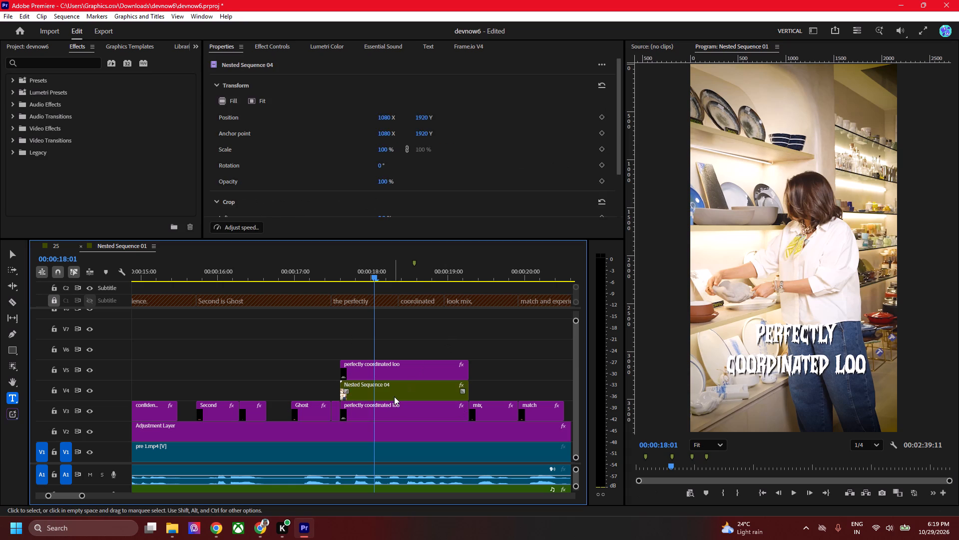
{"action": "left_click", "coordinate": [389, 367]}
{"action": "left_click", "coordinate": [89, 370]}
{"action": "left_click", "coordinate": [89, 370]}
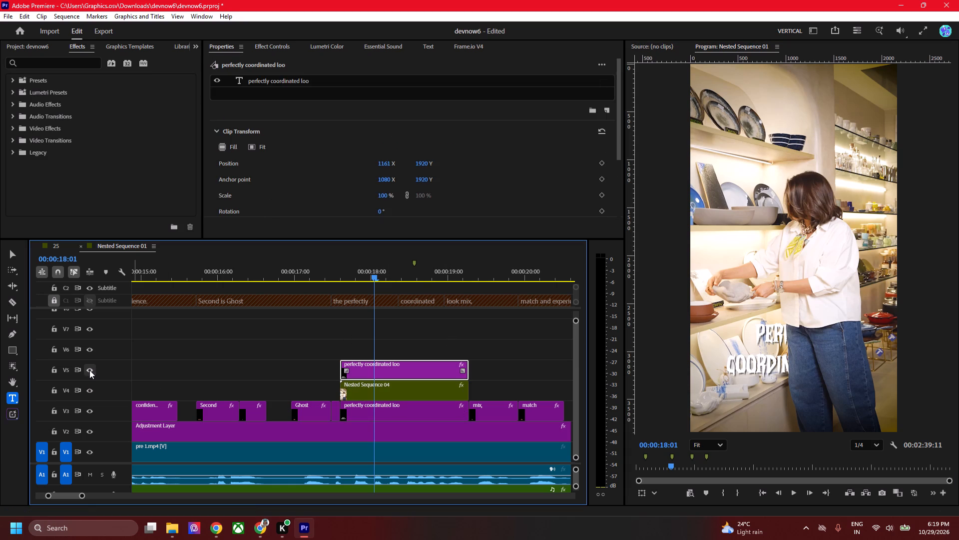
{"action": "left_click", "coordinate": [89, 370]}
{"action": "left_click", "coordinate": [89, 370]}
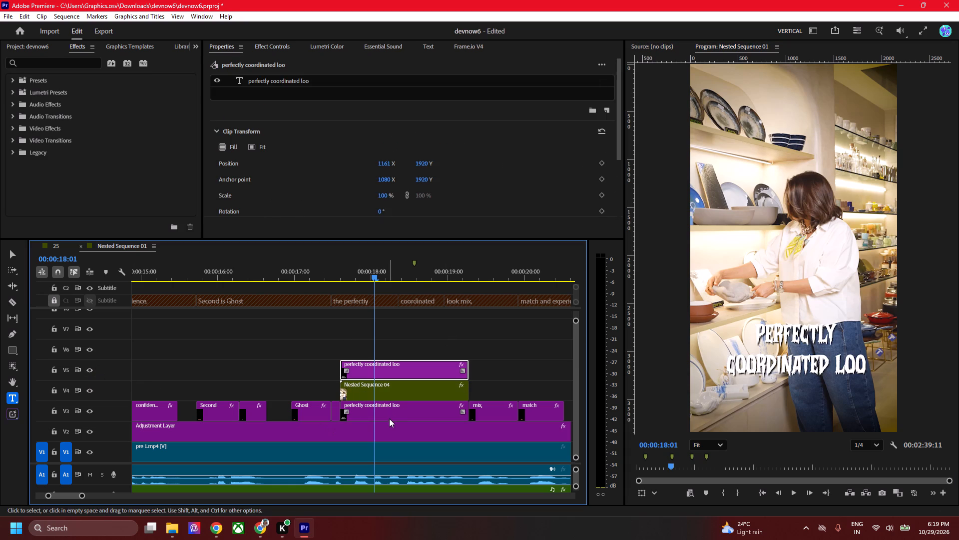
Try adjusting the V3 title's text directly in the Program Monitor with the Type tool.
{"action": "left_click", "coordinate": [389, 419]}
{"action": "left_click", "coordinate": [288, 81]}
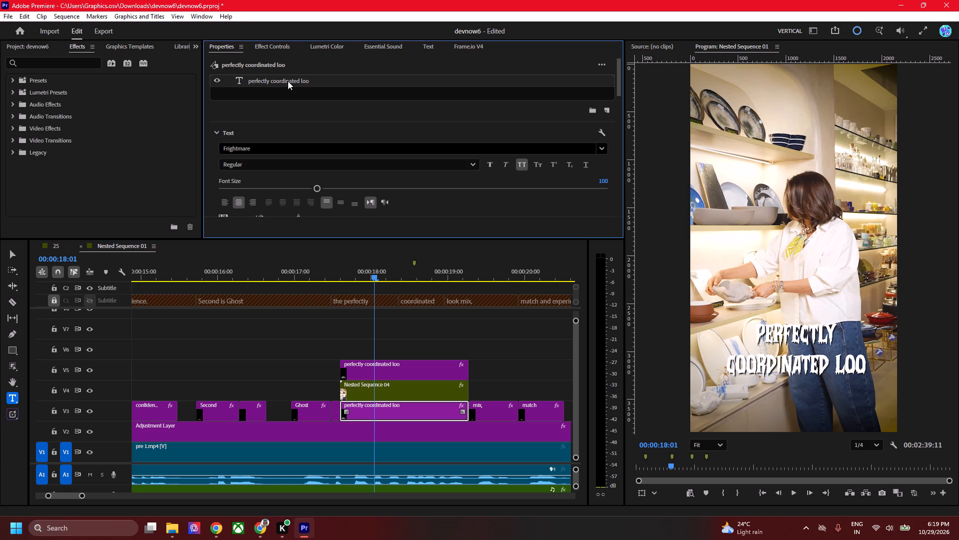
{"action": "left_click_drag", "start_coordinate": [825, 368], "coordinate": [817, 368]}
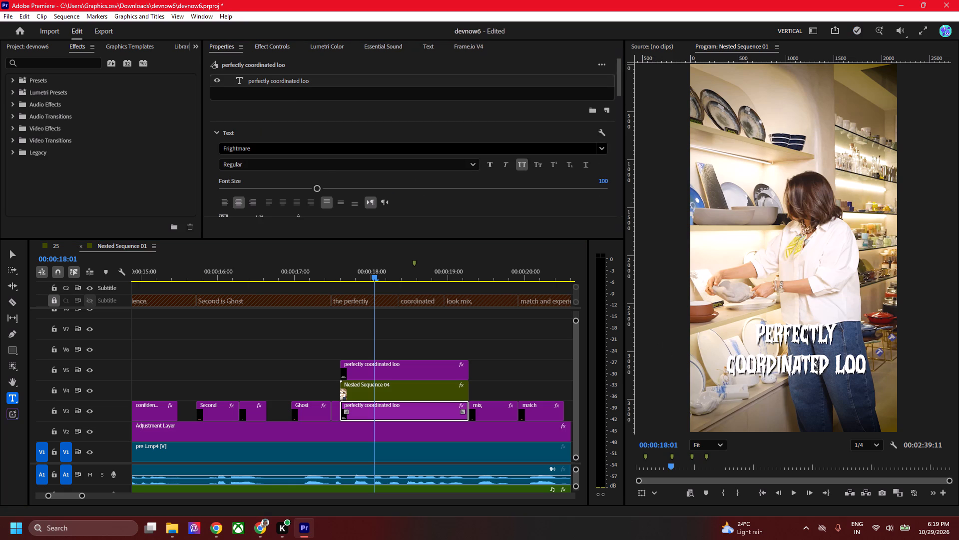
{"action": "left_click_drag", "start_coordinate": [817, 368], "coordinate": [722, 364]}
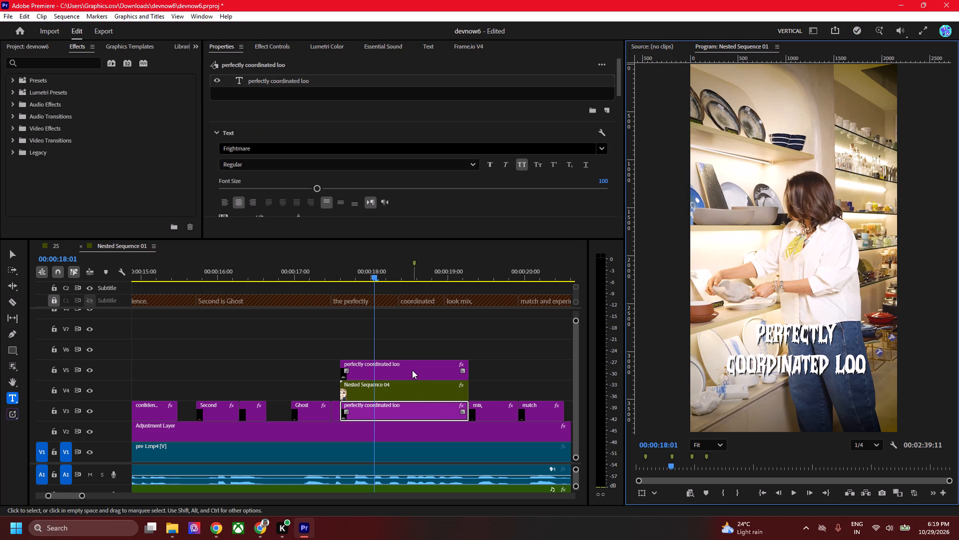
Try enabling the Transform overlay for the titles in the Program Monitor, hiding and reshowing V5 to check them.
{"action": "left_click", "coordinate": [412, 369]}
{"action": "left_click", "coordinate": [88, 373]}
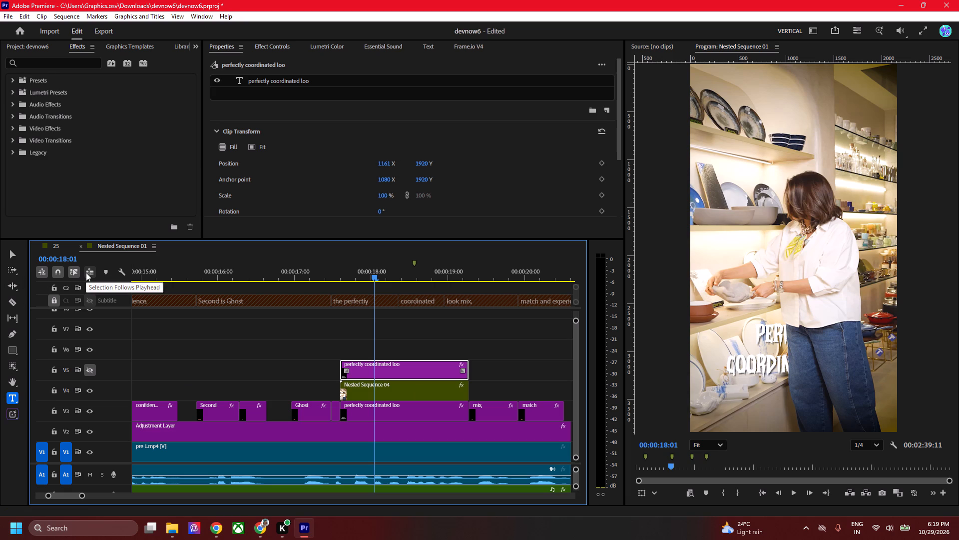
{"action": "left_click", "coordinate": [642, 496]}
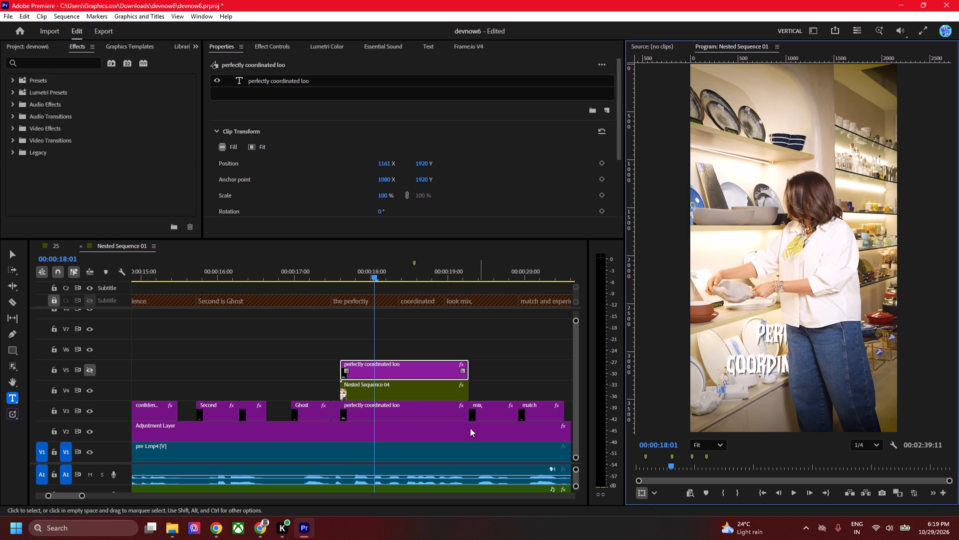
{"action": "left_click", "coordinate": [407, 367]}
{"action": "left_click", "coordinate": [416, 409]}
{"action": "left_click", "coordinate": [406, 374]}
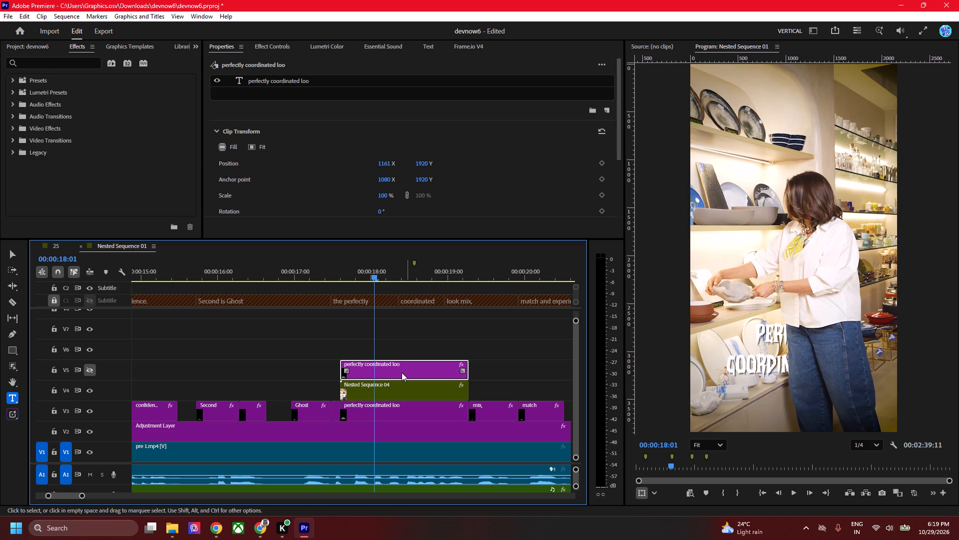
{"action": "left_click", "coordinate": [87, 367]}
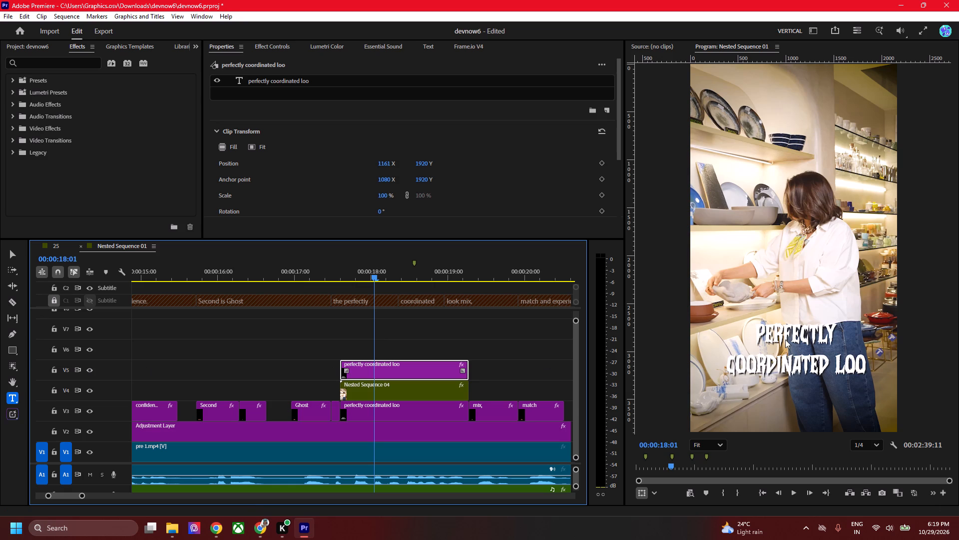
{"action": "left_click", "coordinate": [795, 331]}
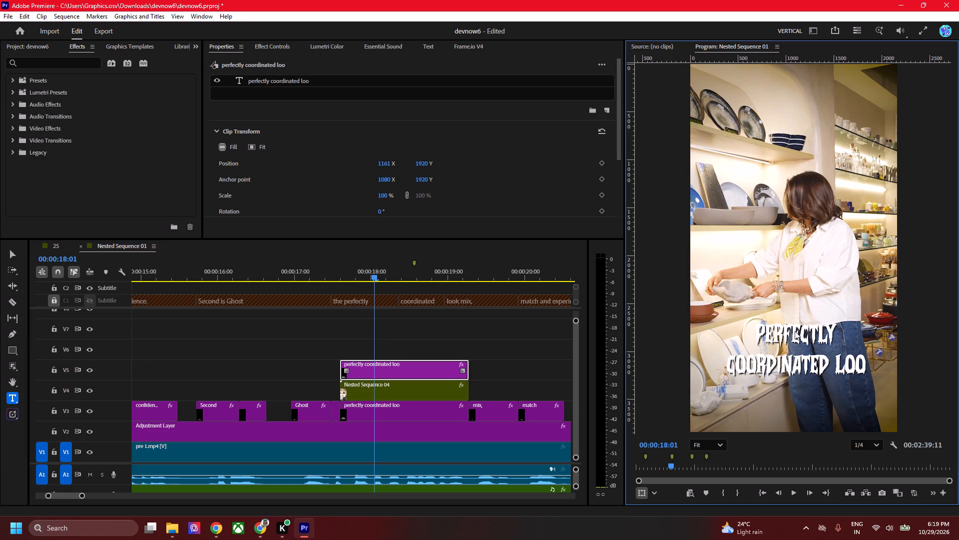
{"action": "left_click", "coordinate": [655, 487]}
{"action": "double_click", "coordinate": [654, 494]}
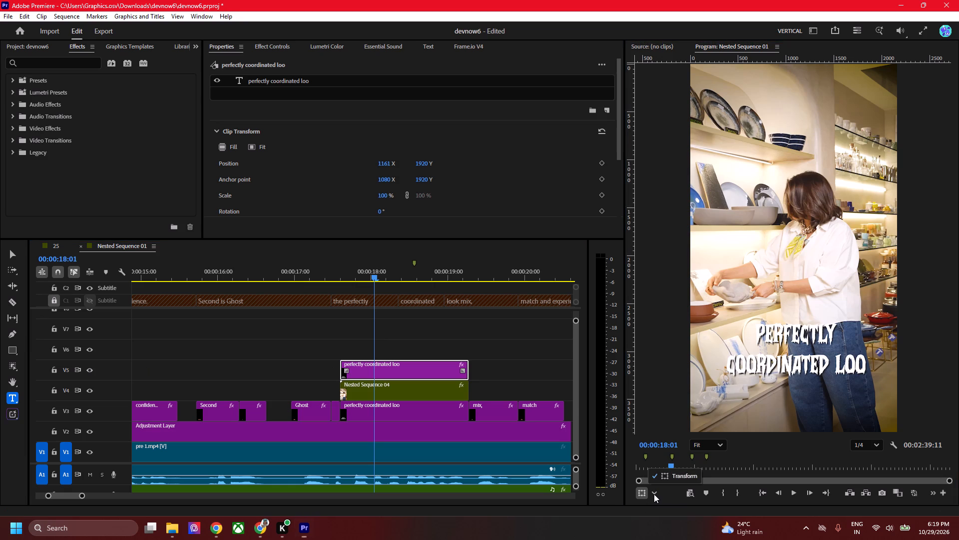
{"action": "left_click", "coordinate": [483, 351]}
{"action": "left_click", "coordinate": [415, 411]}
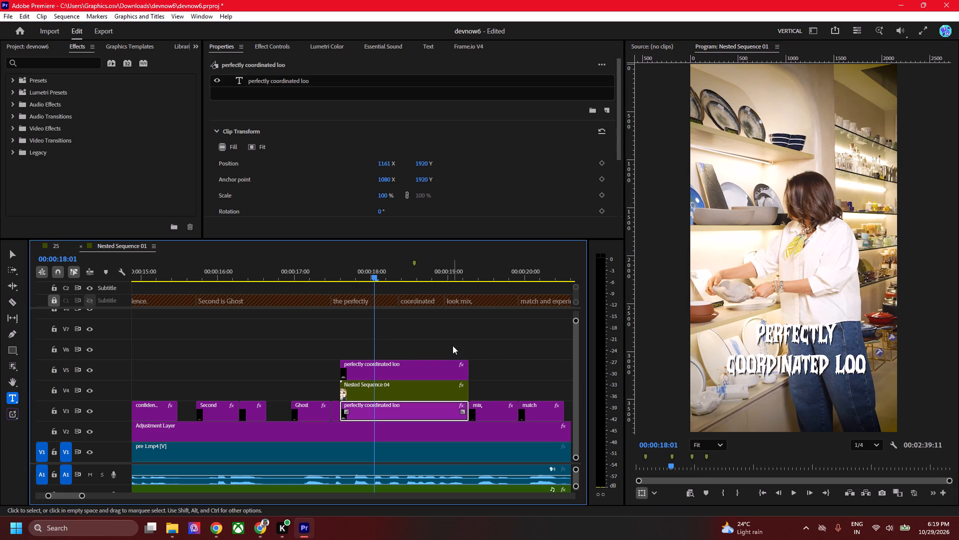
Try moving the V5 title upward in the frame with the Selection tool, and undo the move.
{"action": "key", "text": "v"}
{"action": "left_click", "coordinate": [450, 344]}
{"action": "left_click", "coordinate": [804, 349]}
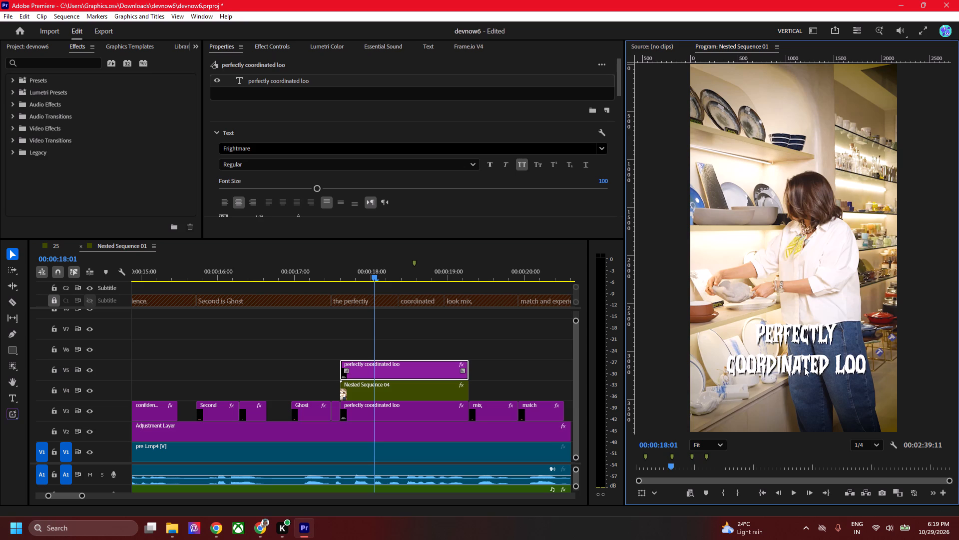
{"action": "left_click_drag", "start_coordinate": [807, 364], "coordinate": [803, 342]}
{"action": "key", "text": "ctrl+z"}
Save the project.
{"action": "key", "text": "ctrl+s"}
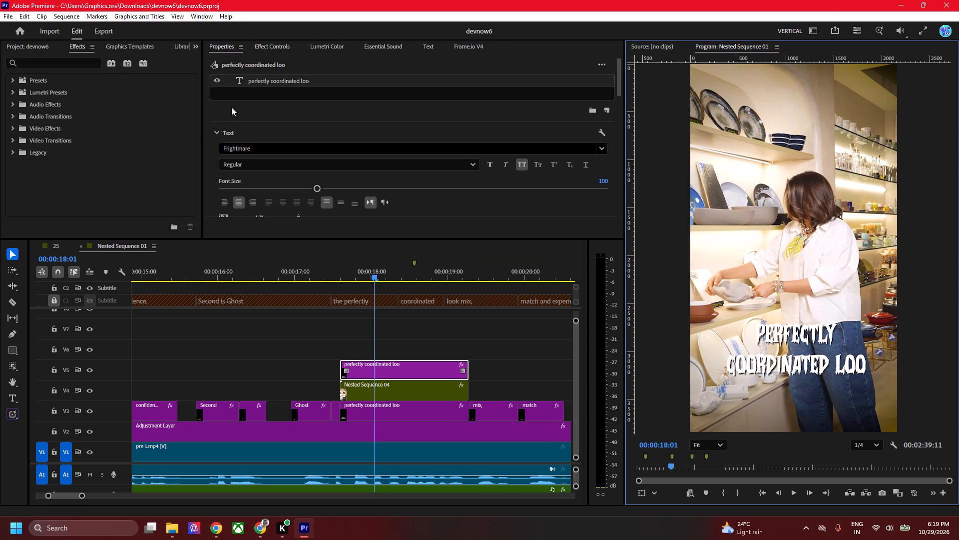
Delete both "perfectly coordinated loo" titles, on V5 and V3, around Nested Sequence 04.
{"action": "left_click", "coordinate": [388, 411]}
{"action": "left_click", "coordinate": [401, 469]}
{"action": "left_click", "coordinate": [396, 438]}
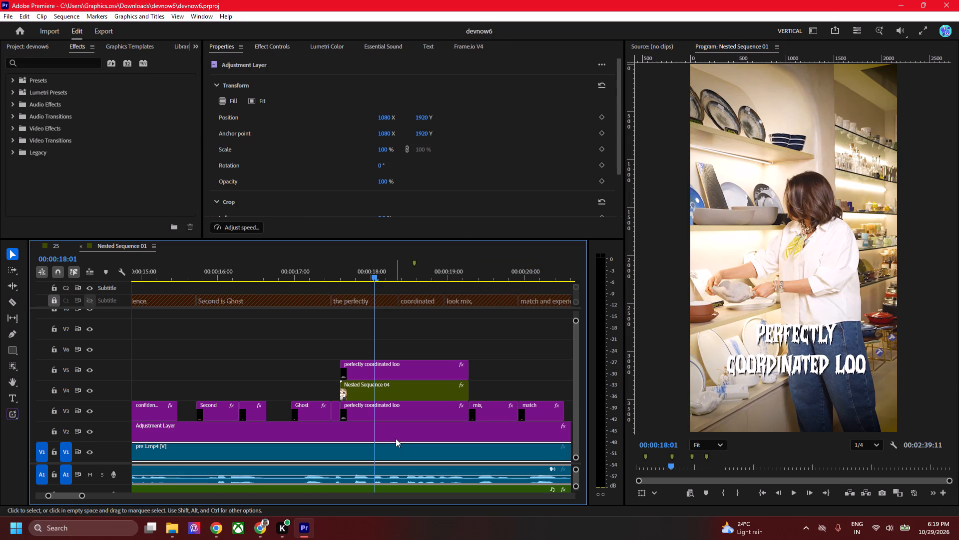
{"action": "left_click", "coordinate": [412, 371]}
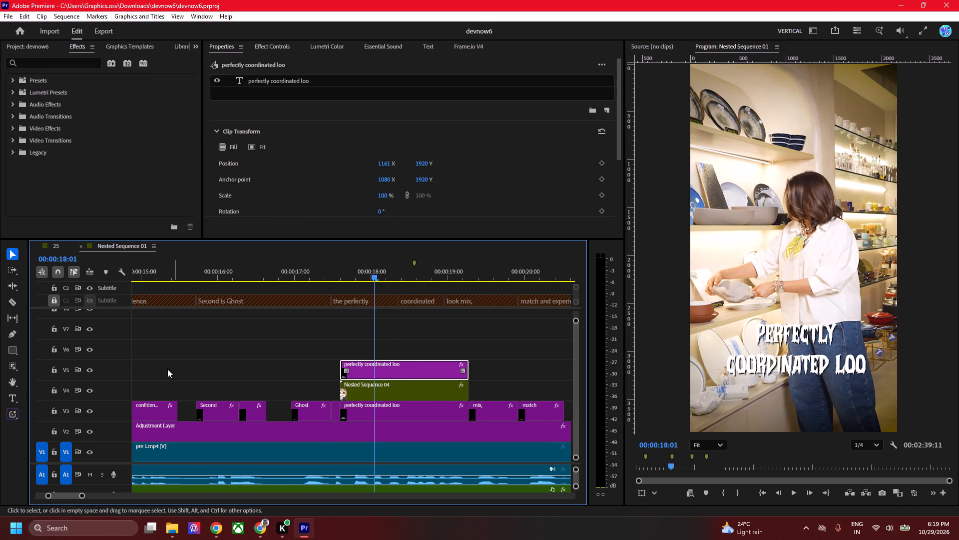
{"action": "scroll", "coordinate": [173, 356], "scroll_direction": "down", "scroll_amount": 6, "text": "alt"}
{"action": "scroll", "coordinate": [174, 356], "scroll_direction": "up", "scroll_amount": 12}
{"action": "scroll", "coordinate": [339, 351], "scroll_direction": "down", "scroll_amount": 1}
{"action": "scroll", "coordinate": [339, 351], "scroll_direction": "up", "scroll_amount": 2}
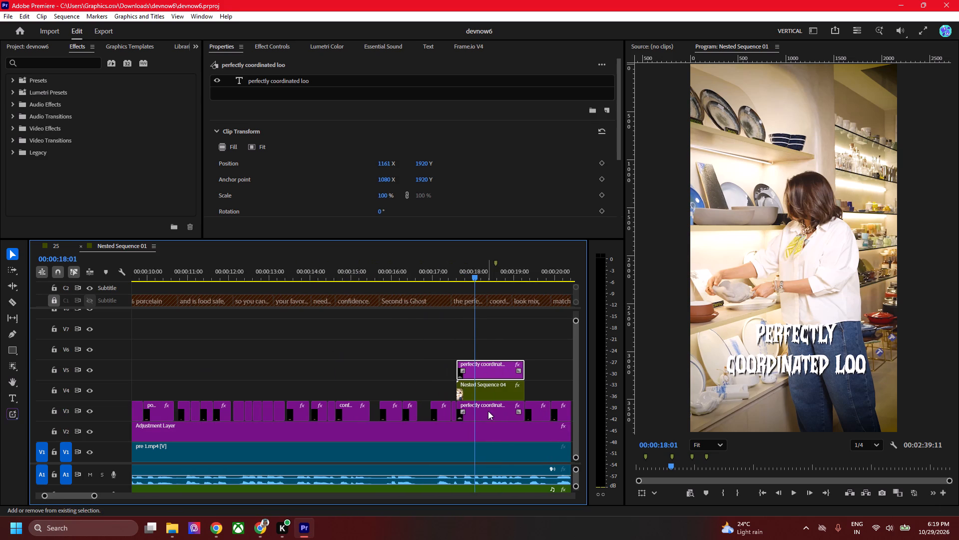
{"action": "left_click", "coordinate": [488, 411], "text": "shift"}
{"action": "scroll", "coordinate": [388, 343], "scroll_direction": "down", "scroll_amount": 8, "text": "alt"}
{"action": "key", "text": "Delete"}
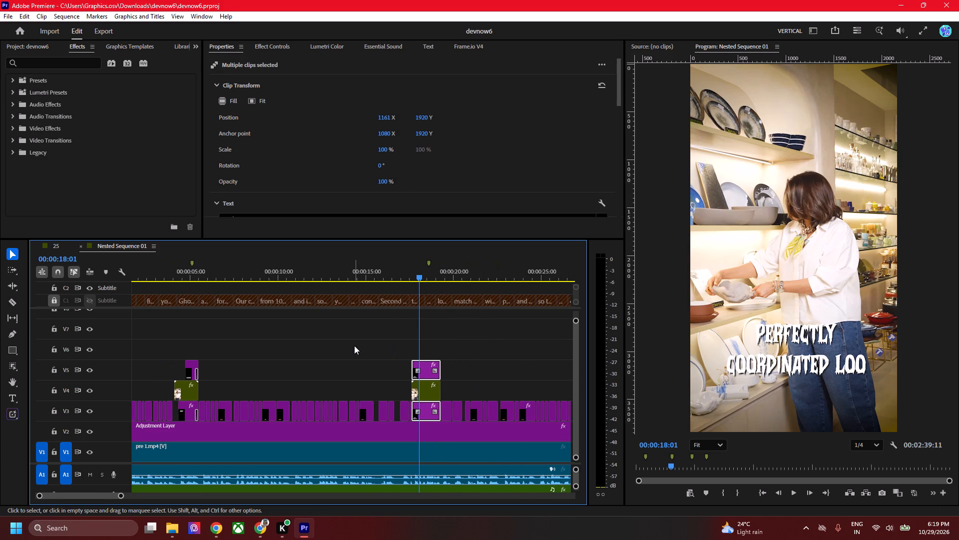
Duplicate the V3 GHOST and V5 Melamine titles from about 00:00:05:00 so the copies end with Nested Sequence 04.
{"action": "left_click", "coordinate": [186, 411]}
{"action": "left_click", "coordinate": [186, 405]}
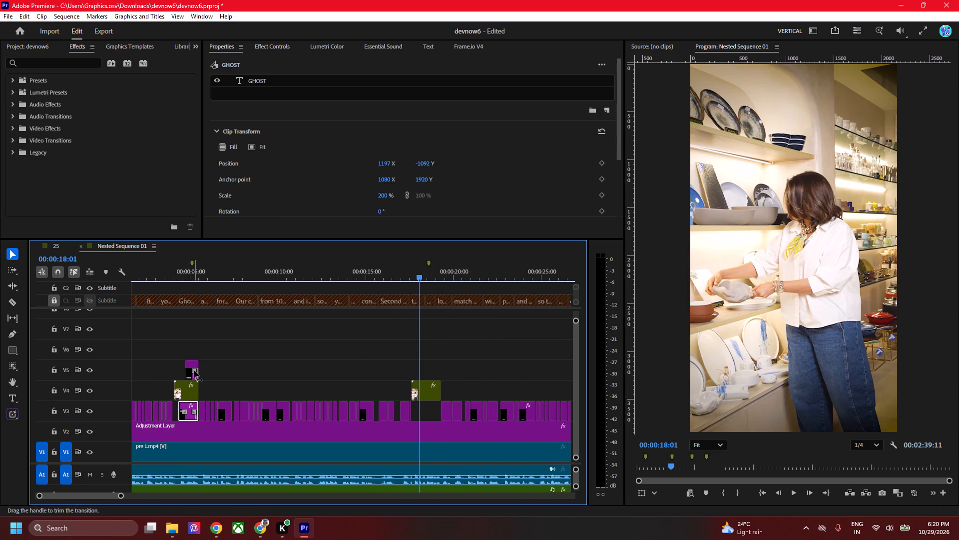
{"action": "left_click", "coordinate": [190, 364], "text": "shift"}
{"action": "left_click_drag", "start_coordinate": [192, 362], "coordinate": [369, 365], "text": "alt"}
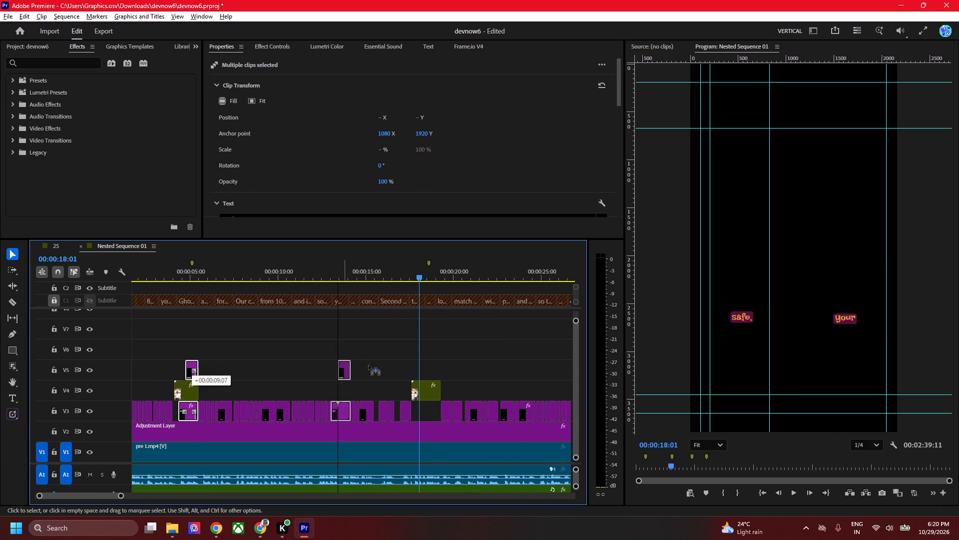
{"action": "left_click_drag", "start_coordinate": [369, 365], "coordinate": [434, 373], "text": "alt"}
Extend the start of the copied V3 GHOST title to just before 00:00:17:23, checking the speech timing by playback.
{"action": "scroll", "coordinate": [411, 412], "scroll_direction": "up", "scroll_amount": 10, "text": "alt"}
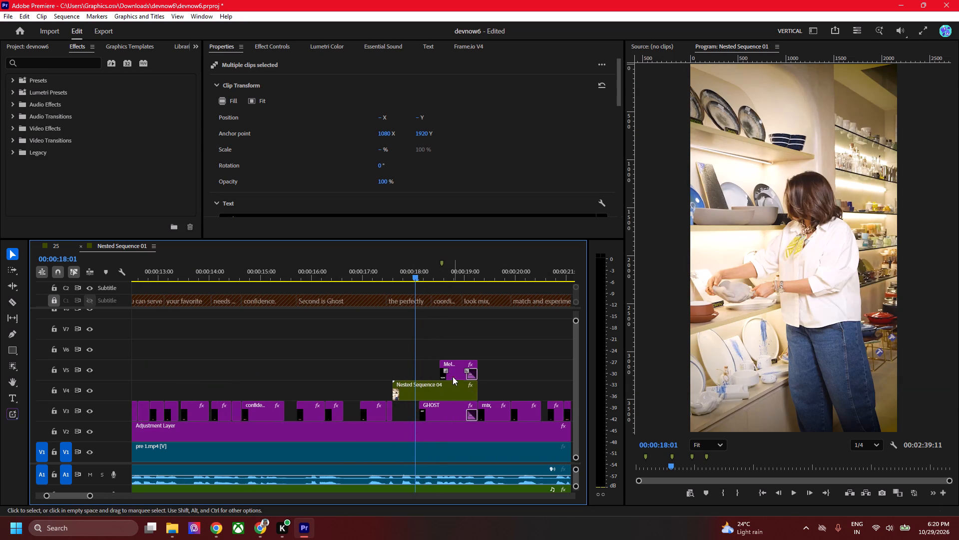
{"action": "left_click_drag", "start_coordinate": [395, 268], "coordinate": [383, 268]}
{"action": "key", "text": "space"}
{"action": "key", "text": "space"}
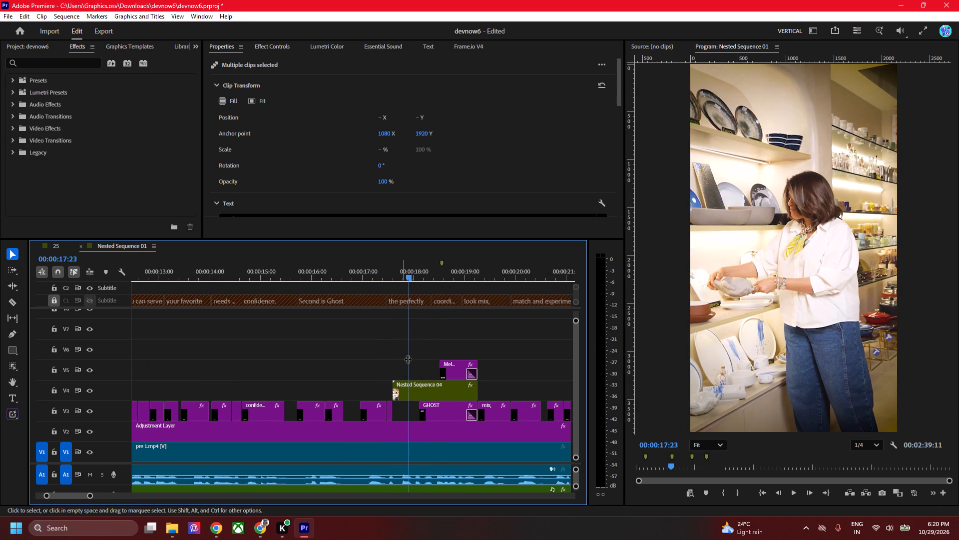
{"action": "left_click_drag", "start_coordinate": [418, 413], "coordinate": [402, 411]}
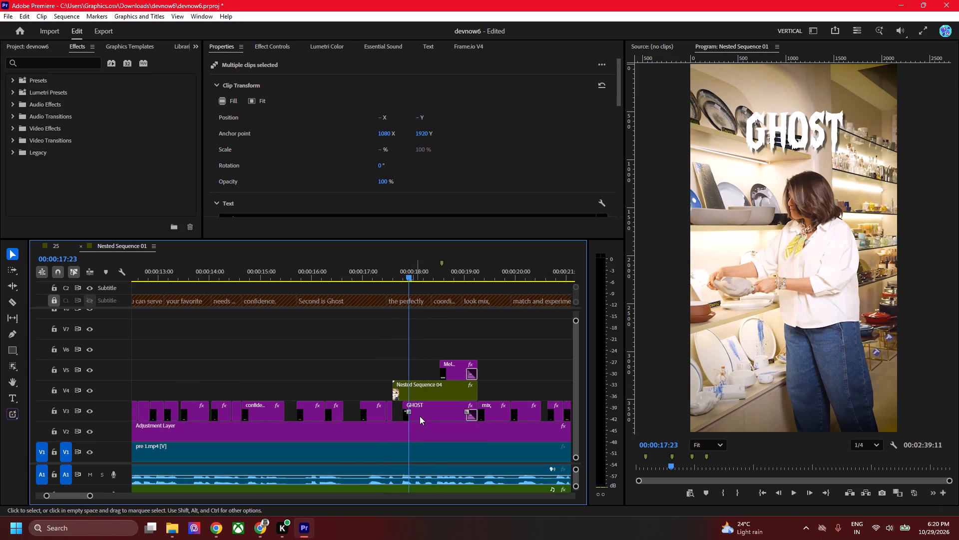
Replace the copied V3 GHOST title's text with "PERFECT".
{"action": "left_click", "coordinate": [423, 419]}
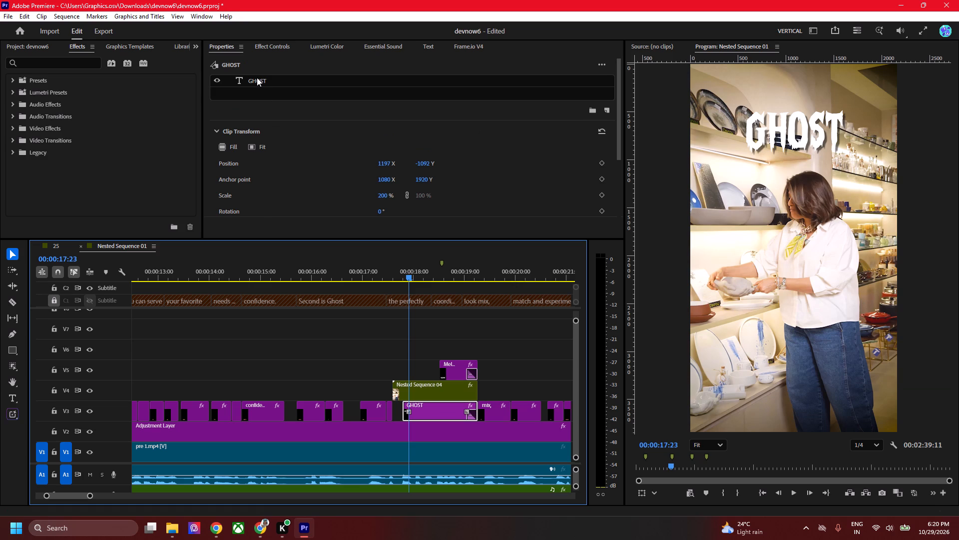
{"action": "double_click", "coordinate": [257, 77]}
{"action": "type", "text": "PERFECT"}
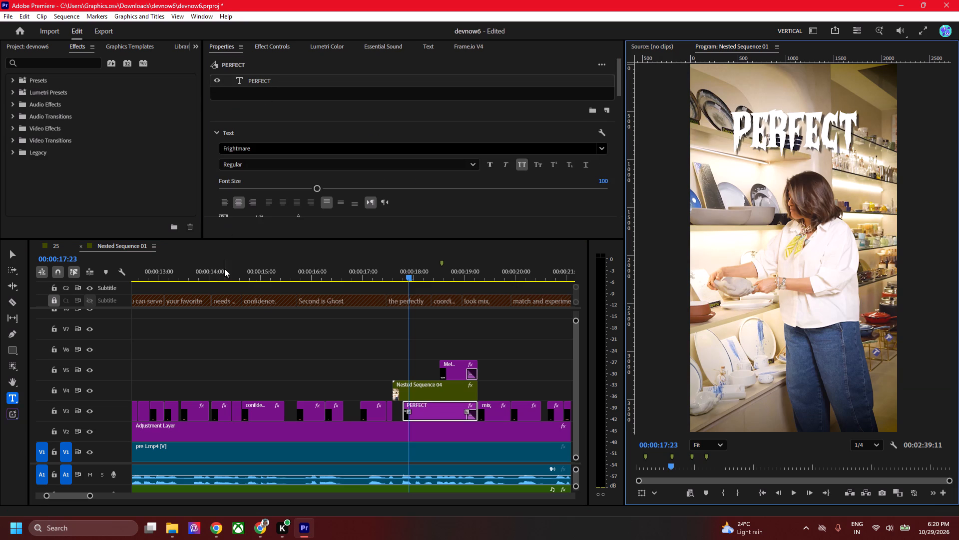
{"action": "left_click", "coordinate": [345, 367]}
{"action": "key", "text": "v"}
Play through the titles and extend the start of the copied V5 Melamine title to shortly after 00:00:18:00.
{"action": "left_click", "coordinate": [425, 325]}
{"action": "key", "text": "space"}
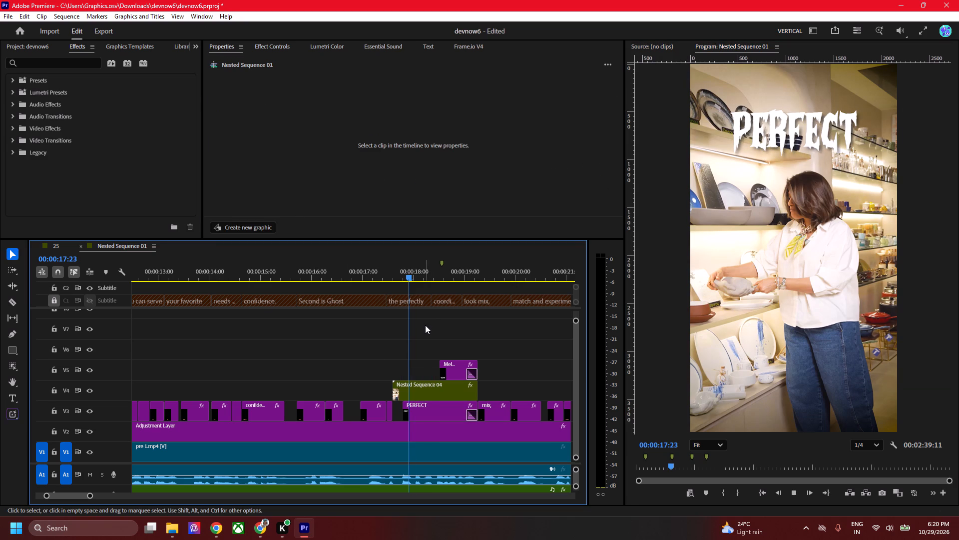
{"action": "key", "text": "space"}
{"action": "key", "text": "space"}
{"action": "key", "text": "space"}
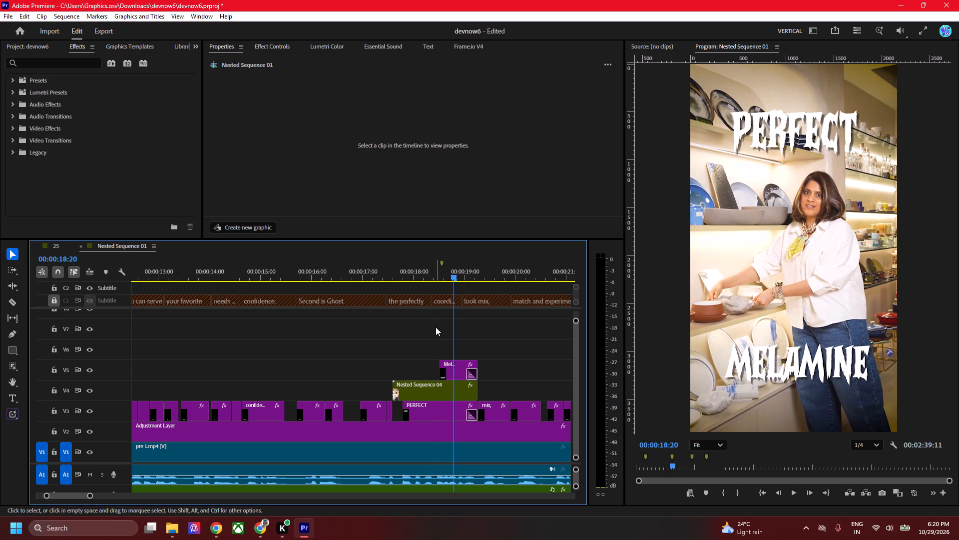
{"action": "left_click", "coordinate": [456, 372]}
{"action": "left_click_drag", "start_coordinate": [436, 372], "coordinate": [425, 371]}
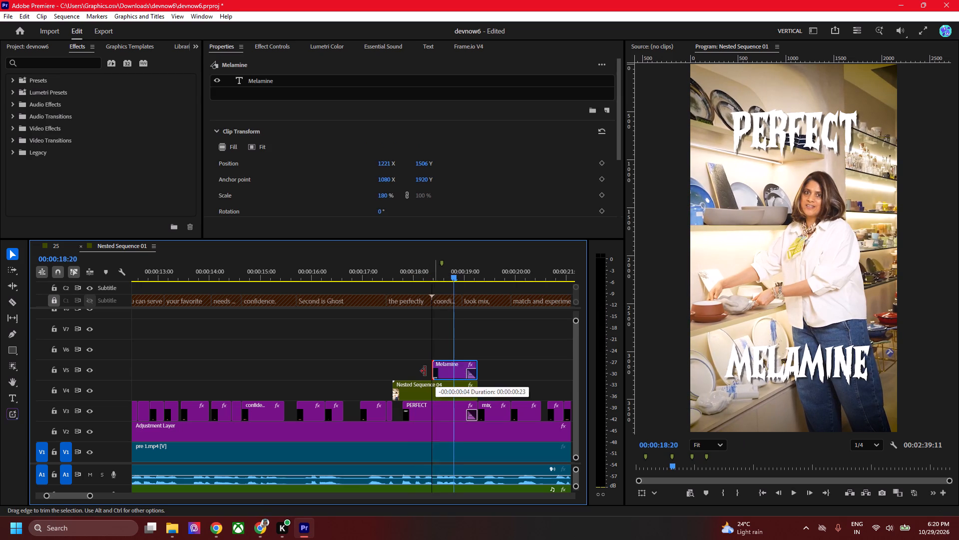
{"action": "left_click_drag", "start_coordinate": [425, 371], "coordinate": [419, 371]}
Play through the titles against the speech and trim the start of the V5 Melamine title to 00:00:18:08.
{"action": "left_click", "coordinate": [416, 269]}
{"action": "key", "text": "space"}
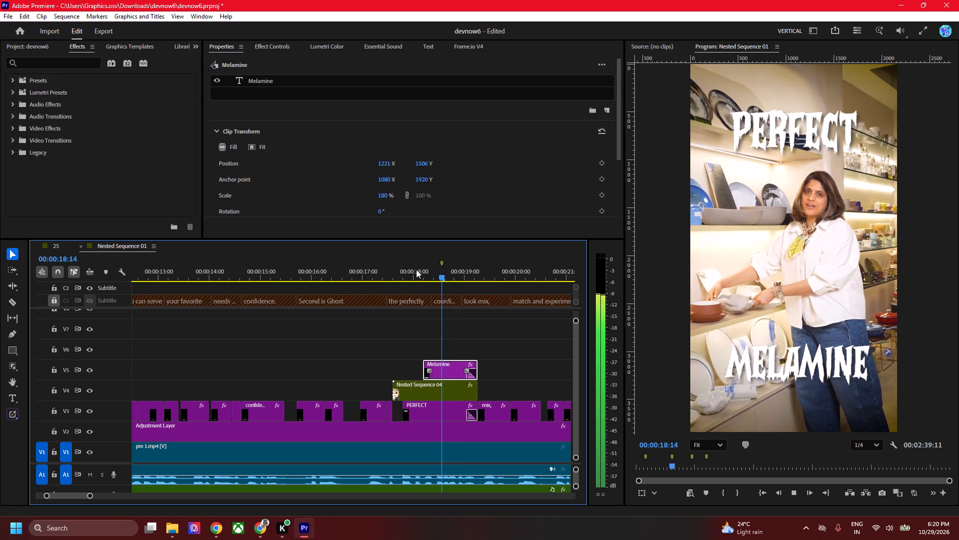
{"action": "key", "text": "space"}
{"action": "key", "text": "space"}
{"action": "key", "text": "space"}
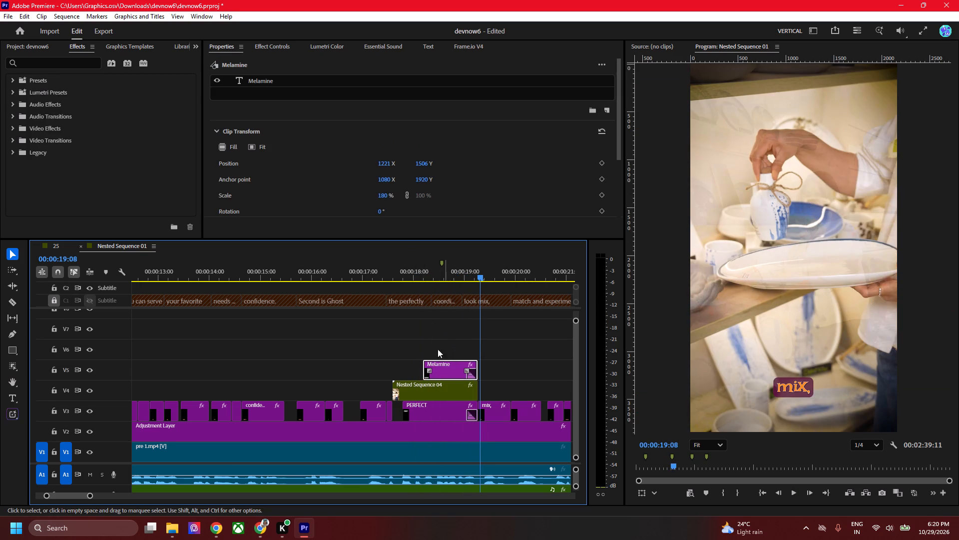
{"action": "left_click_drag", "start_coordinate": [421, 281], "coordinate": [414, 279]}
{"action": "left_click_drag", "start_coordinate": [422, 262], "coordinate": [399, 261]}
{"action": "key", "text": "space"}
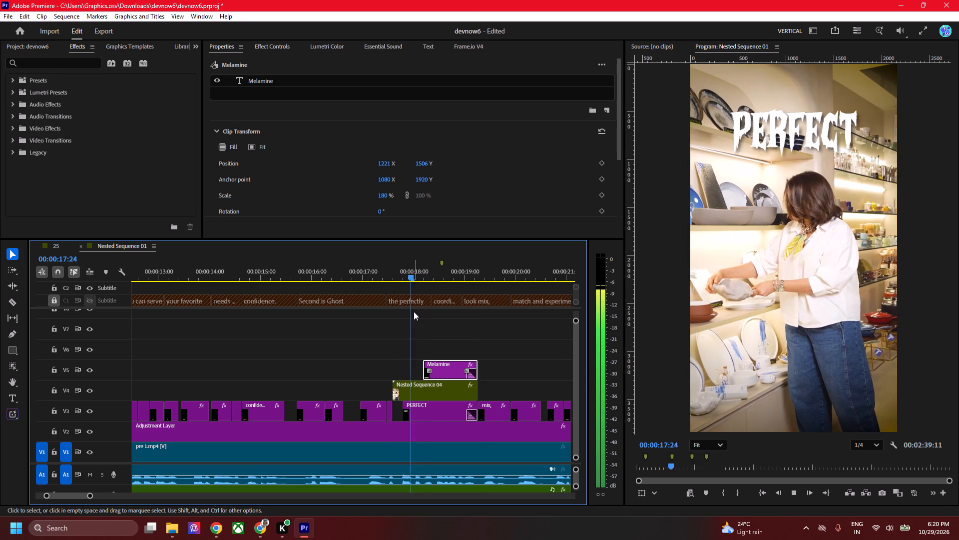
{"action": "key", "text": "space"}
{"action": "key", "text": "space"}
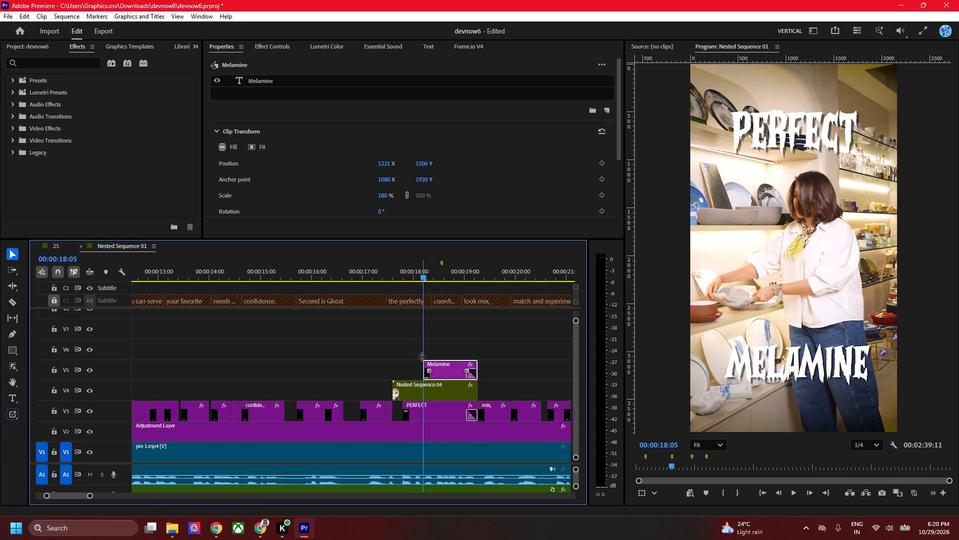
{"action": "key", "text": "space"}
{"action": "left_click_drag", "start_coordinate": [439, 279], "coordinate": [430, 277]}
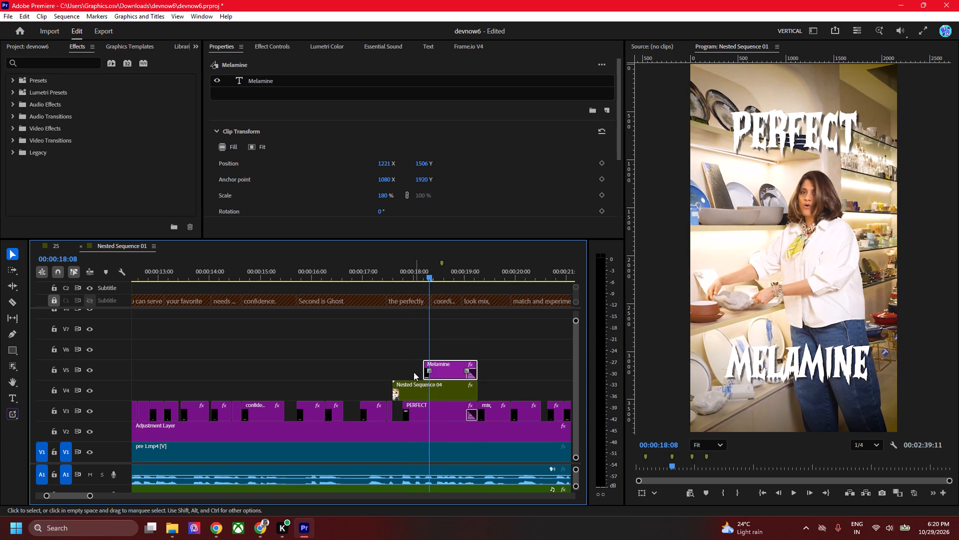
{"action": "left_click_drag", "start_coordinate": [421, 372], "coordinate": [428, 372]}
Play on to the word "look", duplicate the V5 Melamine title onto V6 and trim the copy's start to about 00:00:19:00.
{"action": "key", "text": "space"}
{"action": "key", "text": "space"}
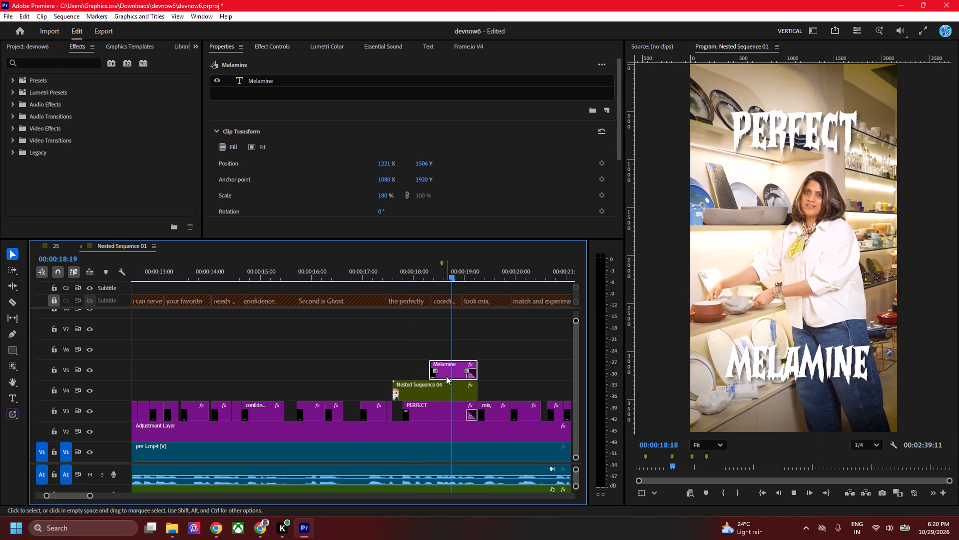
{"action": "key", "text": "space"}
{"action": "key", "text": "space"}
{"action": "left_click_drag", "start_coordinate": [451, 375], "coordinate": [453, 350], "text": "alt"}
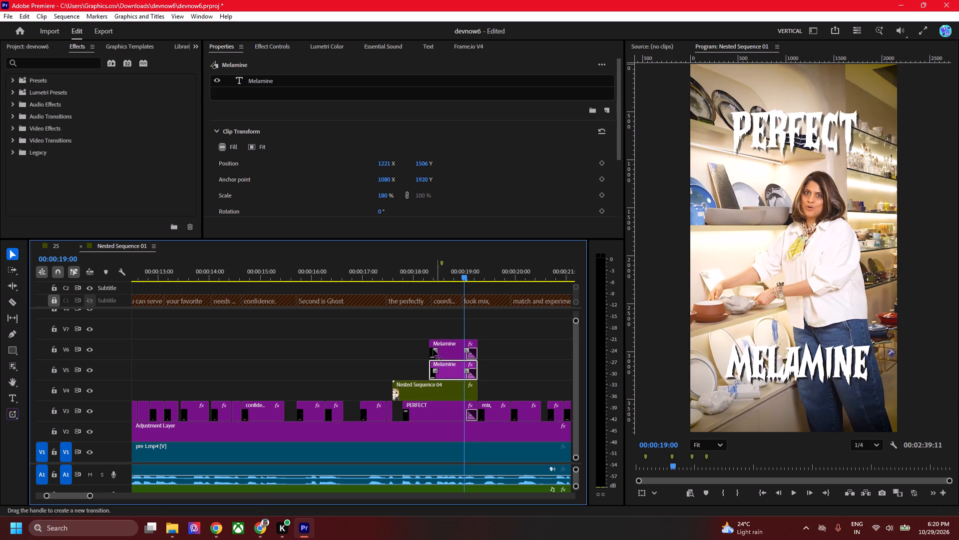
{"action": "left_click_drag", "start_coordinate": [430, 347], "coordinate": [463, 353]}
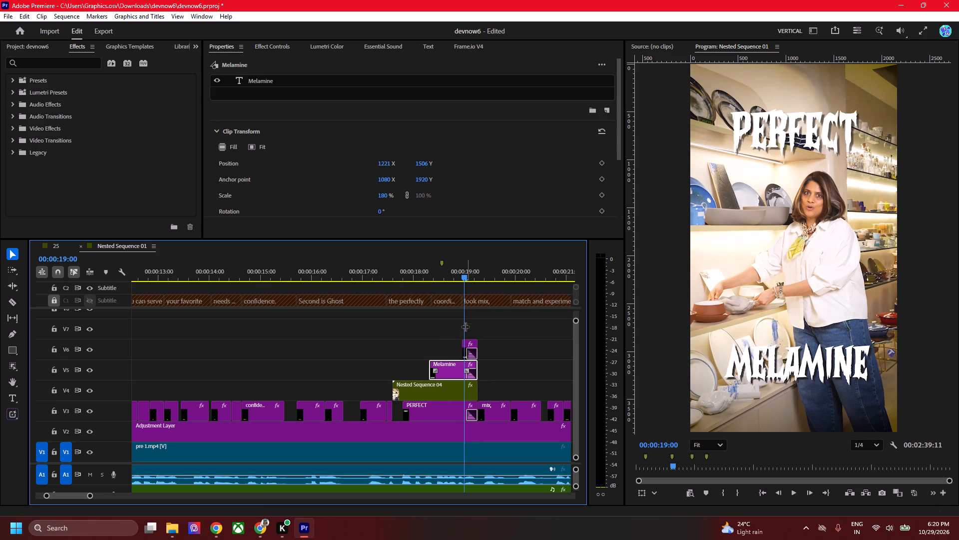
{"action": "left_click", "coordinate": [468, 267]}
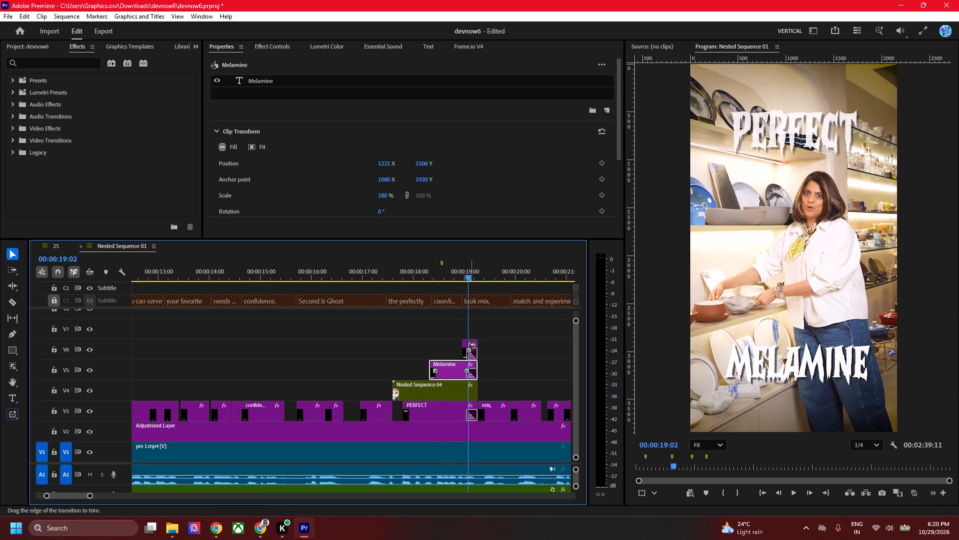
{"action": "left_click", "coordinate": [464, 344]}
{"action": "left_click", "coordinate": [466, 344]}
{"action": "left_click", "coordinate": [477, 342]}
{"action": "left_click", "coordinate": [532, 344]}
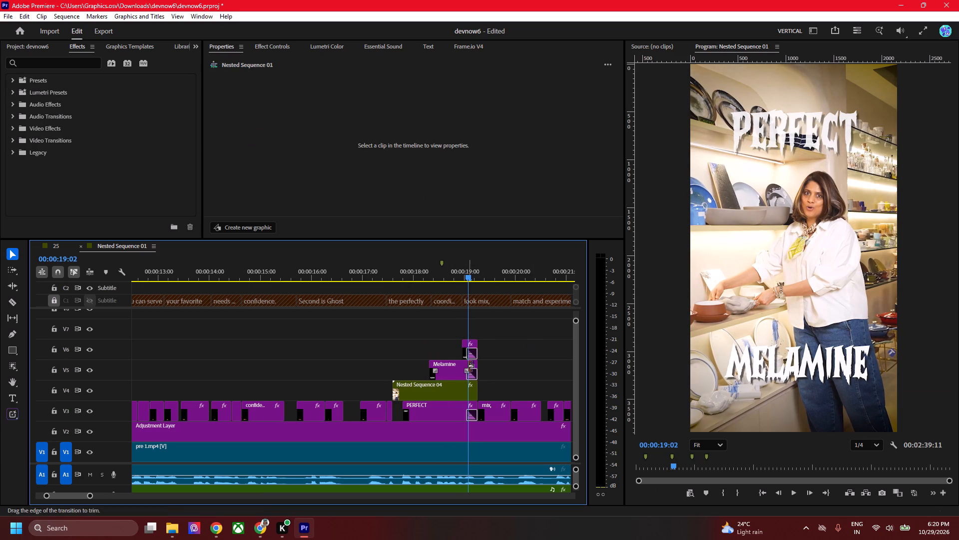
Raise the V5 Melamine title by setting its Position Y to 1169 and check it in playback against the V6 copy.
{"action": "left_click", "coordinate": [441, 375]}
{"action": "left_click_drag", "start_coordinate": [463, 265], "coordinate": [450, 265]}
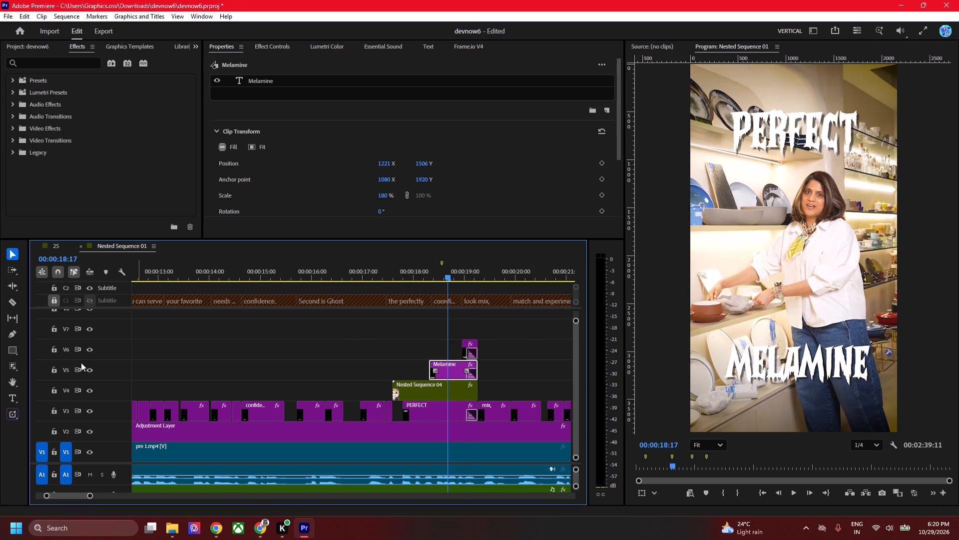
{"action": "left_click_drag", "start_coordinate": [421, 166], "coordinate": [216, 131]}
{"action": "key", "text": "space"}
{"action": "key", "text": "space"}
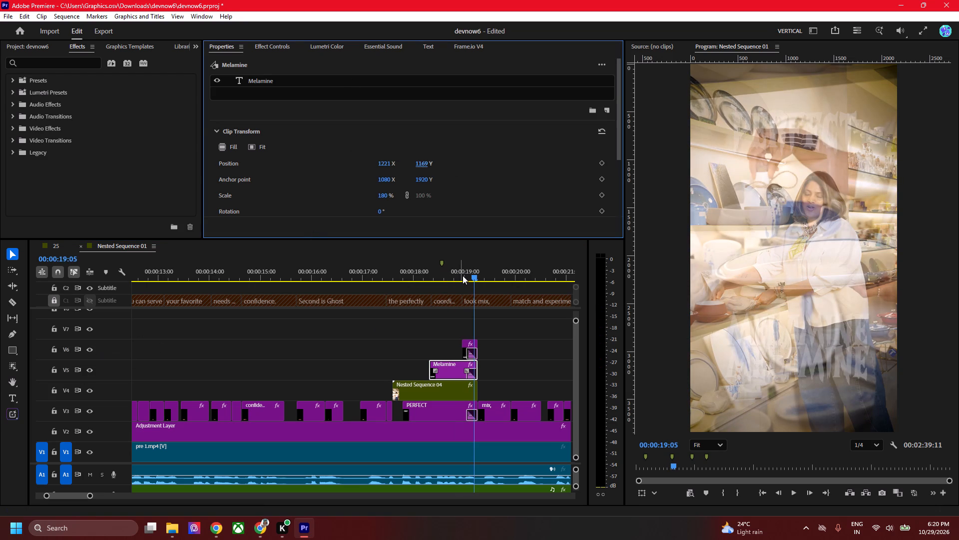
{"action": "left_click", "coordinate": [471, 277]}
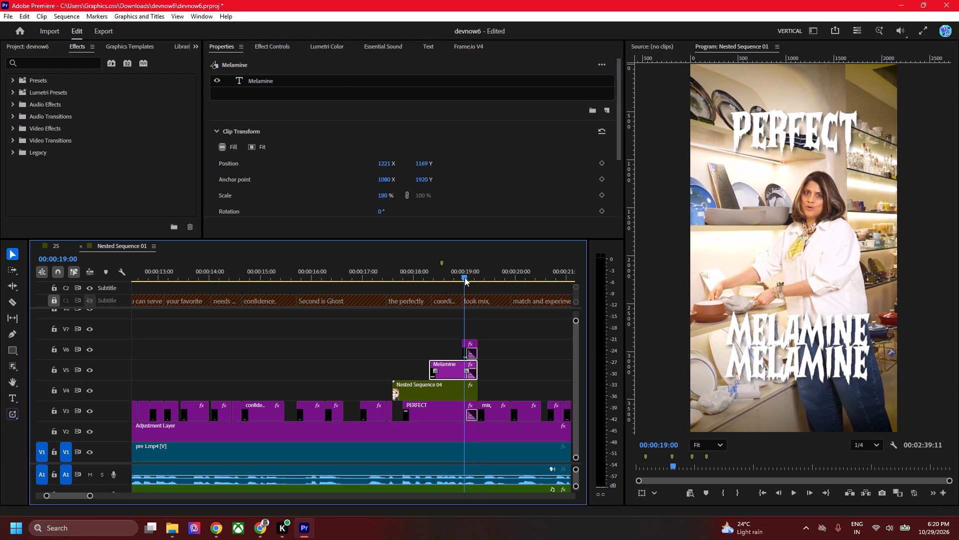
Lower the V3 PERFECT title toward the speaker's head by increasing its Position Y.
{"action": "left_click", "coordinate": [421, 275]}
{"action": "left_click", "coordinate": [405, 422]}
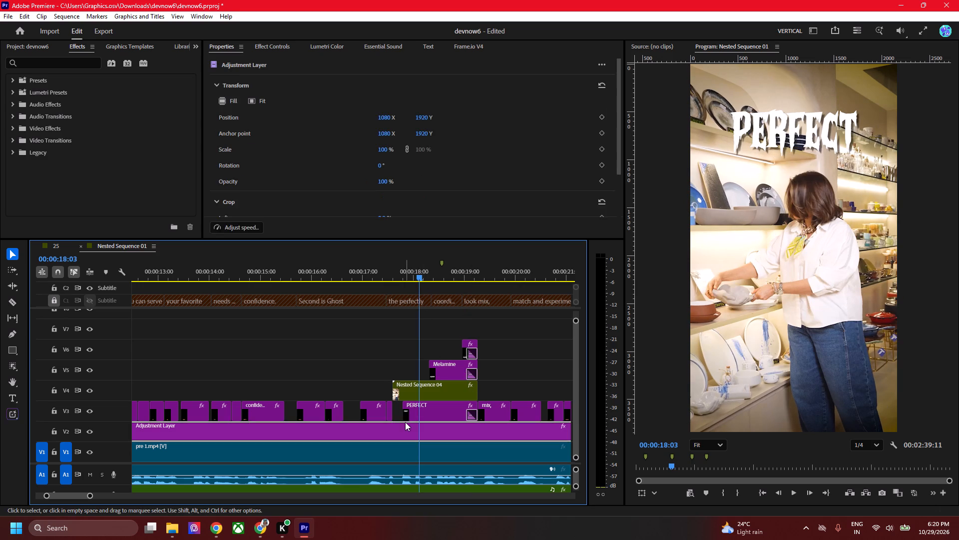
{"action": "left_click", "coordinate": [432, 413]}
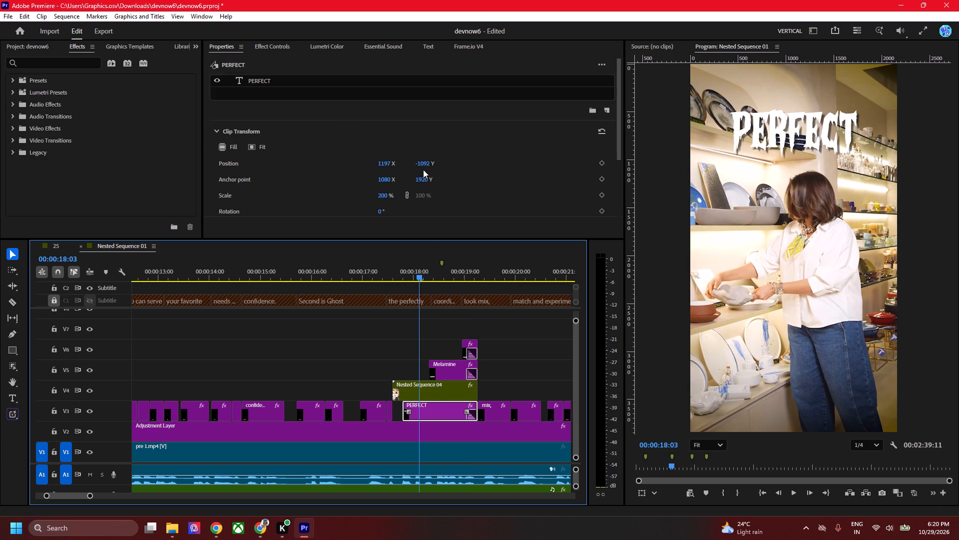
{"action": "left_click_drag", "start_coordinate": [422, 159], "coordinate": [646, 208]}
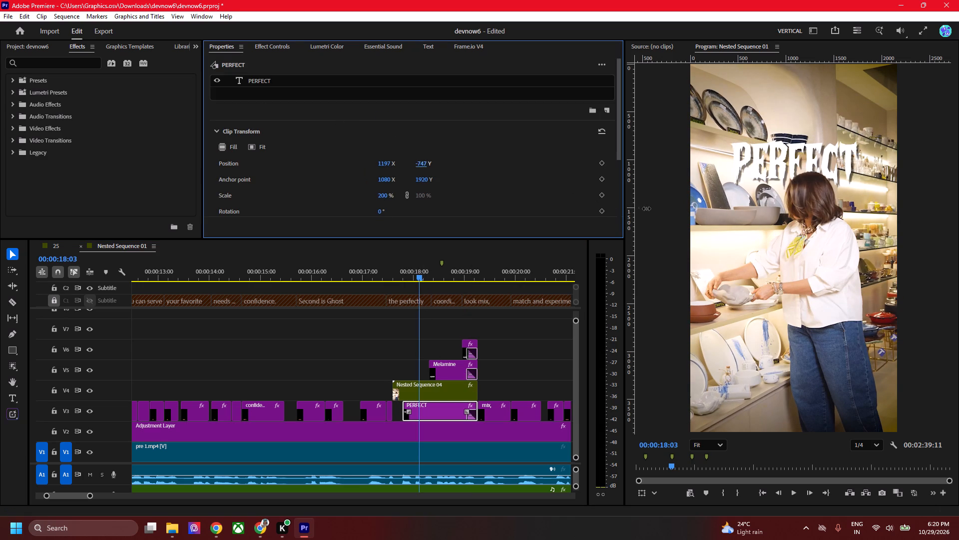
{"action": "left_click_drag", "start_coordinate": [646, 208], "coordinate": [679, 219]}
Replace the V3 PERFECT title's text with "PERFECTLY" and save the project.
{"action": "double_click", "coordinate": [282, 80]}
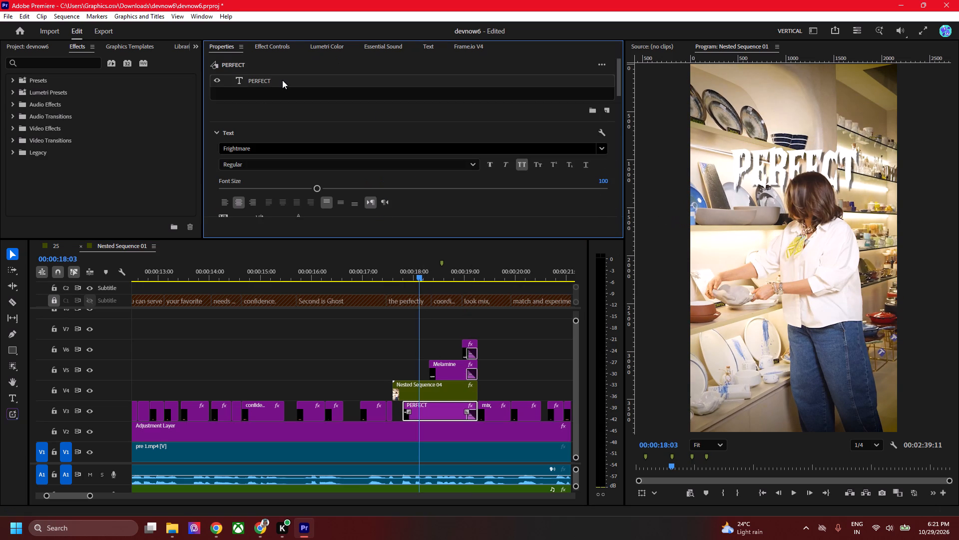
{"action": "key", "text": "o"}
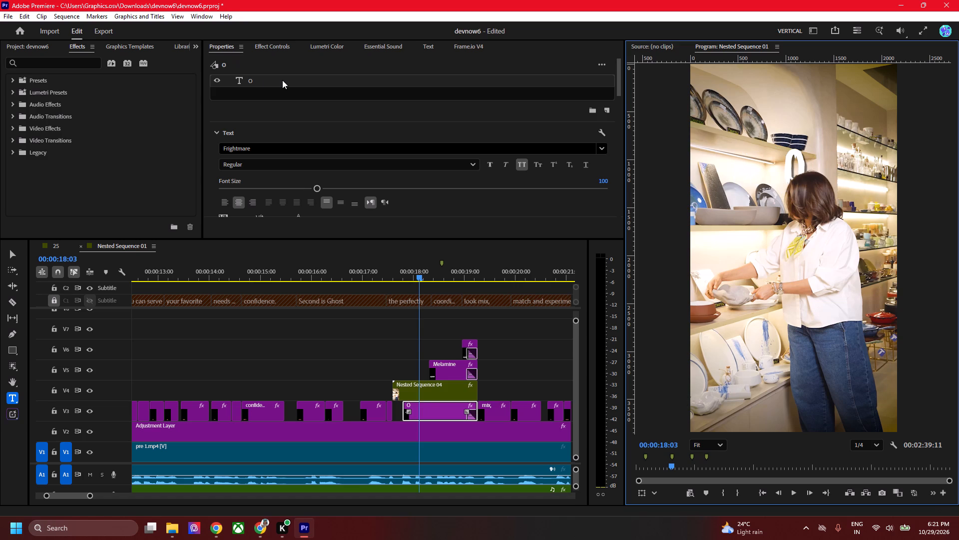
{"action": "key", "text": "BackSpace"}
{"action": "key", "text": "BackSpace"}
{"action": "key", "text": "BackSpace"}
{"action": "type", "text": "PERFECTLY"}
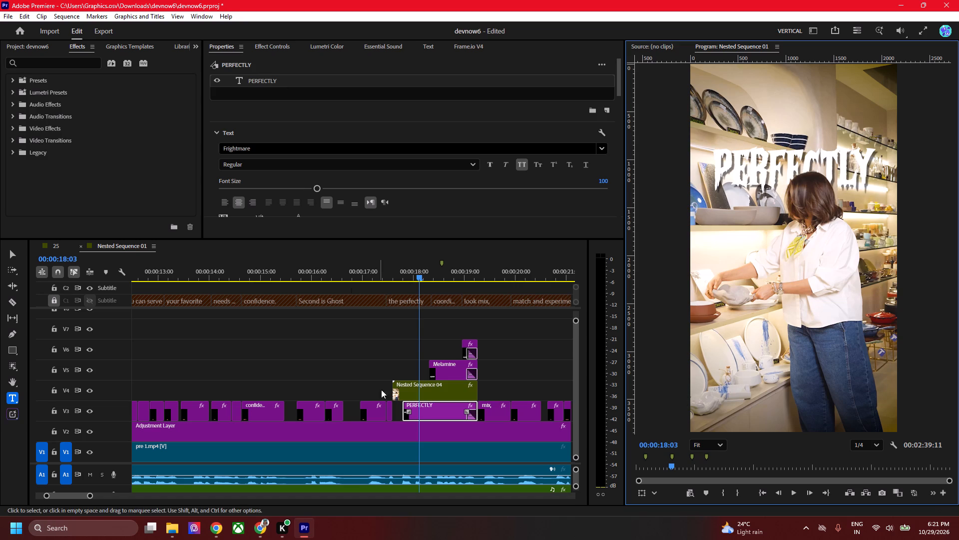
{"action": "left_click", "coordinate": [398, 328]}
{"action": "key", "text": "ctrl+s"}
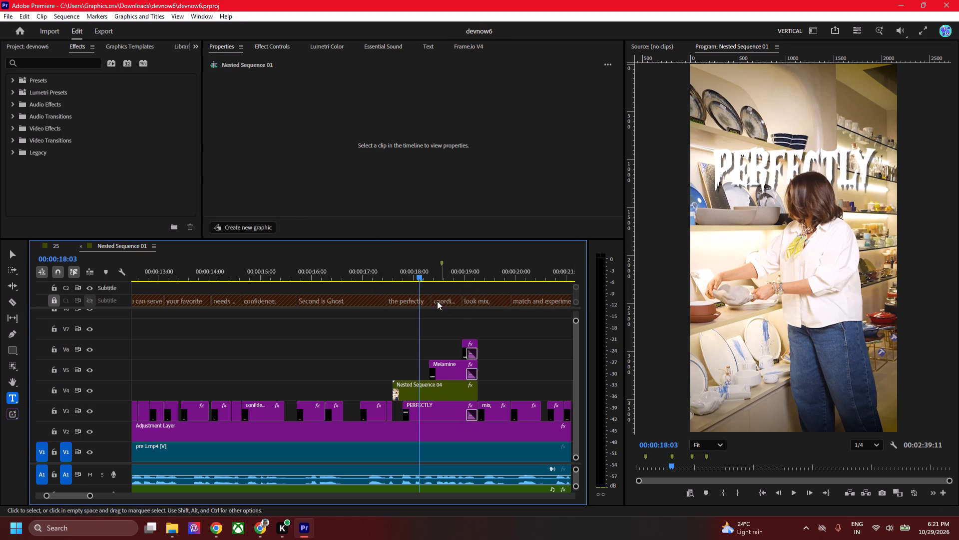
Copy the word "coordinated" from the script in Notepad and use it to replace the V5 Melamine title's text.
{"action": "left_click_drag", "start_coordinate": [421, 275], "coordinate": [439, 276]}
{"action": "left_click", "coordinate": [449, 378]}
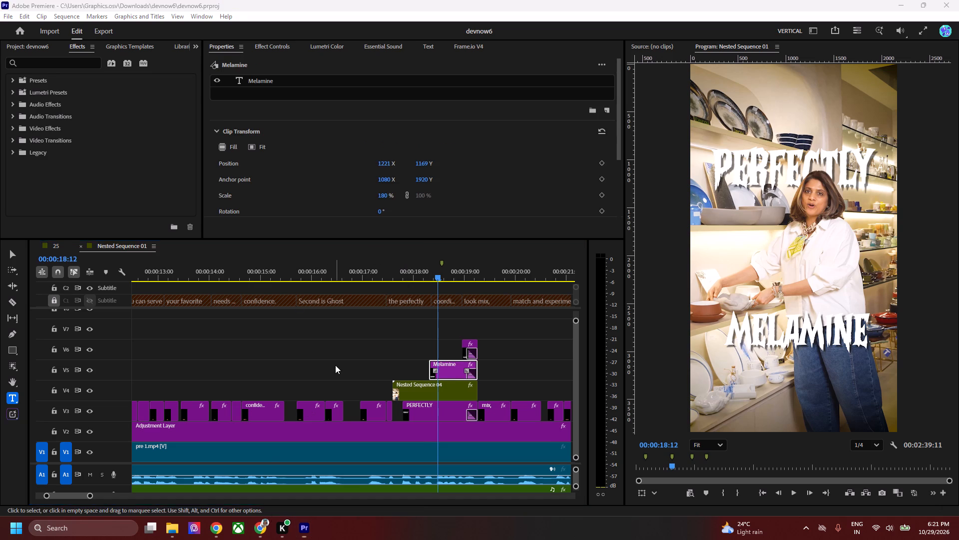
{"action": "type", "text": "NOTE"}
{"action": "key", "text": "Return"}
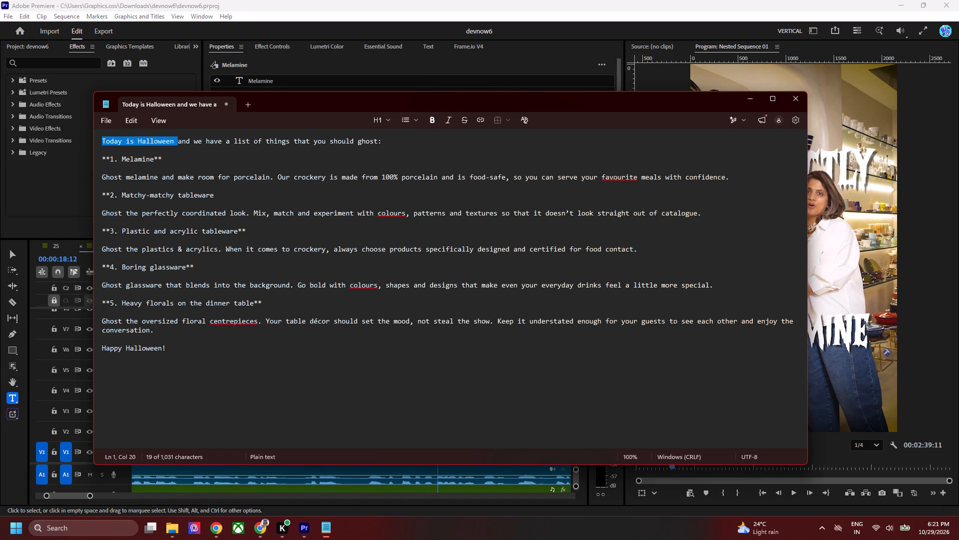
{"action": "left_click_drag", "start_coordinate": [183, 215], "coordinate": [228, 214]}
{"action": "key", "text": "ctrl+c"}
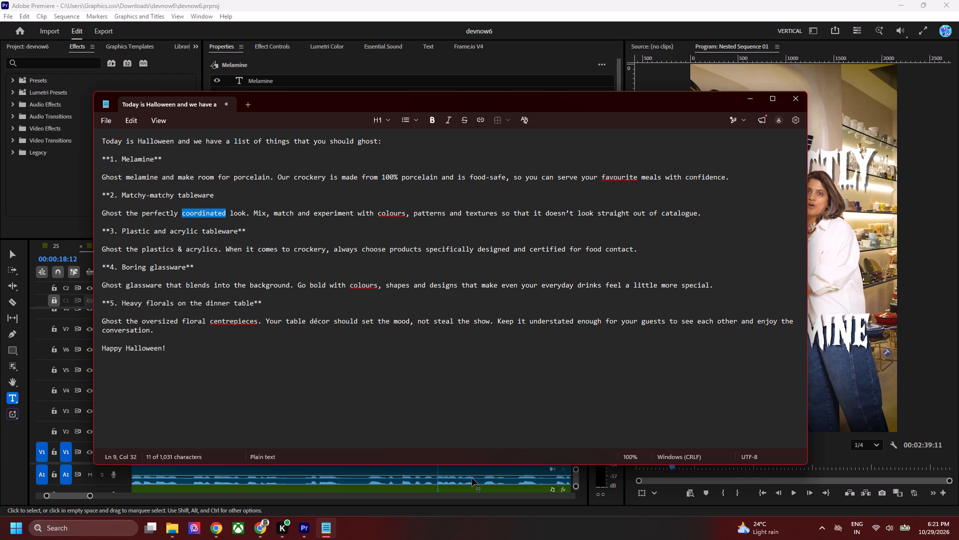
{"action": "left_click", "coordinate": [472, 478]}
{"action": "left_click", "coordinate": [448, 373]}
{"action": "double_click", "coordinate": [316, 83]}
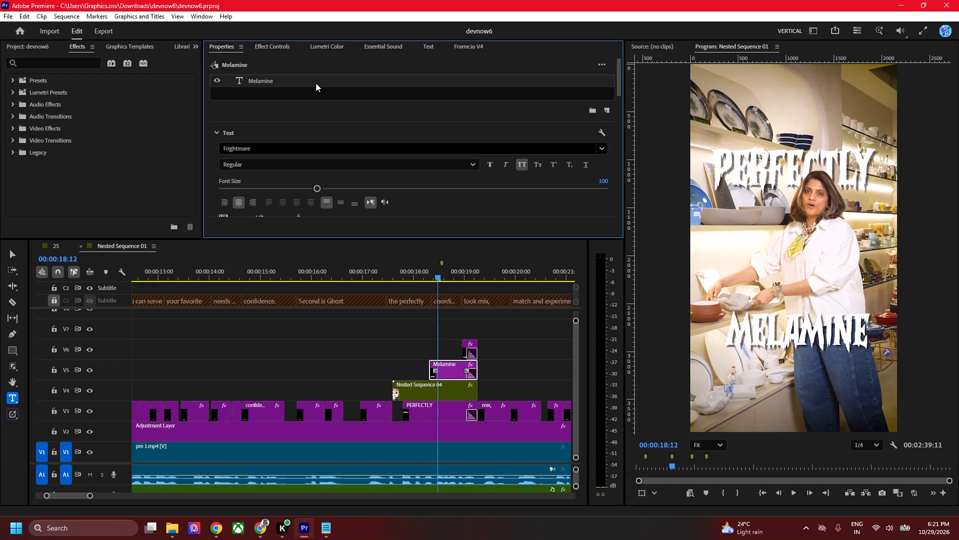
{"action": "key", "text": "ctrl+v"}
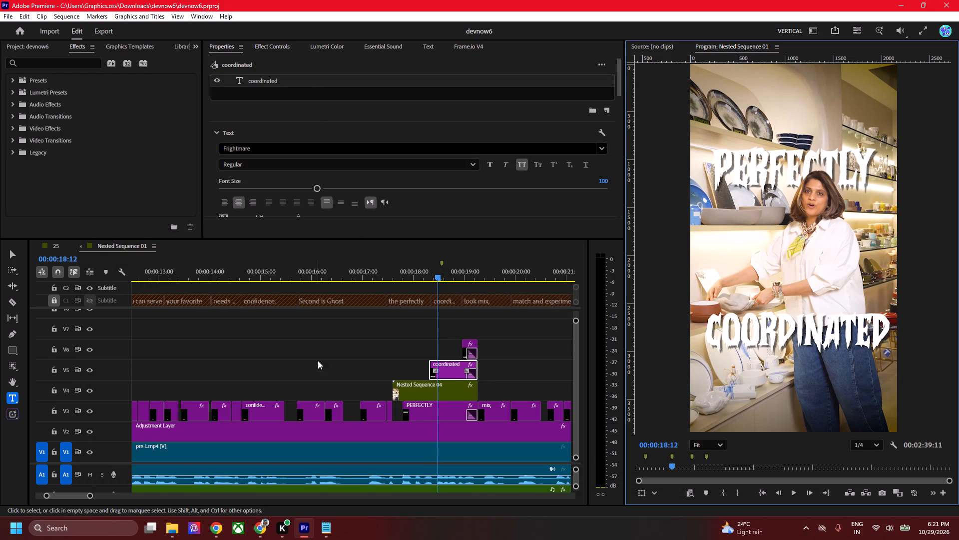
{"action": "left_click", "coordinate": [318, 360]}
{"action": "left_click", "coordinate": [423, 335]}
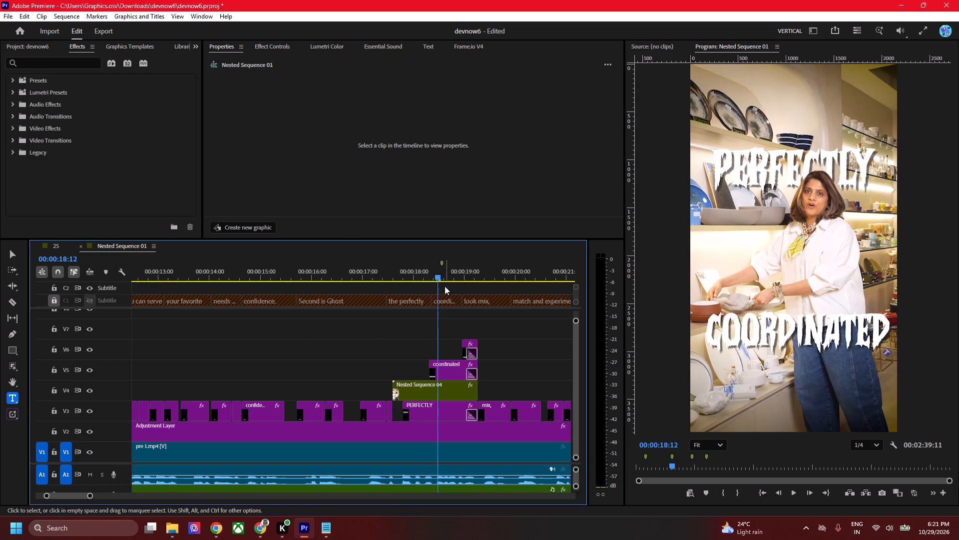
Shorten the end cross dissolves on the V6 Melamine, V5 coordinated and V3 PERFECTLY titles so they start just after 00:00:19:01.
{"action": "left_click_drag", "start_coordinate": [440, 278], "coordinate": [470, 283]}
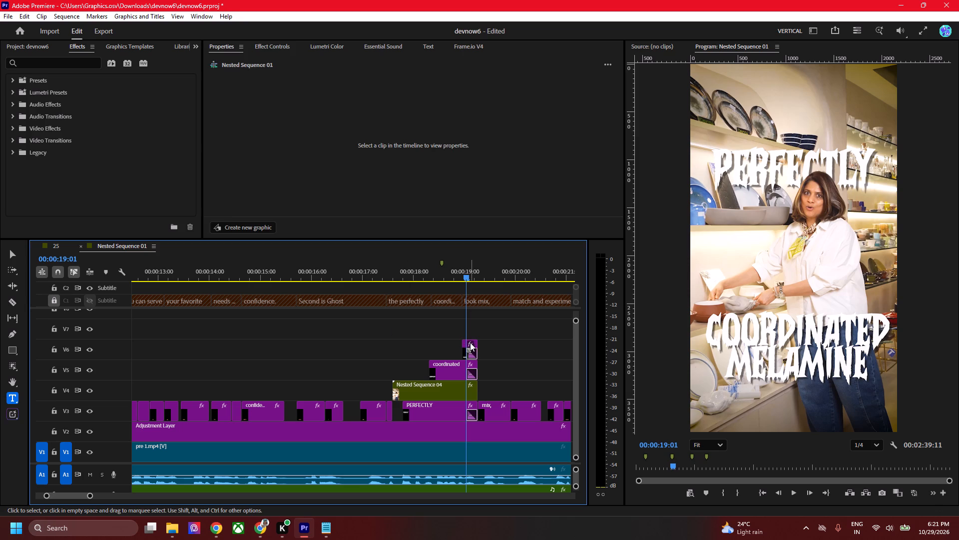
{"action": "left_click", "coordinate": [470, 342]}
{"action": "scroll", "coordinate": [459, 378], "scroll_direction": "up", "scroll_amount": 2, "text": "alt"}
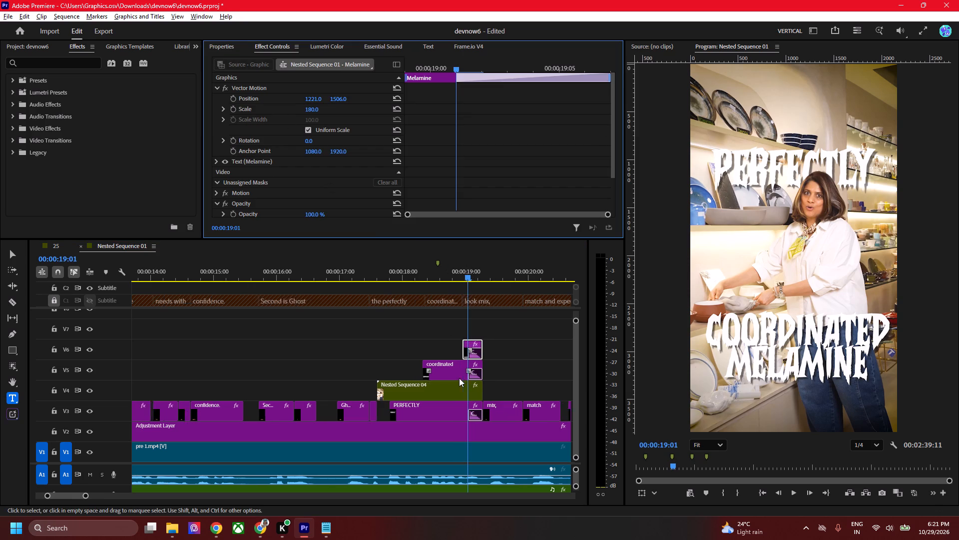
{"action": "scroll", "coordinate": [459, 378], "scroll_direction": "up", "scroll_amount": 7, "text": "alt"}
{"action": "left_click_drag", "start_coordinate": [468, 350], "coordinate": [474, 350]}
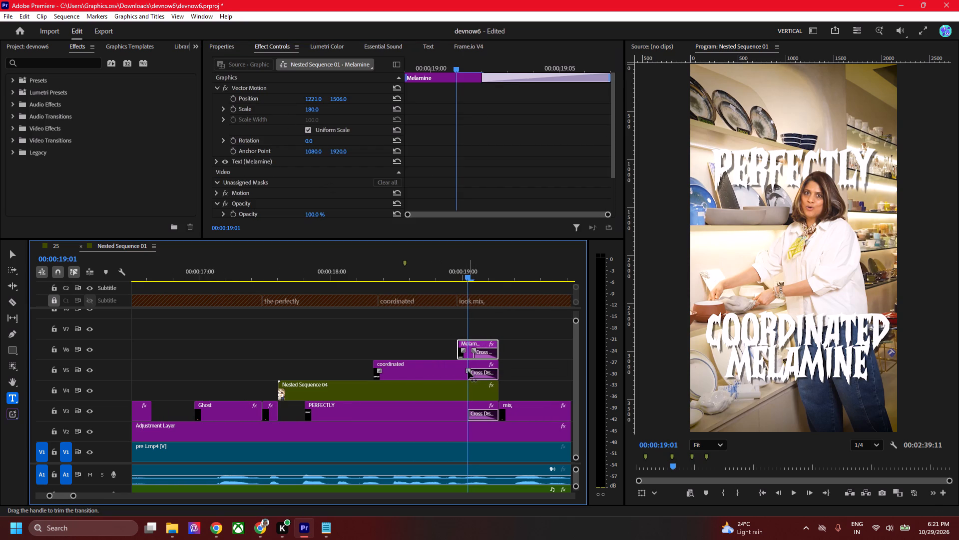
{"action": "left_click_drag", "start_coordinate": [468, 371], "coordinate": [475, 371]}
{"action": "left_click_drag", "start_coordinate": [469, 410], "coordinate": [479, 409]}
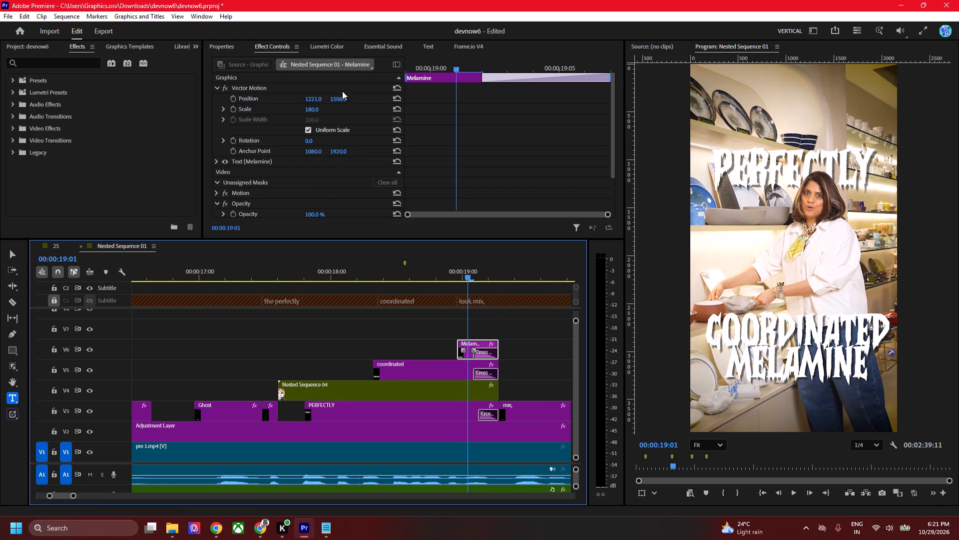
Space the two lower titles apart by setting Position Y to 1114 for V5 coordinated and 1537 for V6 Melamine.
{"action": "left_click_drag", "start_coordinate": [341, 95], "coordinate": [376, 104]}
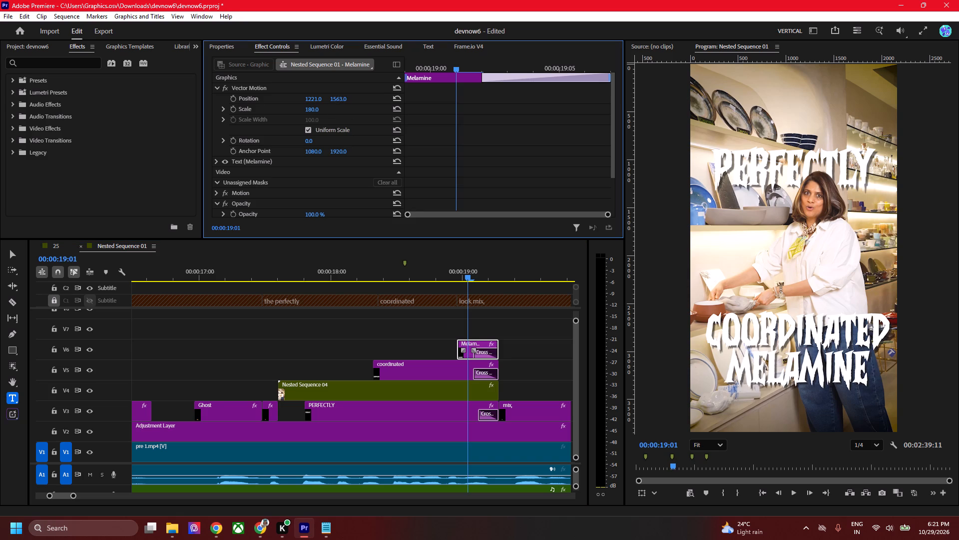
{"action": "left_click_drag", "start_coordinate": [376, 104], "coordinate": [378, 104]}
{"action": "left_click", "coordinate": [392, 369]}
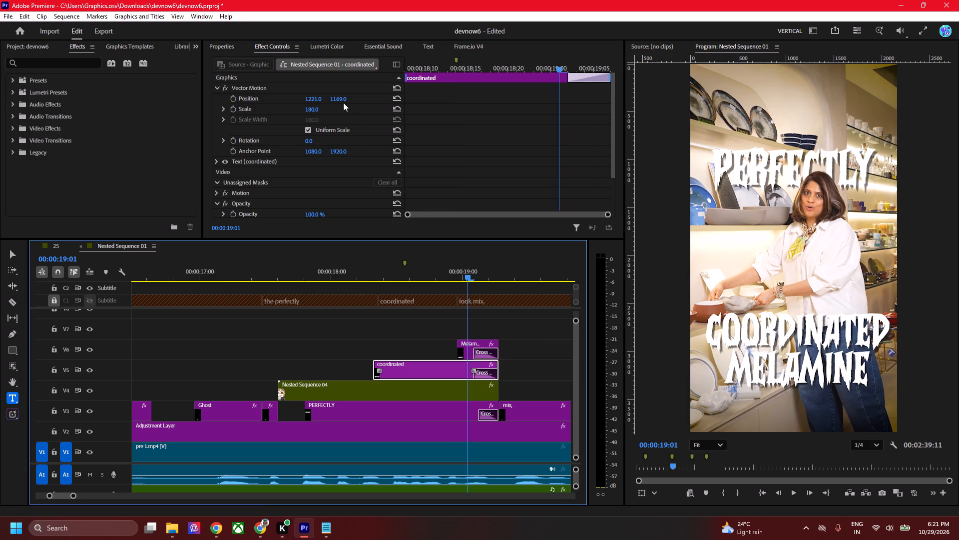
{"action": "left_click_drag", "start_coordinate": [341, 100], "coordinate": [310, 96]}
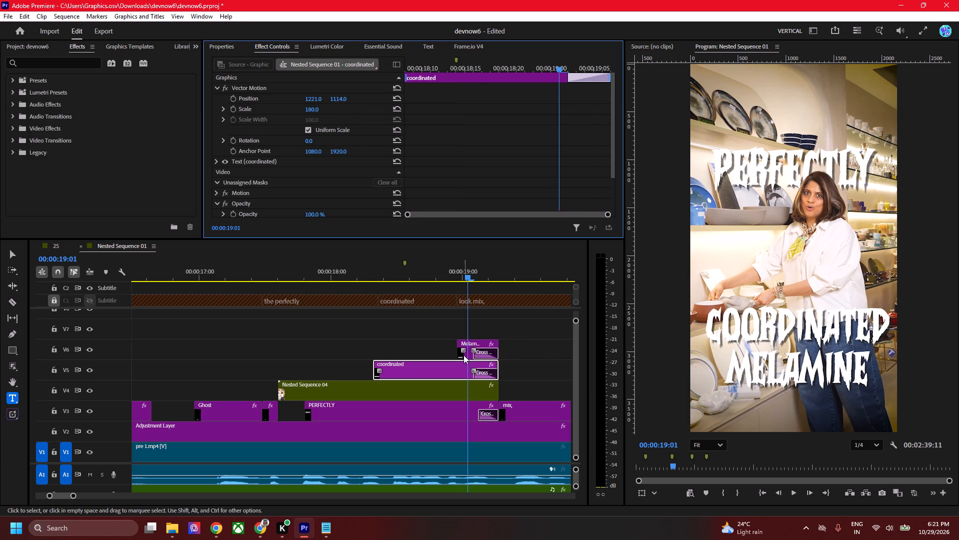
{"action": "left_click", "coordinate": [465, 355]}
{"action": "left_click_drag", "start_coordinate": [342, 98], "coordinate": [327, 97]}
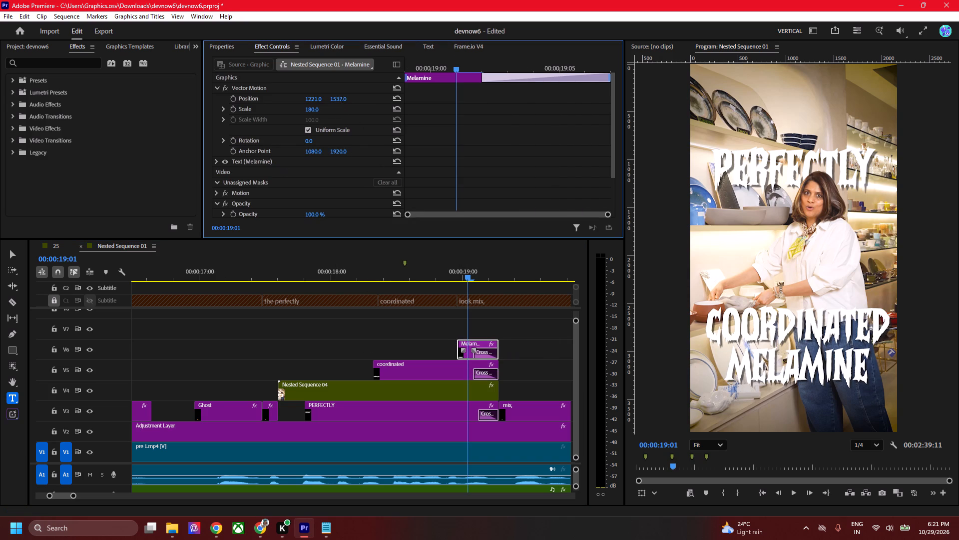
Lower the V6 Melamine title by setting its Position Y to 1578.
{"action": "left_click_drag", "start_coordinate": [327, 97], "coordinate": [348, 99]}
Replace the V6 Melamine title's text with "LOOK" and save the project.
{"action": "left_click", "coordinate": [228, 45]}
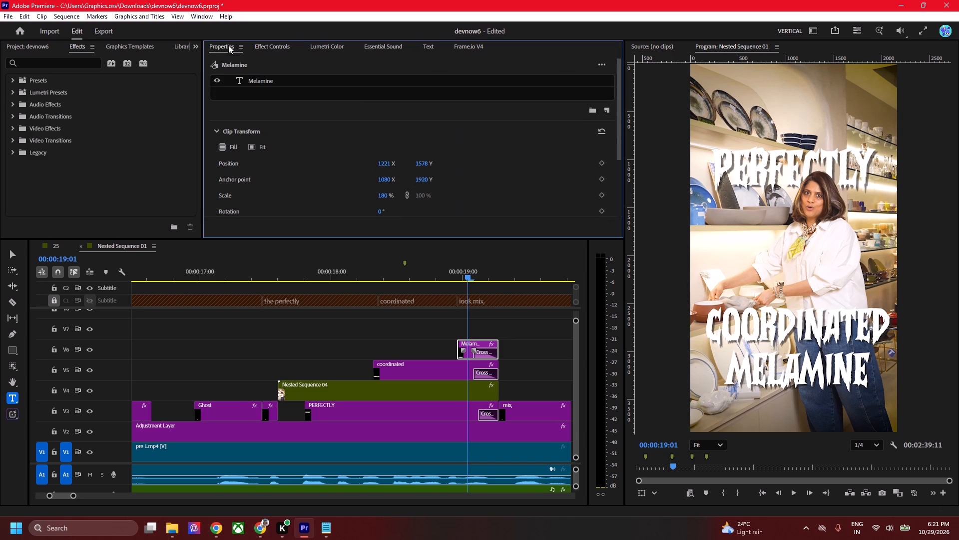
{"action": "double_click", "coordinate": [265, 85]}
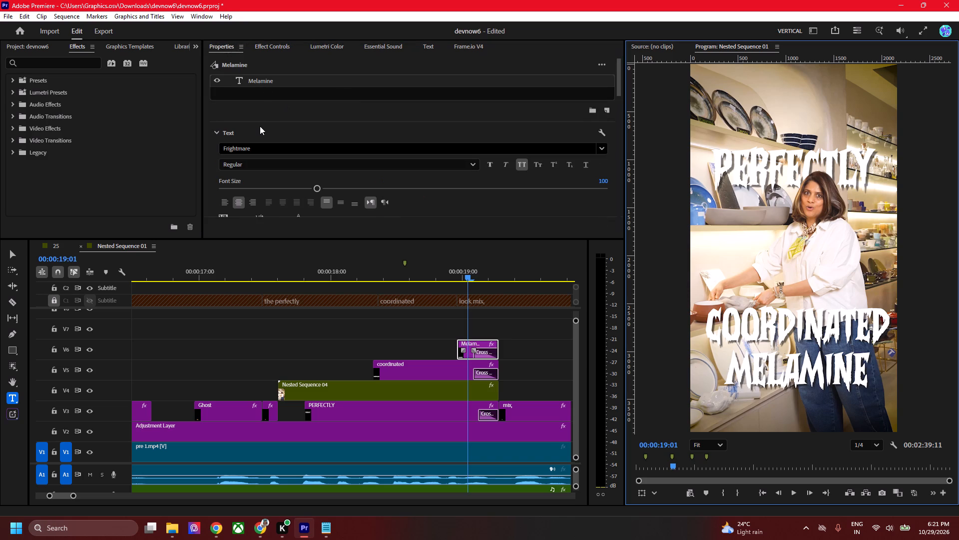
{"action": "key", "text": "ctrl+v"}
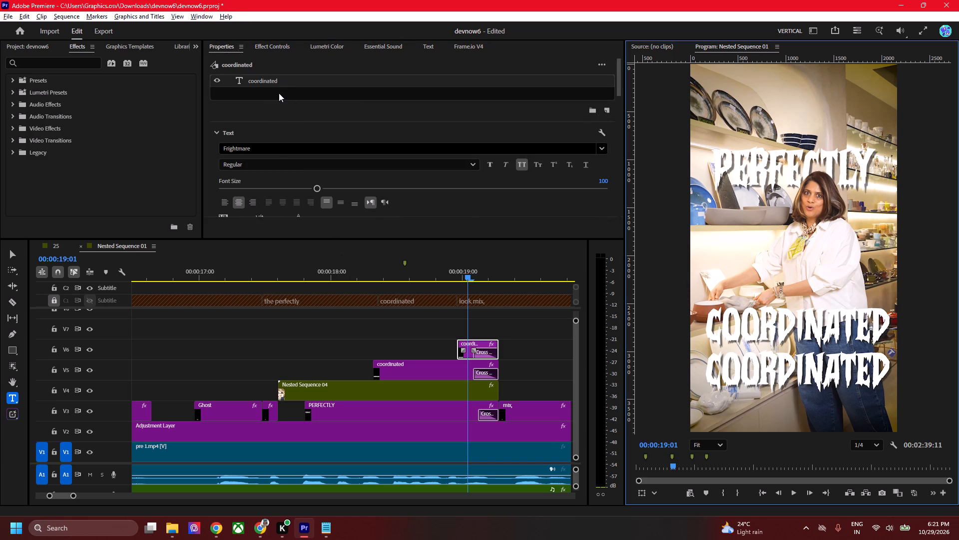
{"action": "key", "text": "alt+Tab"}
{"action": "key", "text": "alt+Tab"}
{"action": "double_click", "coordinate": [273, 82]}
{"action": "type", "text": "LOOK"}
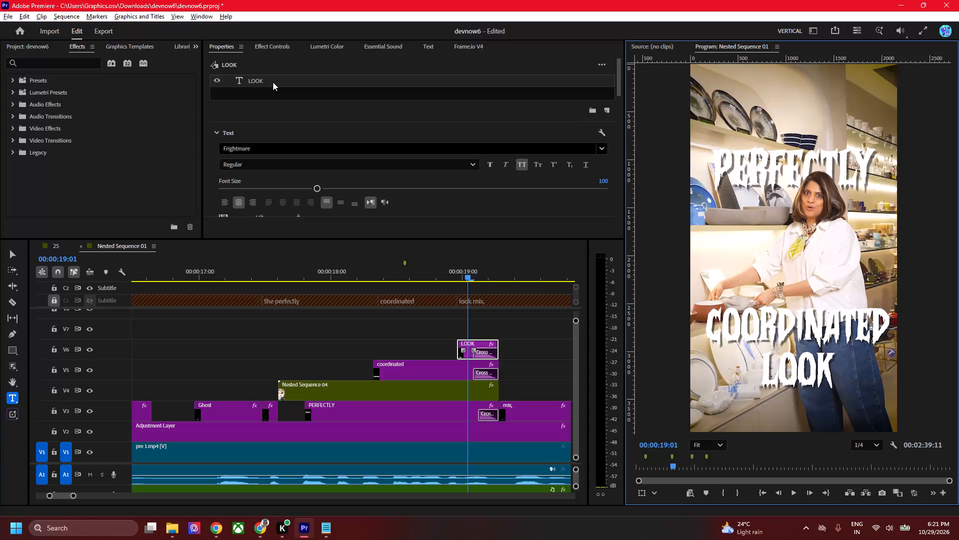
{"action": "left_click", "coordinate": [369, 346]}
{"action": "key", "text": "ctrl+s"}
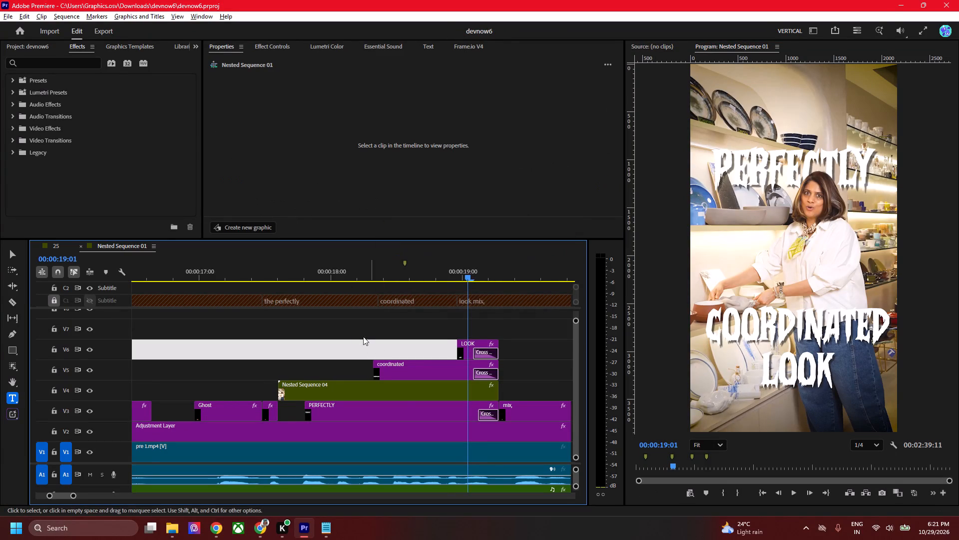
Select the V3 PERFECTLY title with the playhead at 00:00:18:06.
{"action": "scroll", "coordinate": [358, 334], "scroll_direction": "down", "scroll_amount": 4, "text": "alt"}
{"action": "left_click", "coordinate": [363, 271]}
{"action": "left_click", "coordinate": [351, 413]}
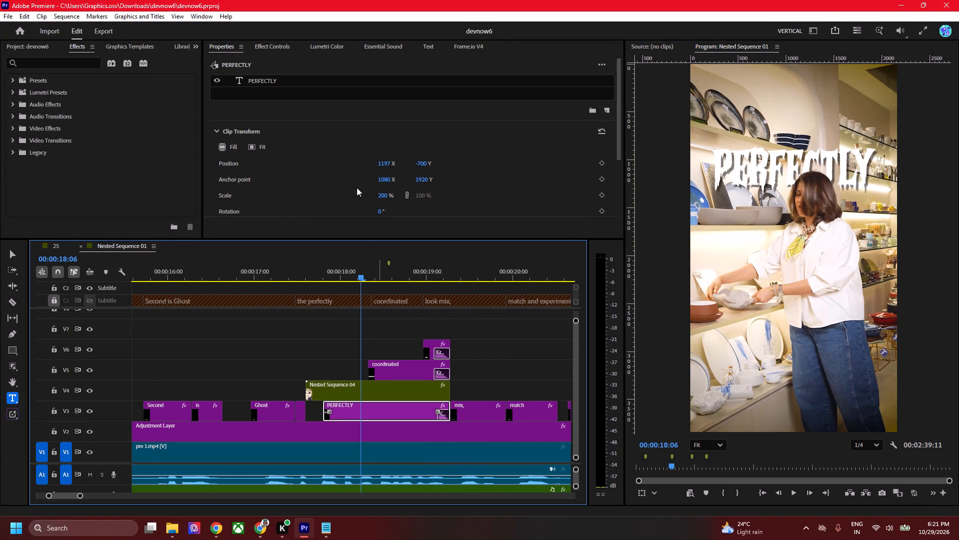
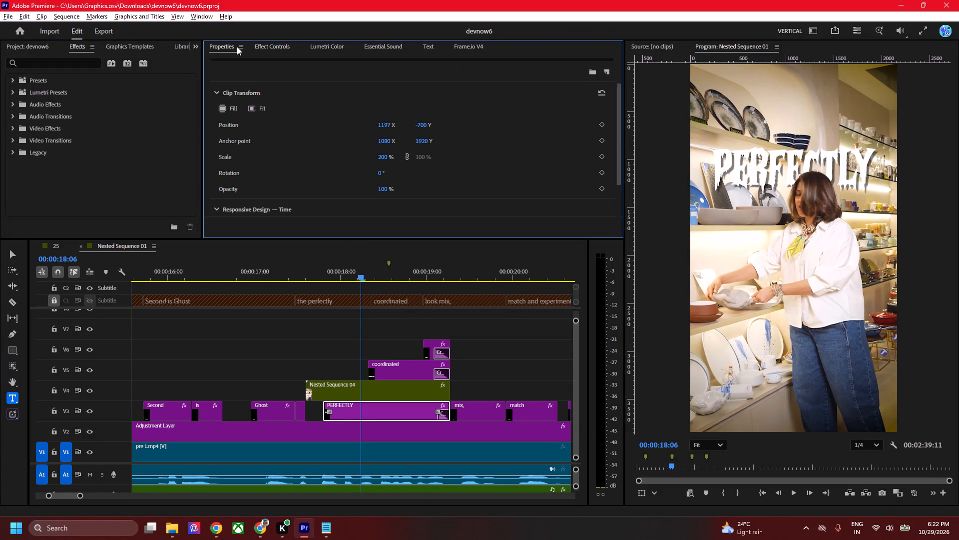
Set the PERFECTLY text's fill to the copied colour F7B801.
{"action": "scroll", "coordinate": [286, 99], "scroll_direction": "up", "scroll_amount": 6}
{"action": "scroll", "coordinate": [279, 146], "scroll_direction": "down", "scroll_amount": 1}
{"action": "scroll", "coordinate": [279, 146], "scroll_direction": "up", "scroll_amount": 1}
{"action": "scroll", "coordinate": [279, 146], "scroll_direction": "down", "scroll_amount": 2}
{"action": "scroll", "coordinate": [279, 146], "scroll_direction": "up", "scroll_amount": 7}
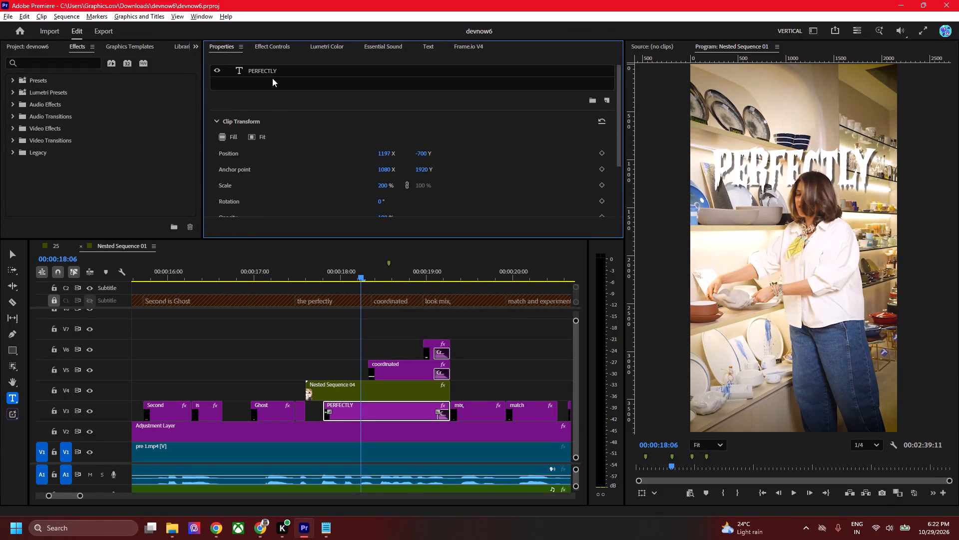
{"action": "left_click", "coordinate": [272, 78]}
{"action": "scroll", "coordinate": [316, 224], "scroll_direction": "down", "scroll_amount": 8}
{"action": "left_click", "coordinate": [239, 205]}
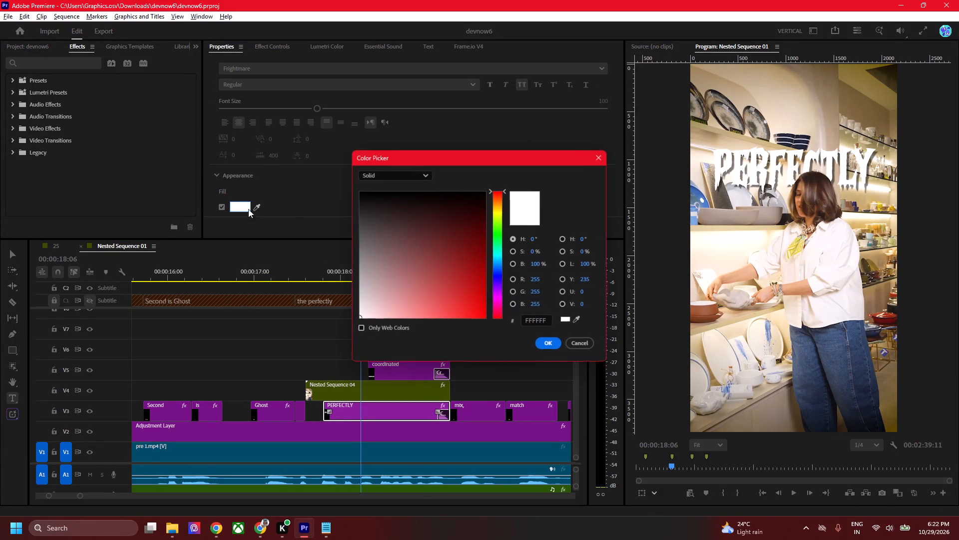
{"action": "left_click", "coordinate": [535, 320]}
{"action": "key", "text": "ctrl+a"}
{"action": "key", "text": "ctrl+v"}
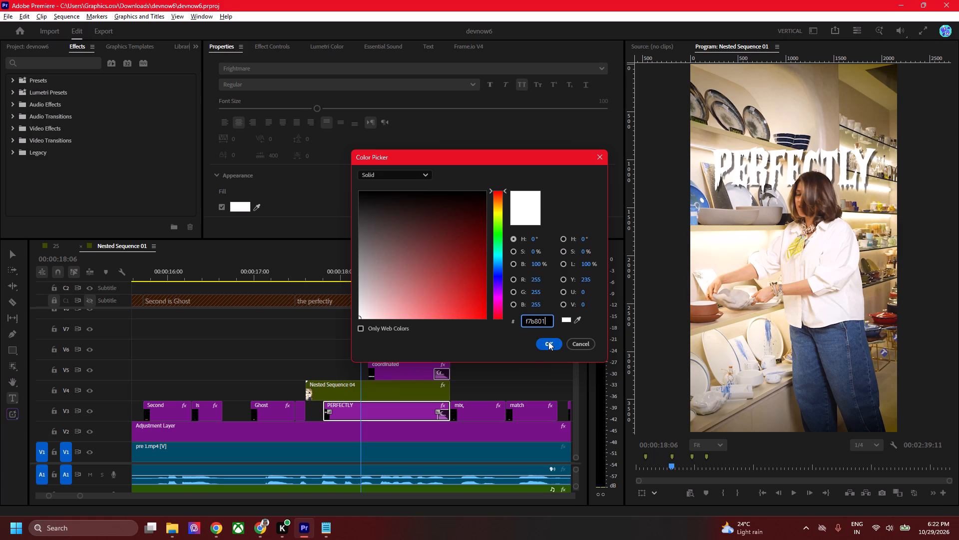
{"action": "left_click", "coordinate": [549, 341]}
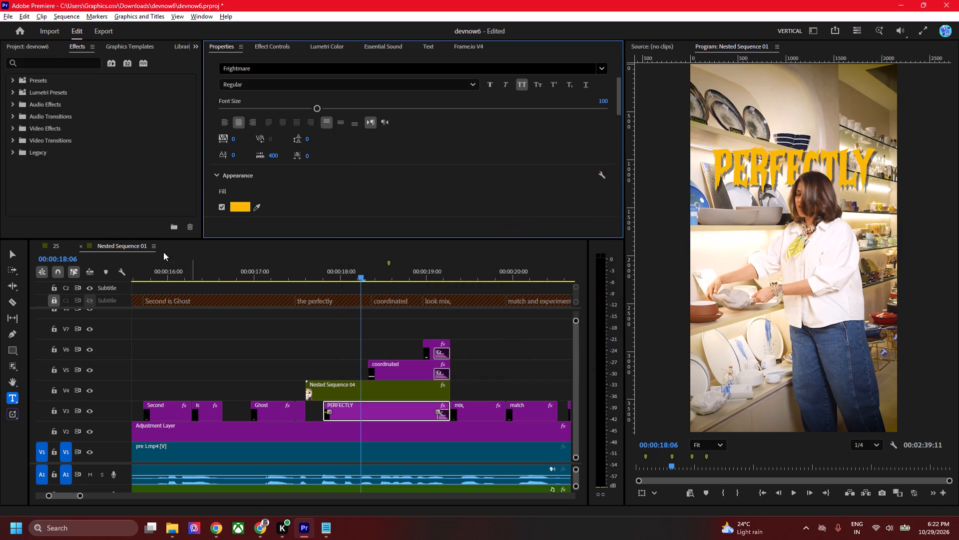
Give the PERFECTLY title a white stroke of 2 px aligned to Center, and save the project.
{"action": "scroll", "coordinate": [318, 152], "scroll_direction": "down", "scroll_amount": 6}
{"action": "left_click", "coordinate": [224, 182]}
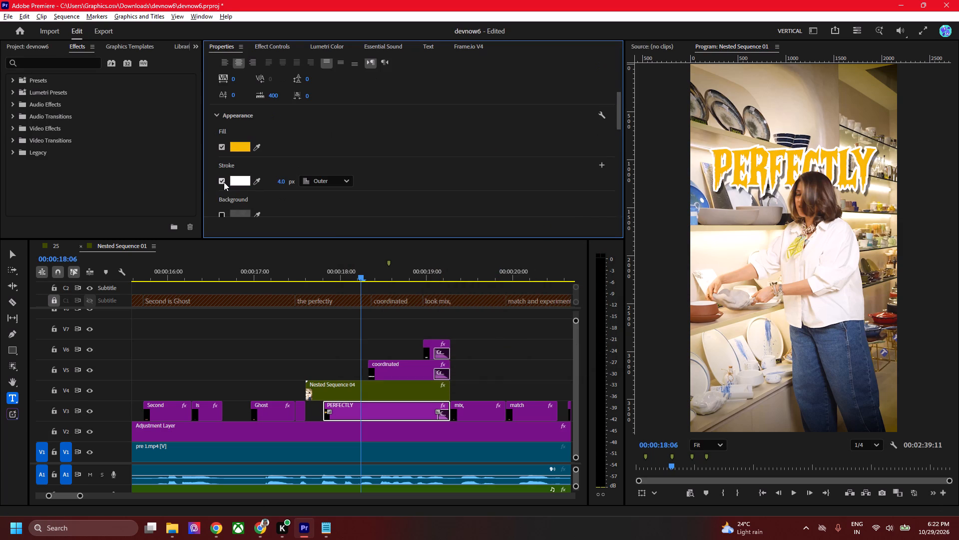
{"action": "left_click", "coordinate": [282, 179]}
{"action": "key", "text": "2"}
{"action": "key", "text": "Return"}
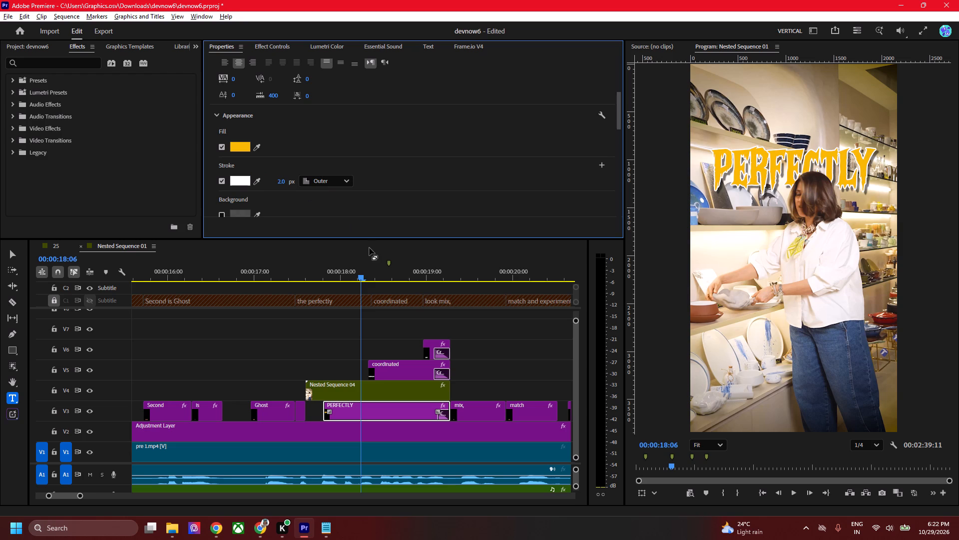
{"action": "left_click", "coordinate": [311, 183]}
{"action": "left_click", "coordinate": [326, 220]}
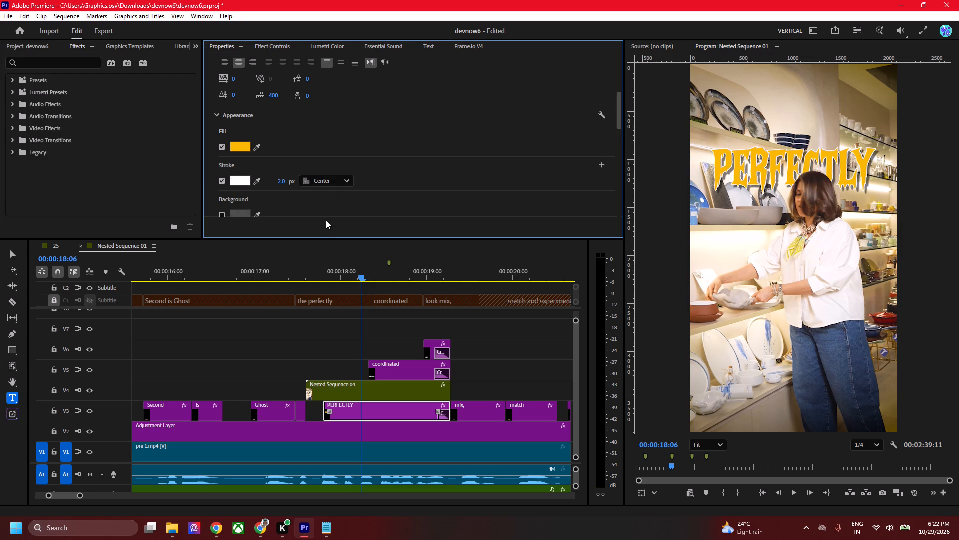
{"action": "key", "text": "ctrl+s"}
Copy orange FB8B24 from the Fiery Palette on Coolors in Chrome and set it as the PERFECTLY title's fill in Premiere.
{"action": "key", "text": "alt+Tab"}
{"action": "left_click", "coordinate": [124, 252]}
{"action": "key", "text": "alt+Tab"}
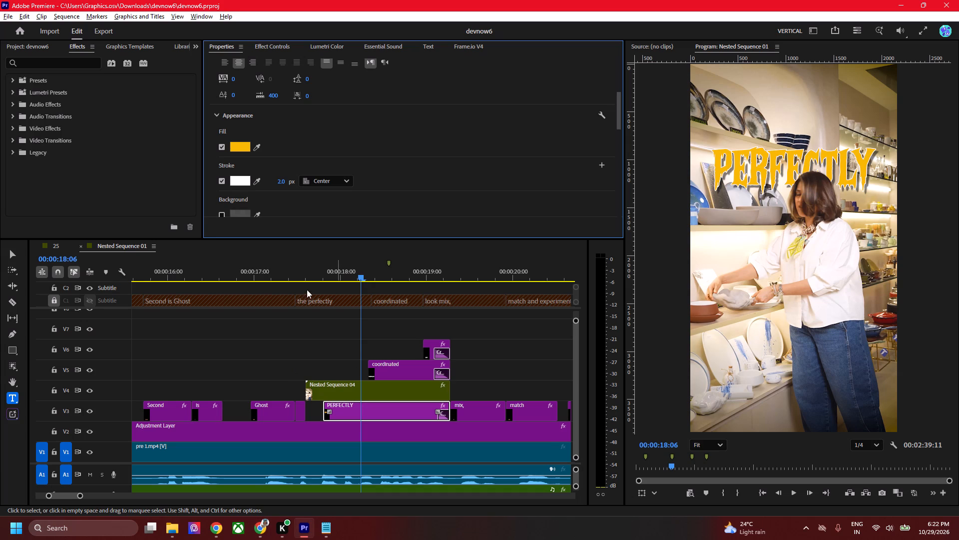
{"action": "left_click", "coordinate": [248, 156]}
{"action": "left_click", "coordinate": [239, 147]}
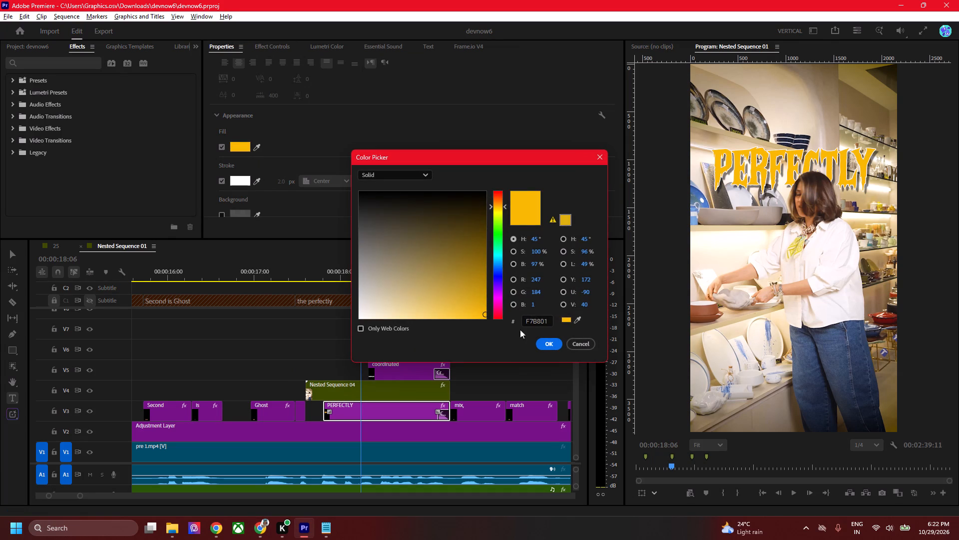
{"action": "left_click", "coordinate": [531, 317]}
{"action": "key", "text": "ctrl+a"}
{"action": "key", "text": "ctrl+v"}
{"action": "left_click", "coordinate": [546, 348]}
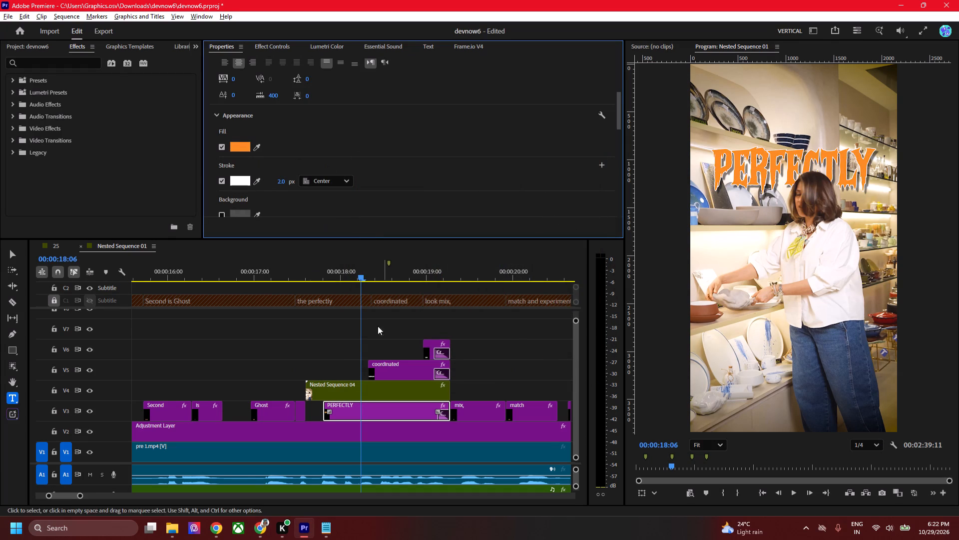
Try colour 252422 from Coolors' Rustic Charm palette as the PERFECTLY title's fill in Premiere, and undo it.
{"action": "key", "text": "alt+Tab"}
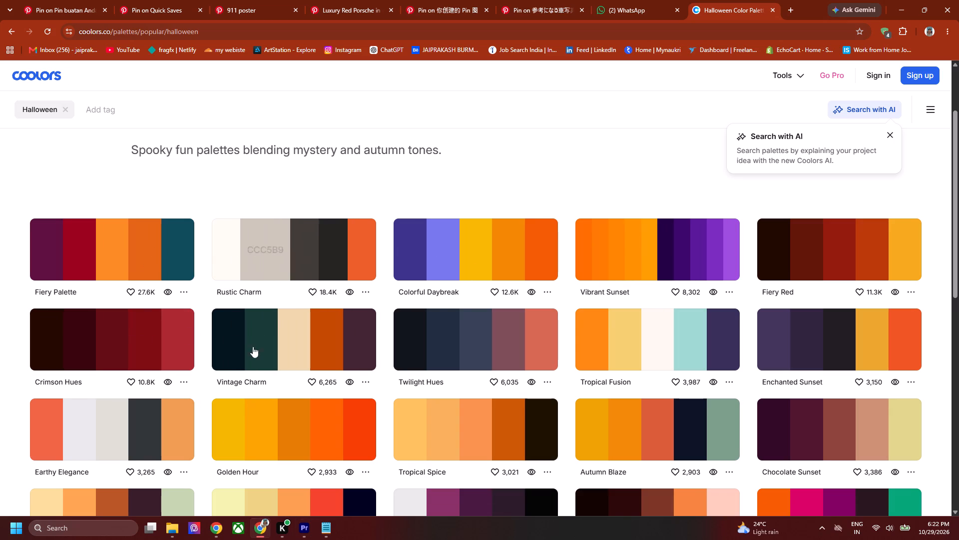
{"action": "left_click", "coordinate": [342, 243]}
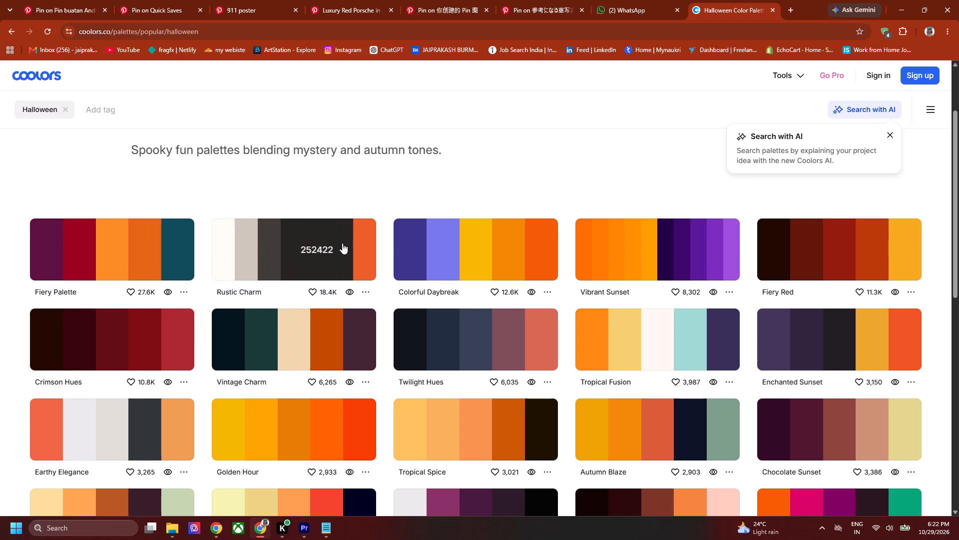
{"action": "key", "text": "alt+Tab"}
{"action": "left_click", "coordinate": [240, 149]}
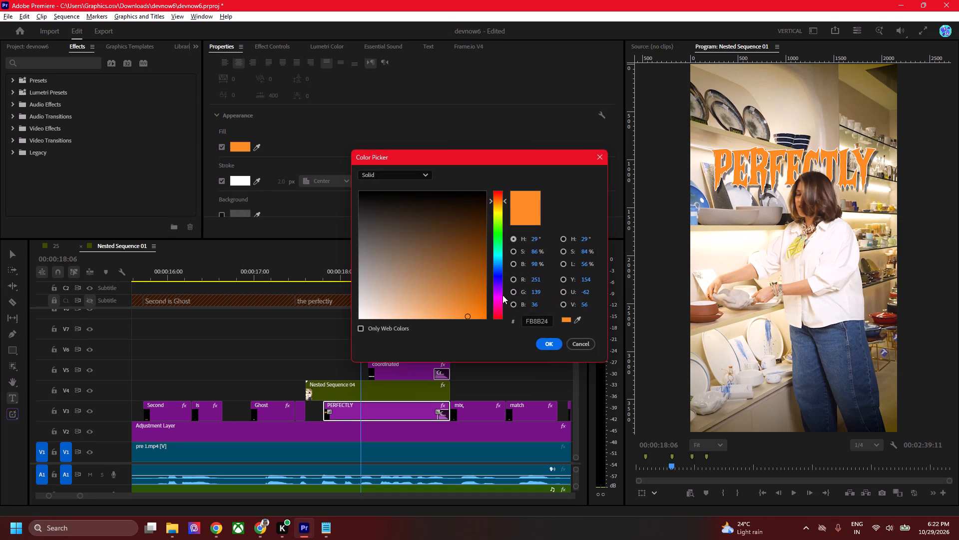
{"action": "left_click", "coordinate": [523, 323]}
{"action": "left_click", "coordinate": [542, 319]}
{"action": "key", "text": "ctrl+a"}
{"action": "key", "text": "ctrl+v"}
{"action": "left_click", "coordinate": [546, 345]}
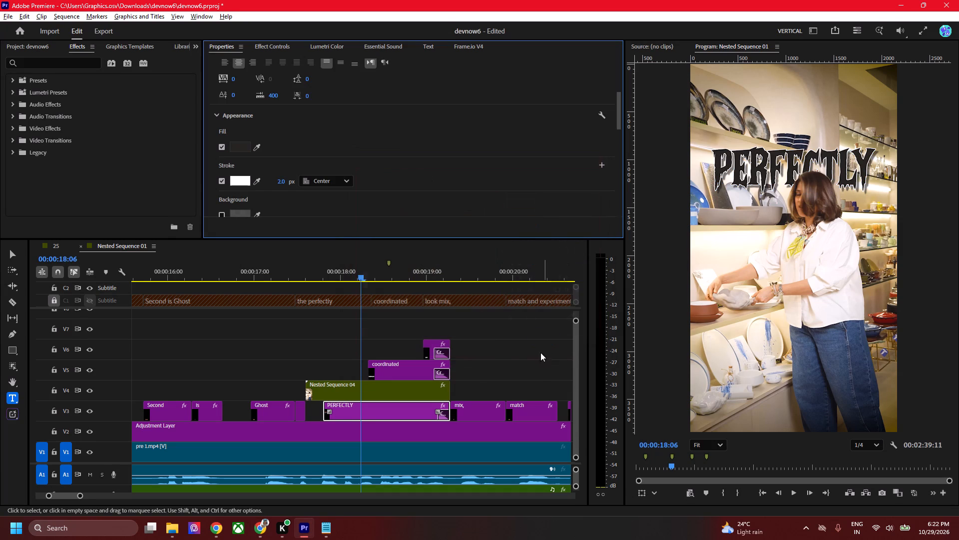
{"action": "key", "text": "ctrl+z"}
Play back the stacked title section from just before PERFECTLY appears to review the recoloured title with the others.
{"action": "left_click", "coordinate": [274, 354]}
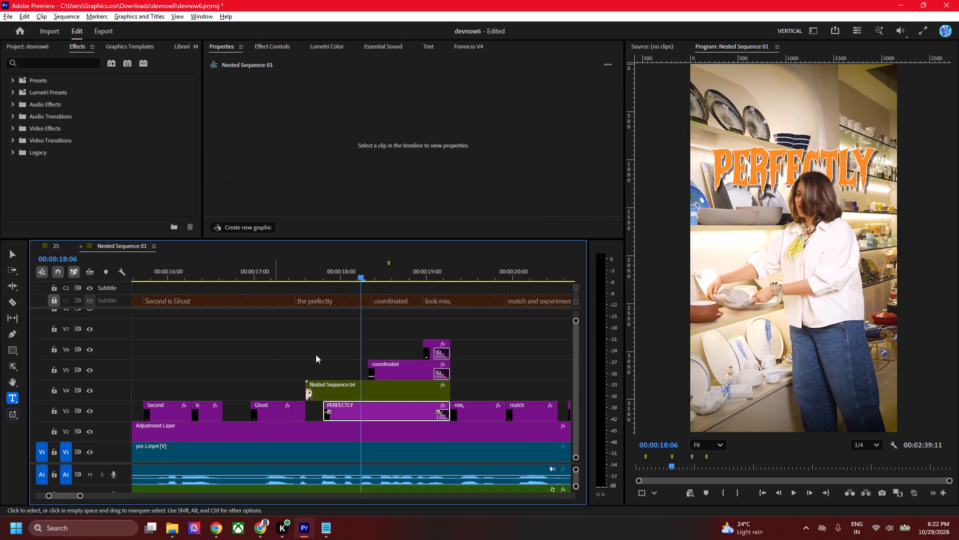
{"action": "left_click_drag", "start_coordinate": [353, 272], "coordinate": [293, 271]}
{"action": "key", "text": "space"}
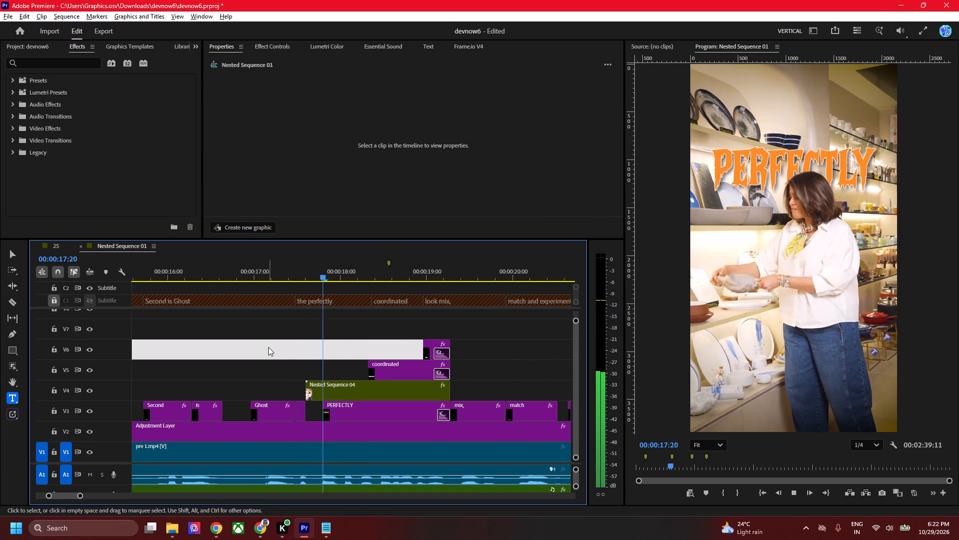
{"action": "key", "text": "space"}
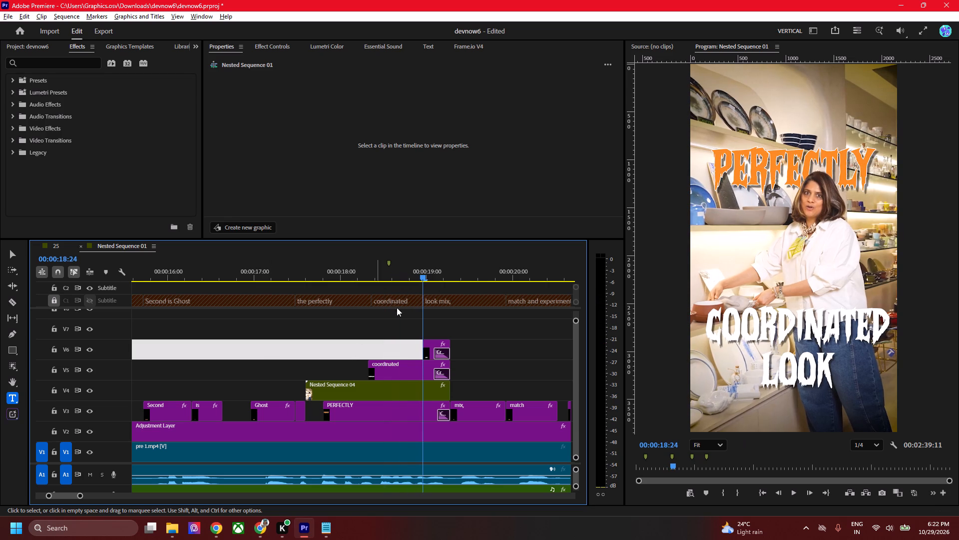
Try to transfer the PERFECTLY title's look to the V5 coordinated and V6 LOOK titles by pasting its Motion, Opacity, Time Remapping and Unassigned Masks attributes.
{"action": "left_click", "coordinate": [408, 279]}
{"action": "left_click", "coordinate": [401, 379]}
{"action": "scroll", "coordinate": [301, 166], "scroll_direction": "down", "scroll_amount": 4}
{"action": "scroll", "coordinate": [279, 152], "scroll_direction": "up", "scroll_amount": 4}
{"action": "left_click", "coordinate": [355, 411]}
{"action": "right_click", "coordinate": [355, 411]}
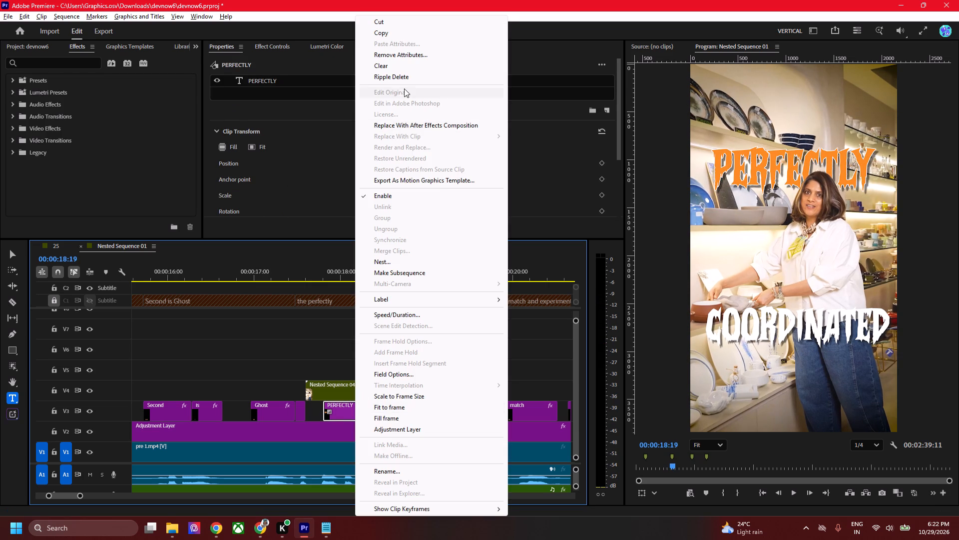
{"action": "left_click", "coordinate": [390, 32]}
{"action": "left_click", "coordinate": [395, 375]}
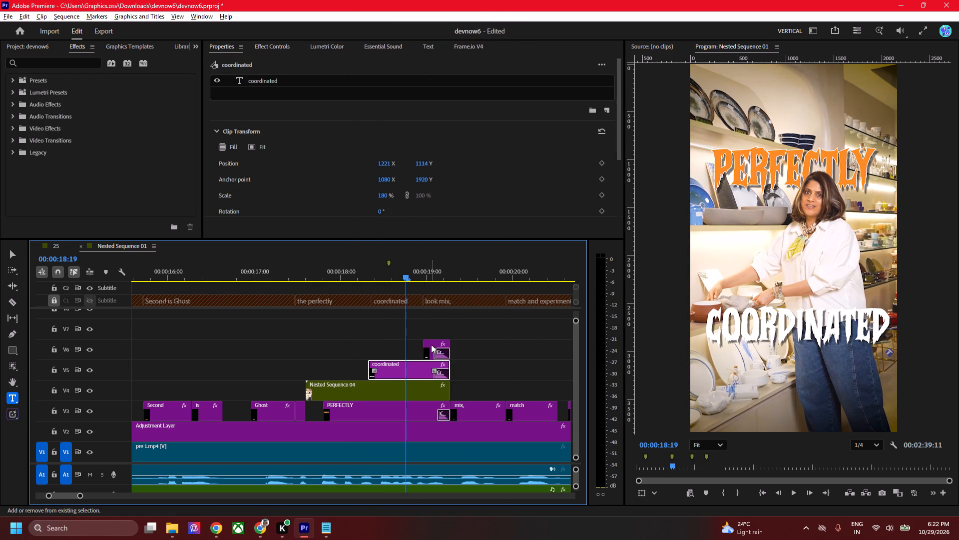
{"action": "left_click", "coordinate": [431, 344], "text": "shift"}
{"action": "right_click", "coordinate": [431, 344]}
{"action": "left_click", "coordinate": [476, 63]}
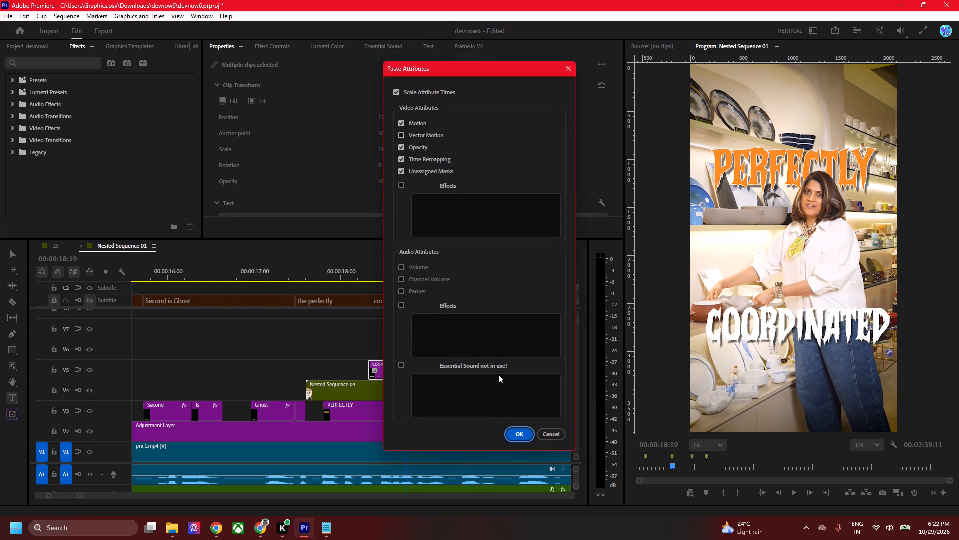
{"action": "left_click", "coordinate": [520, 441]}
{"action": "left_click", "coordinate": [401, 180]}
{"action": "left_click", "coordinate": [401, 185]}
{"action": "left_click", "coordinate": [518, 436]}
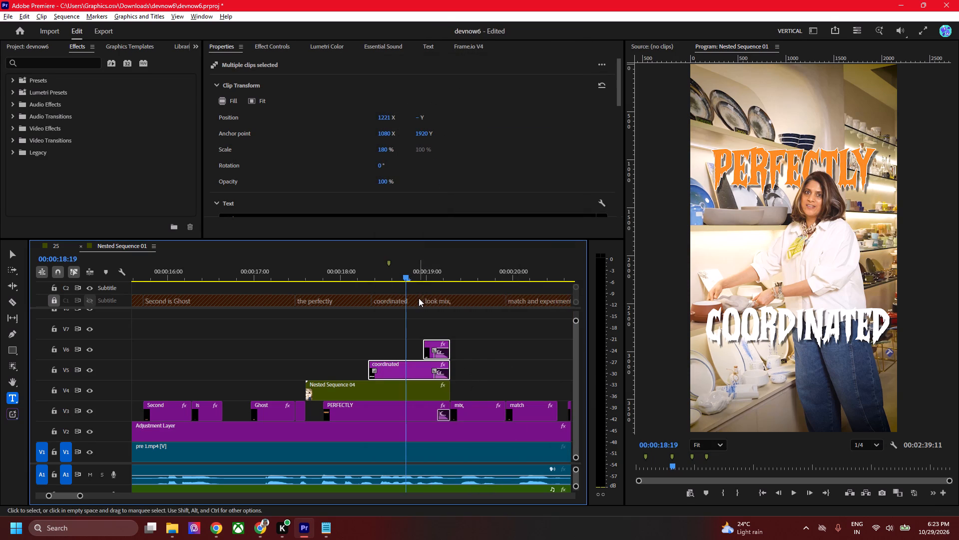
With the playhead at 00:00:19:00, give the V5 coordinated and V6 LOOK titles a white 2 px stroke aligned to Center.
{"action": "left_click_drag", "start_coordinate": [408, 278], "coordinate": [429, 282]}
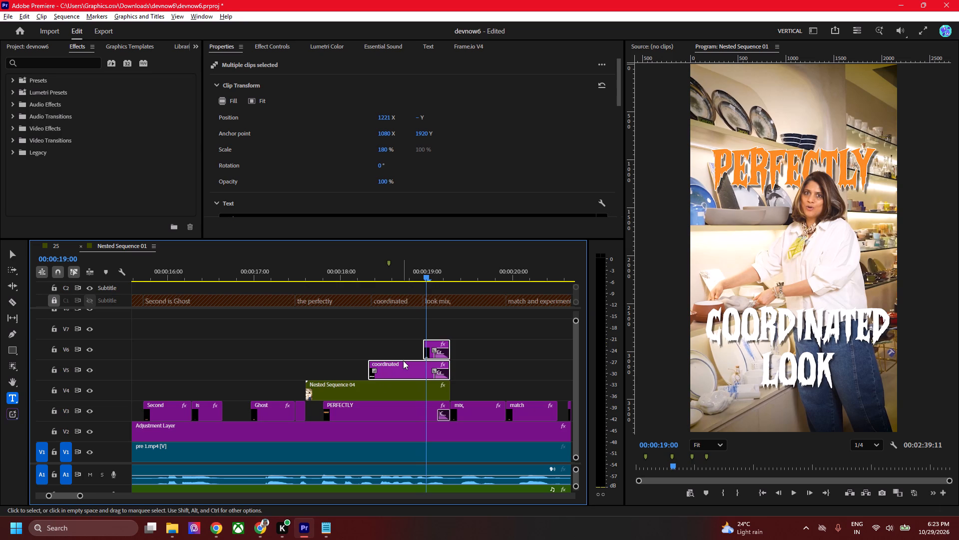
{"action": "left_click", "coordinate": [403, 360]}
{"action": "scroll", "coordinate": [278, 151], "scroll_direction": "down", "scroll_amount": 6}
{"action": "scroll", "coordinate": [204, 210], "scroll_direction": "down", "scroll_amount": 5}
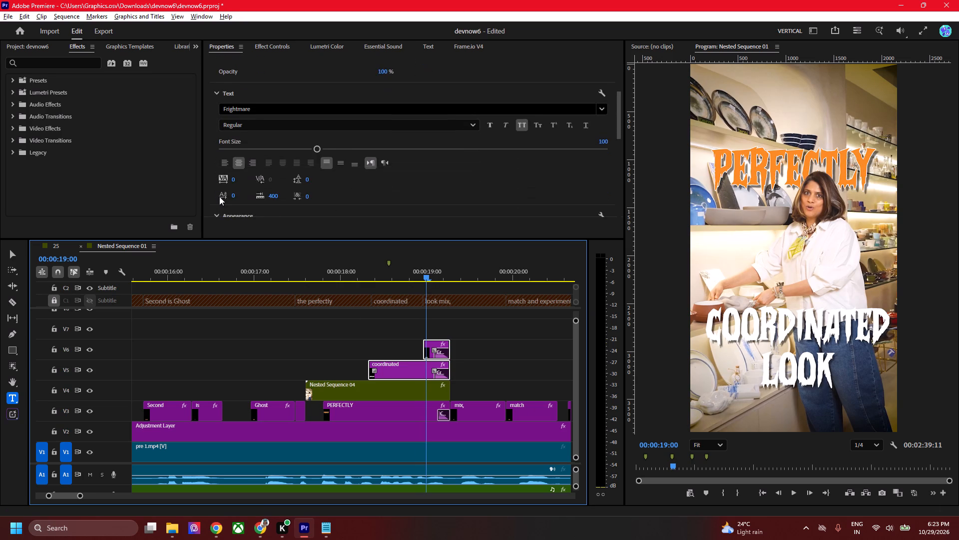
{"action": "scroll", "coordinate": [219, 196], "scroll_direction": "down", "scroll_amount": 8}
{"action": "left_click", "coordinate": [219, 205]}
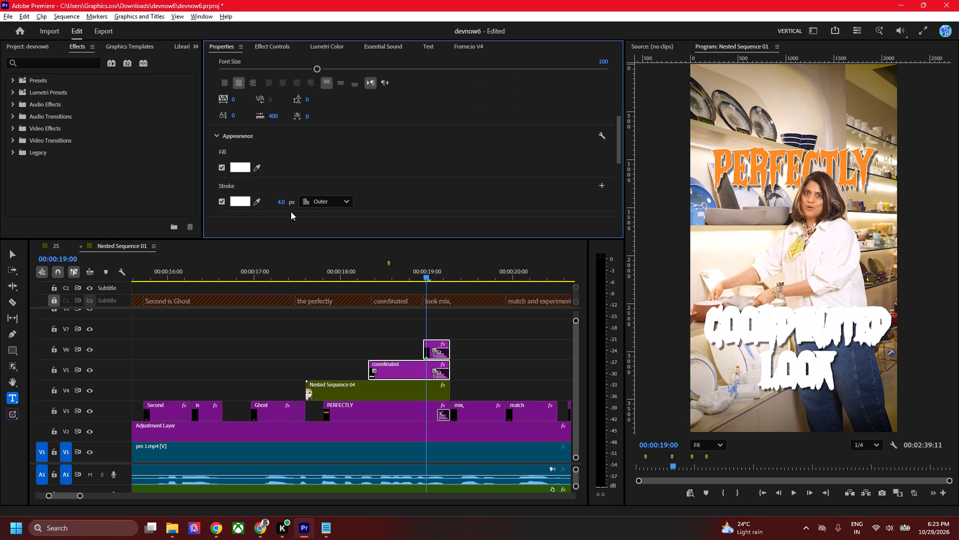
{"action": "left_click", "coordinate": [284, 207]}
{"action": "type", "text": "2\\"}
{"action": "key", "text": "Return"}
{"action": "left_click", "coordinate": [336, 197]}
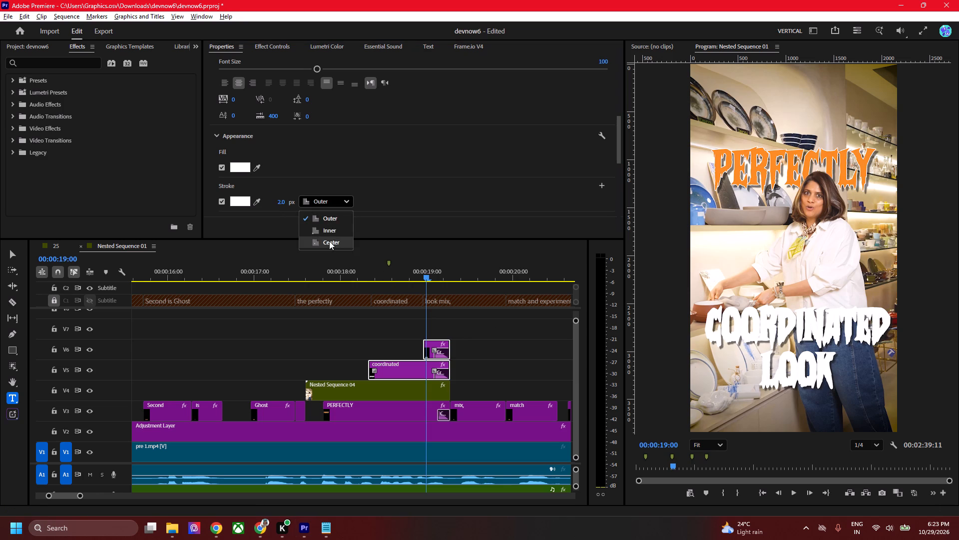
{"action": "left_click", "coordinate": [329, 241]}
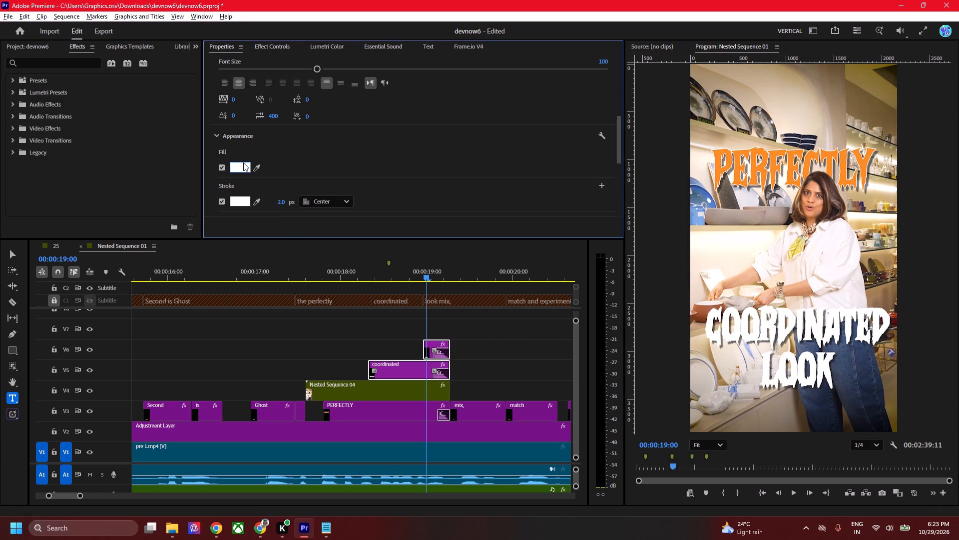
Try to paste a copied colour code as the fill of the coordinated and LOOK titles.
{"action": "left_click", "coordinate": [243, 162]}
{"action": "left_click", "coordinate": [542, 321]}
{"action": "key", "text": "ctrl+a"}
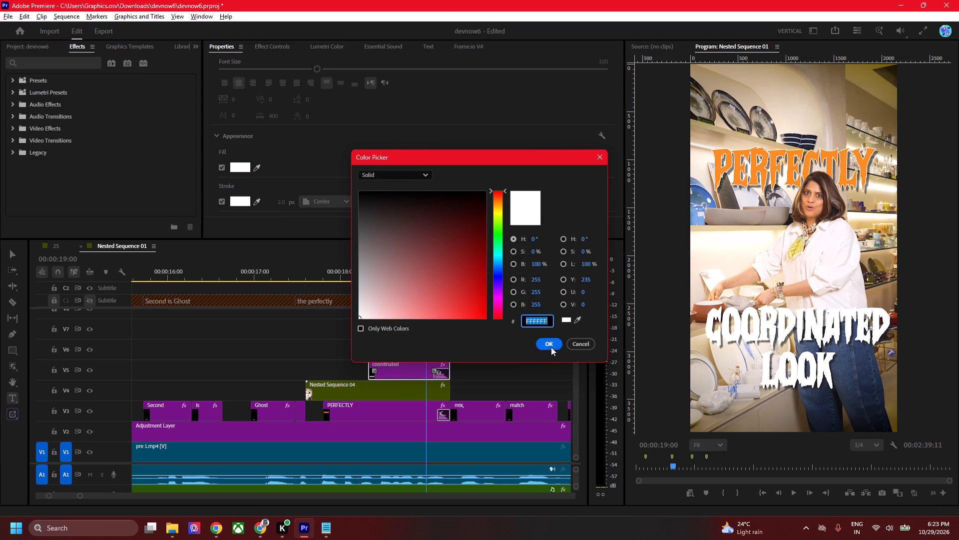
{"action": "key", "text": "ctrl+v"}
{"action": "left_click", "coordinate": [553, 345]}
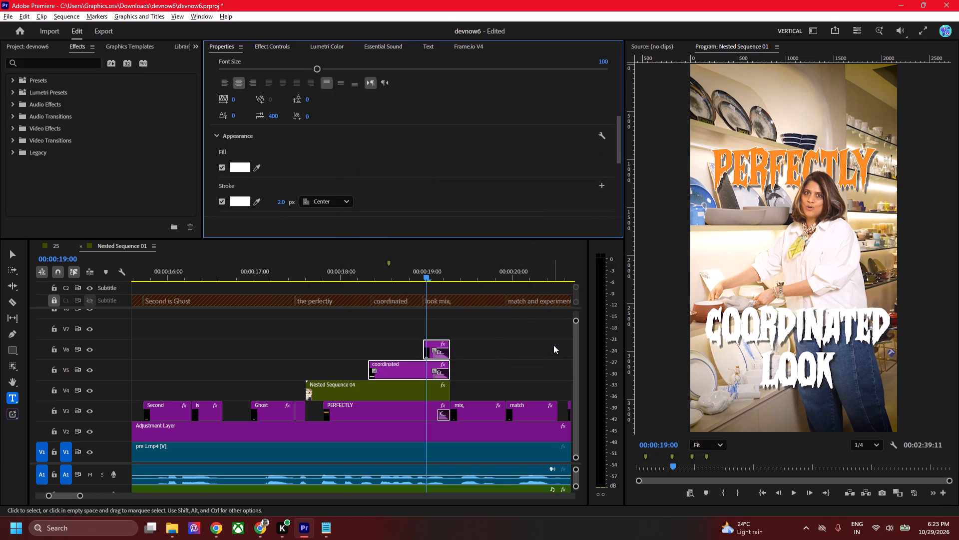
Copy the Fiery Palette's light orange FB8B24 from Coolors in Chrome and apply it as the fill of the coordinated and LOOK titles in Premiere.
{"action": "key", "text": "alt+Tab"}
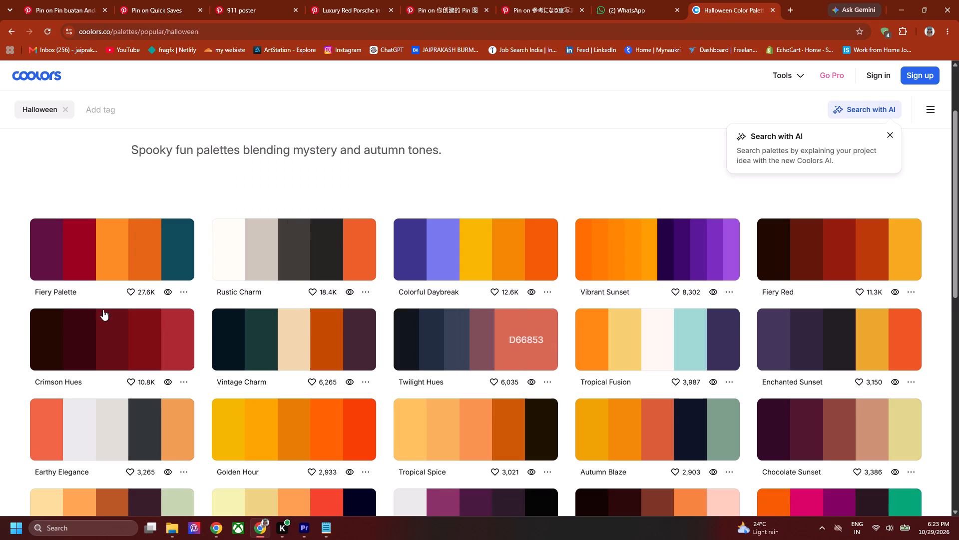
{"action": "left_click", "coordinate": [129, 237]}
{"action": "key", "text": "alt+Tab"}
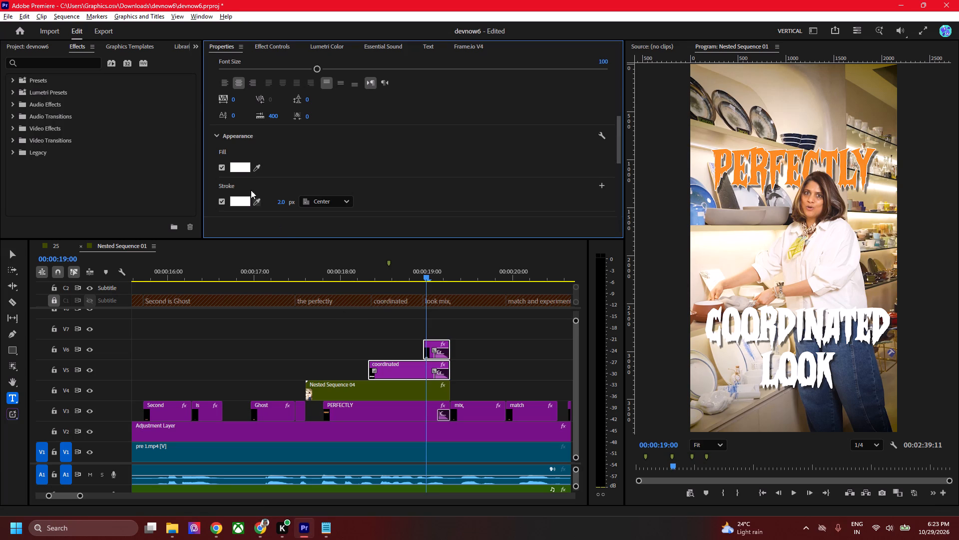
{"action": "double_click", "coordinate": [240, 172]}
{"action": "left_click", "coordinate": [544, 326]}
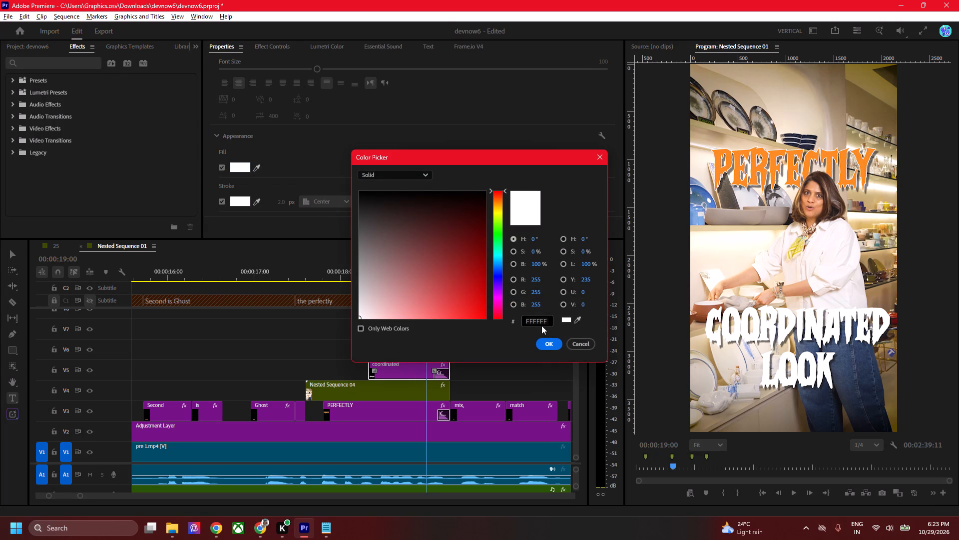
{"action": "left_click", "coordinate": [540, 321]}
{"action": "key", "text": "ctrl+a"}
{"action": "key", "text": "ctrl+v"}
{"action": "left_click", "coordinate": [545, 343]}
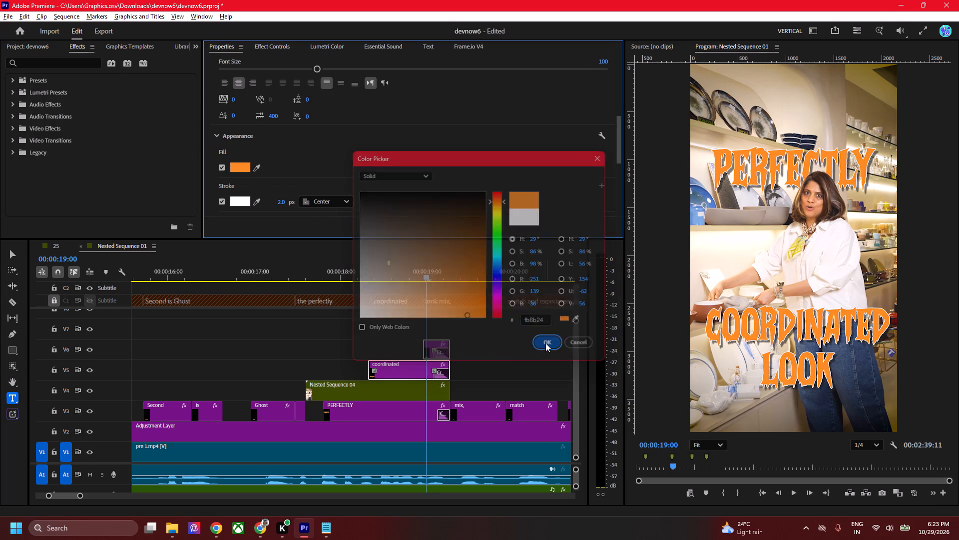
With the playhead at 00:00:18:13, copy the Fiery Palette's dark teal 0F4C5C from Coolors and set it as the coordinated and LOOK titles' fill.
{"action": "left_click_drag", "start_coordinate": [381, 278], "coordinate": [353, 274]}
{"action": "left_click_drag", "start_coordinate": [339, 270], "coordinate": [331, 269]}
{"action": "left_click", "coordinate": [317, 268]}
{"action": "left_click", "coordinate": [387, 276]}
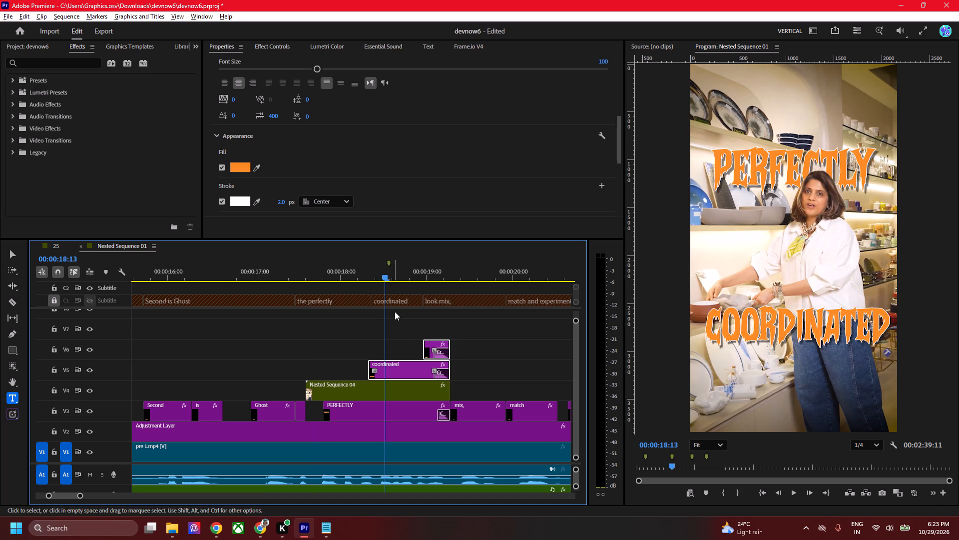
{"action": "key", "text": "alt+Tab"}
{"action": "left_click", "coordinate": [178, 247]}
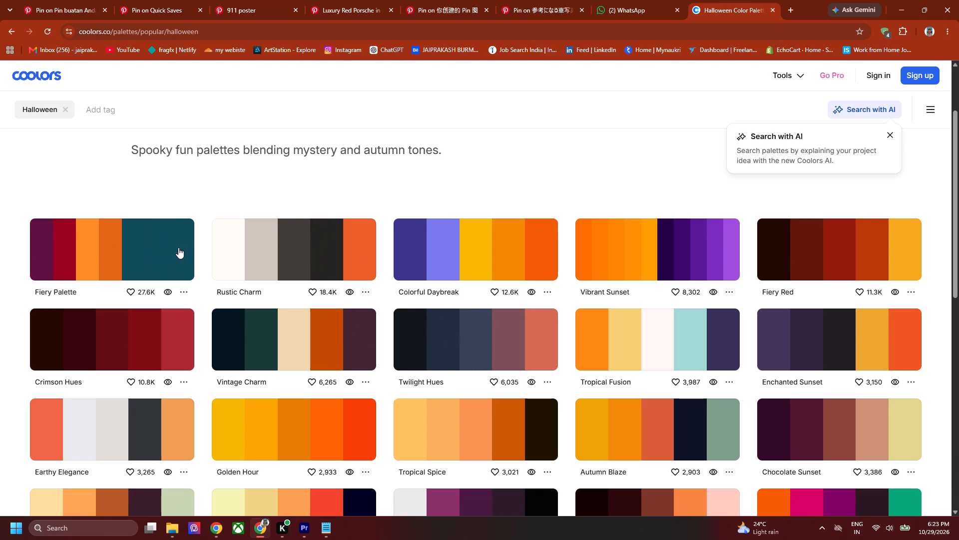
{"action": "key", "text": "alt+Tab"}
{"action": "double_click", "coordinate": [235, 163]}
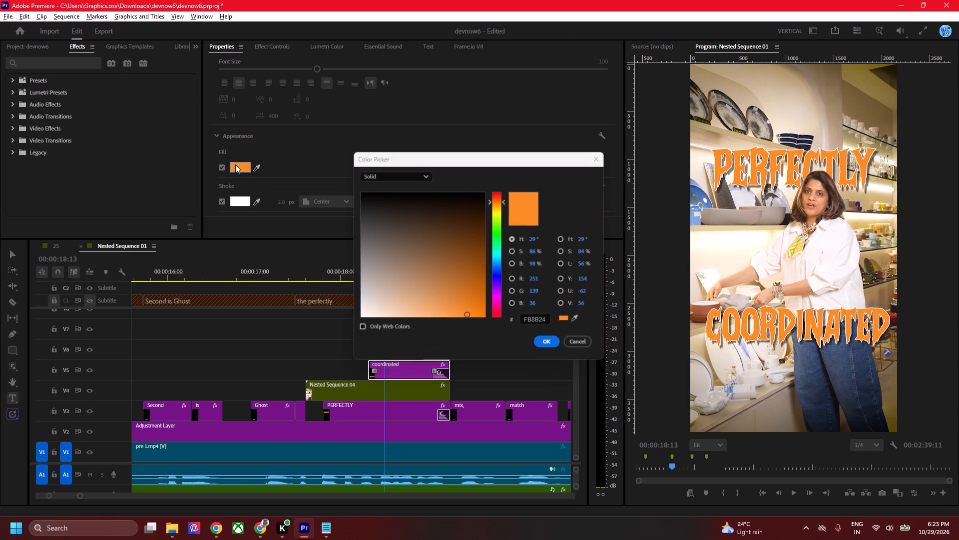
{"action": "left_click", "coordinate": [530, 318]}
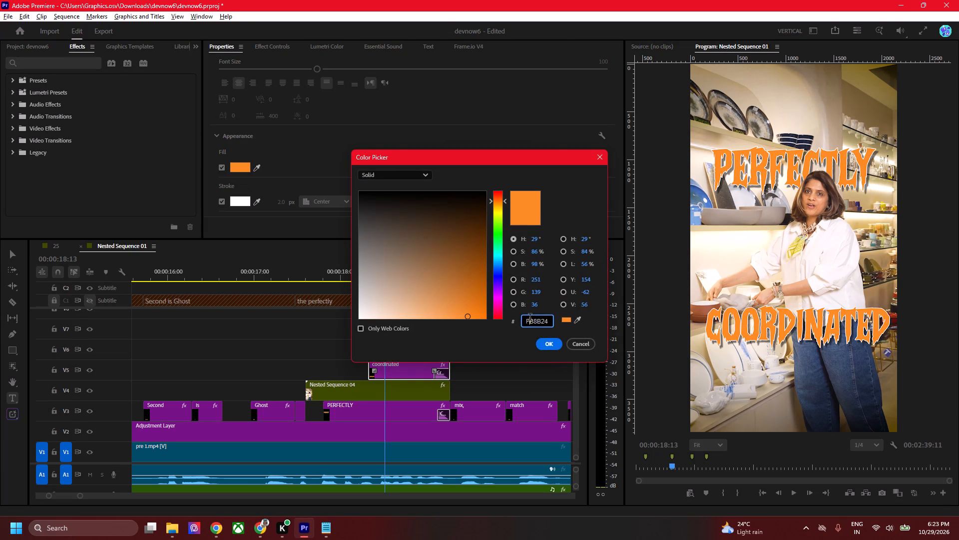
{"action": "key", "text": "ctrl+a"}
{"action": "key", "text": "ctrl+v"}
{"action": "left_click", "coordinate": [550, 340]}
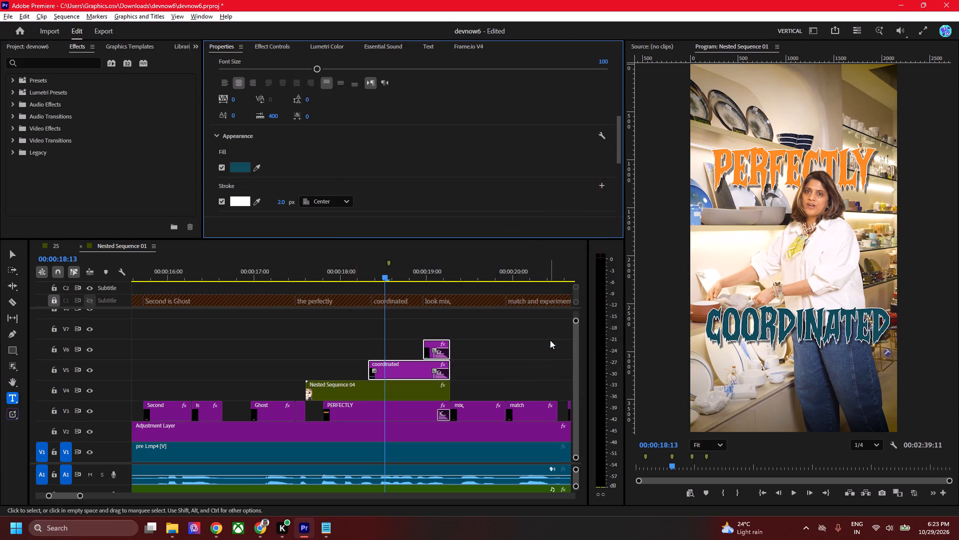
Play back from 00:00:18:13 until the LOOK title appears, and save the project with the titles deselected.
{"action": "key", "text": "space"}
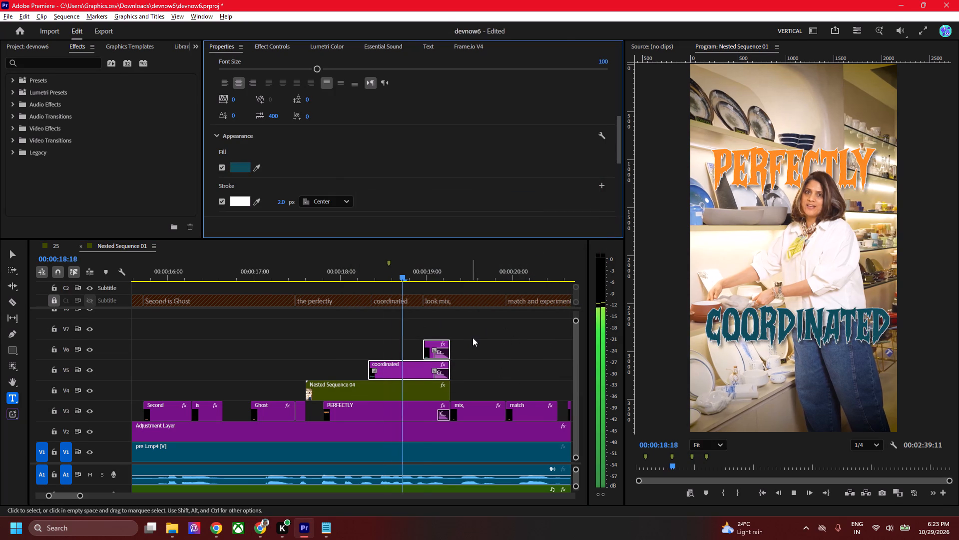
{"action": "key", "text": "space"}
{"action": "left_click", "coordinate": [514, 354]}
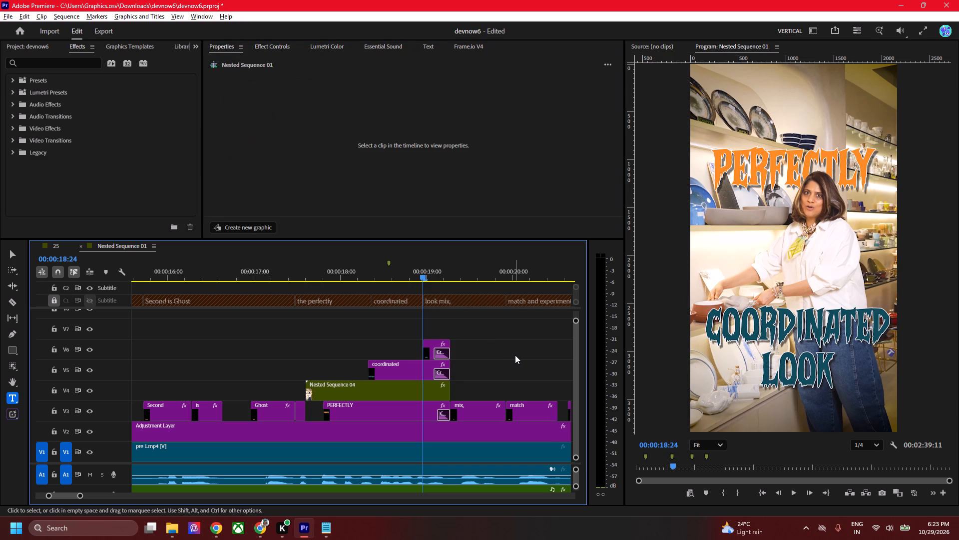
{"action": "key", "text": "ctrl+s"}
Go back to 00:00:04:12 and enable the white stroke on the V3 GHOST title's text.
{"action": "scroll", "coordinate": [515, 355], "scroll_direction": "down", "scroll_amount": 12, "text": "alt"}
{"action": "scroll", "coordinate": [165, 382], "scroll_direction": "up", "scroll_amount": 2}
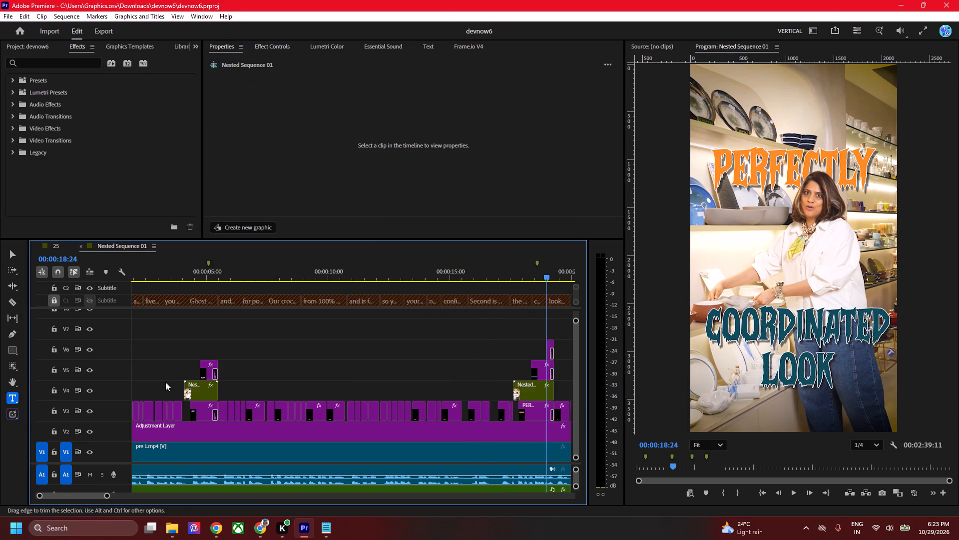
{"action": "scroll", "coordinate": [165, 382], "scroll_direction": "up", "scroll_amount": 5}
{"action": "left_click_drag", "start_coordinate": [229, 280], "coordinate": [240, 280]}
{"action": "scroll", "coordinate": [233, 368], "scroll_direction": "up", "scroll_amount": 13, "text": "alt"}
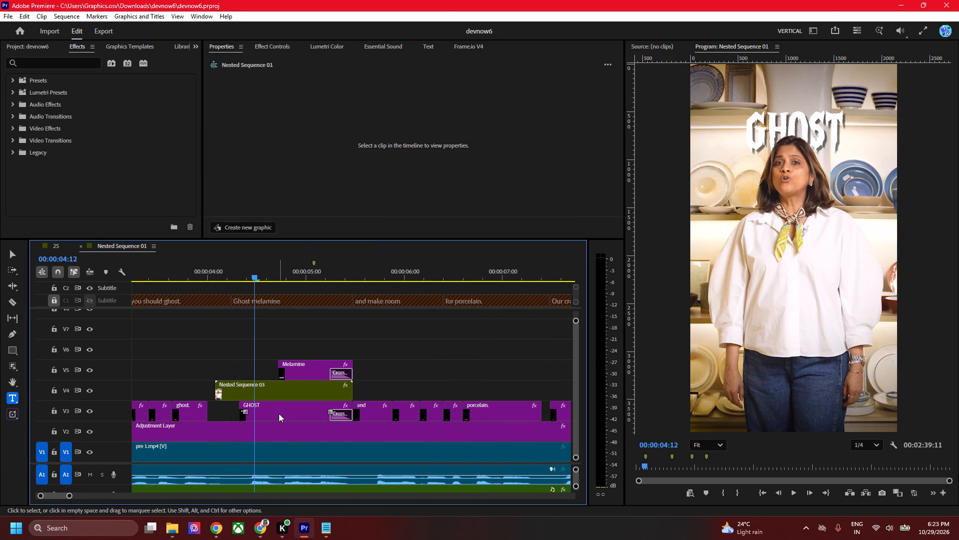
{"action": "left_click", "coordinate": [279, 413]}
{"action": "scroll", "coordinate": [350, 172], "scroll_direction": "down", "scroll_amount": 3}
{"action": "scroll", "coordinate": [323, 179], "scroll_direction": "up", "scroll_amount": 1}
{"action": "scroll", "coordinate": [323, 179], "scroll_direction": "down", "scroll_amount": 4}
{"action": "scroll", "coordinate": [306, 111], "scroll_direction": "up", "scroll_amount": 5}
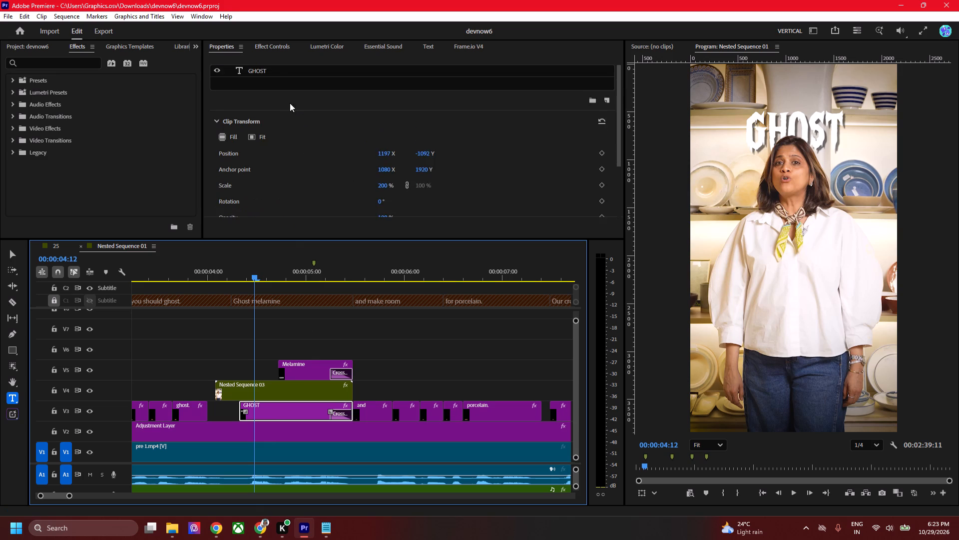
{"action": "left_click", "coordinate": [273, 72]}
{"action": "scroll", "coordinate": [209, 166], "scroll_direction": "down", "scroll_amount": 9}
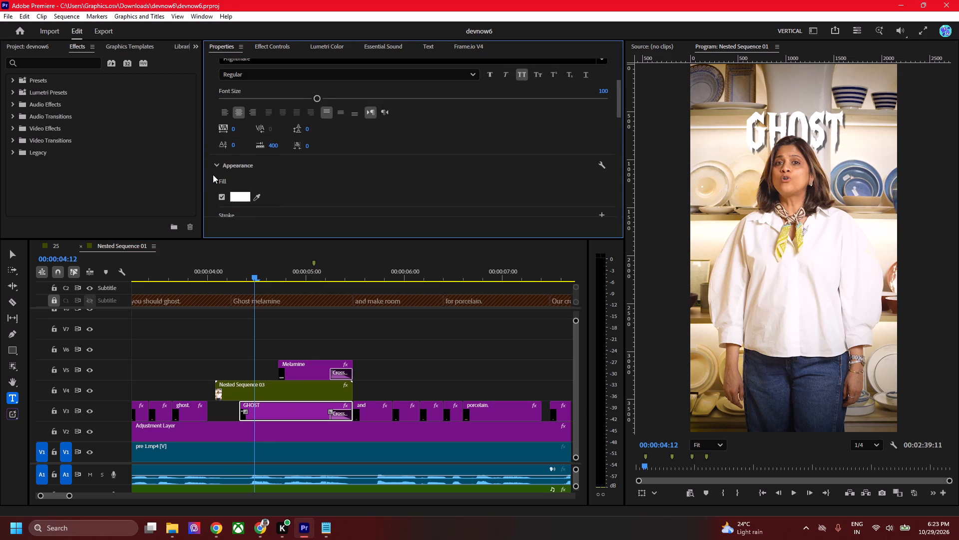
{"action": "scroll", "coordinate": [228, 193], "scroll_direction": "down", "scroll_amount": 6}
{"action": "left_click", "coordinate": [219, 173]}
{"action": "left_click", "coordinate": [219, 172]}
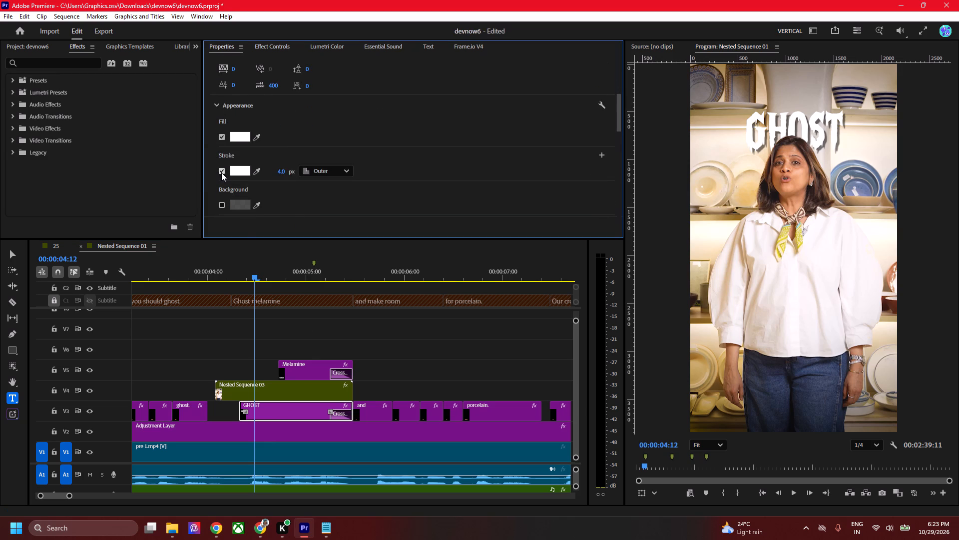
{"action": "key", "text": "alt+Tab"}
{"action": "key", "text": "alt+Tab"}
With the playhead at 00:00:04:21, give the V3 GHOST and V5 Melamine titles a white 2 px stroke aligned to Center.
{"action": "left_click_drag", "start_coordinate": [274, 271], "coordinate": [289, 271]}
{"action": "left_click", "coordinate": [303, 374]}
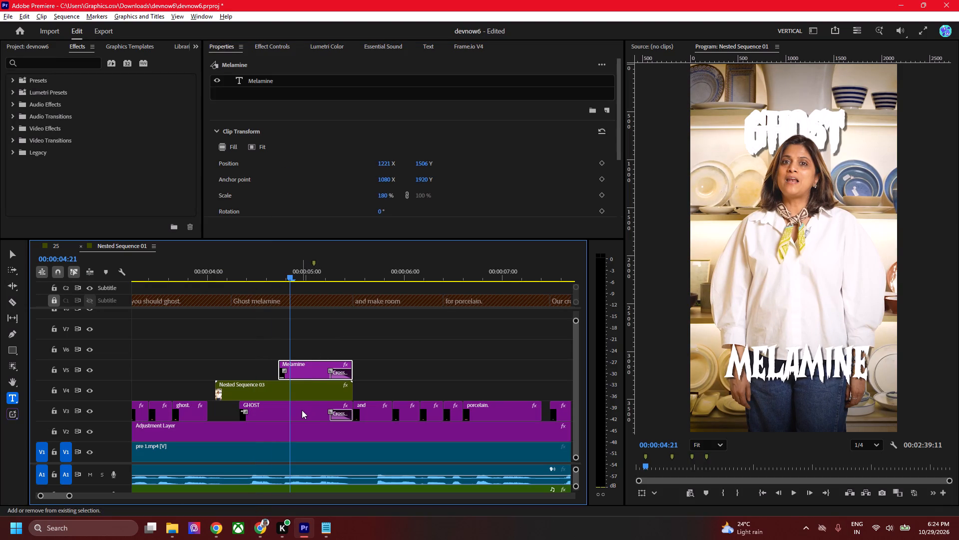
{"action": "left_click", "coordinate": [302, 410], "text": "shift"}
{"action": "scroll", "coordinate": [267, 165], "scroll_direction": "down", "scroll_amount": 4}
{"action": "scroll", "coordinate": [208, 191], "scroll_direction": "down", "scroll_amount": 10}
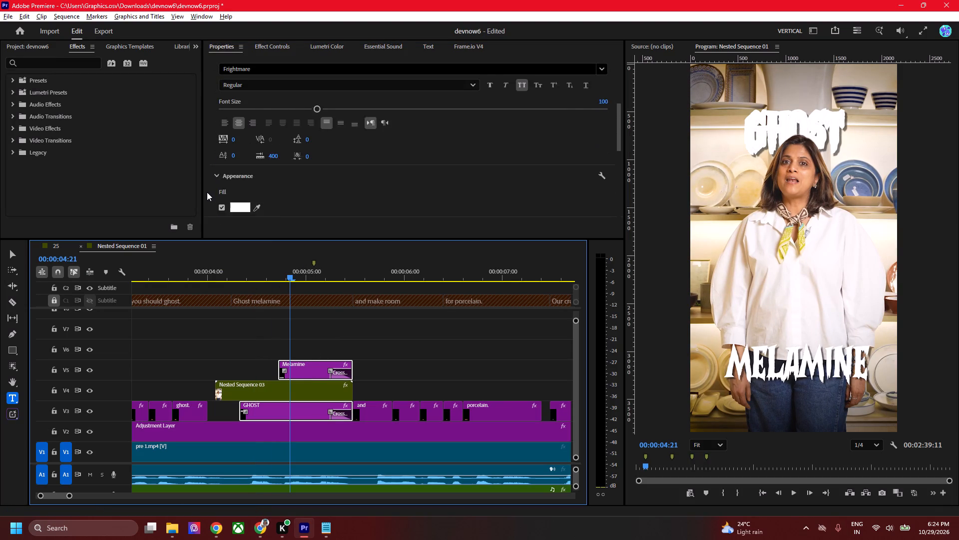
{"action": "scroll", "coordinate": [207, 192], "scroll_direction": "down", "scroll_amount": 9}
{"action": "left_click", "coordinate": [217, 161]}
{"action": "left_click", "coordinate": [221, 161]}
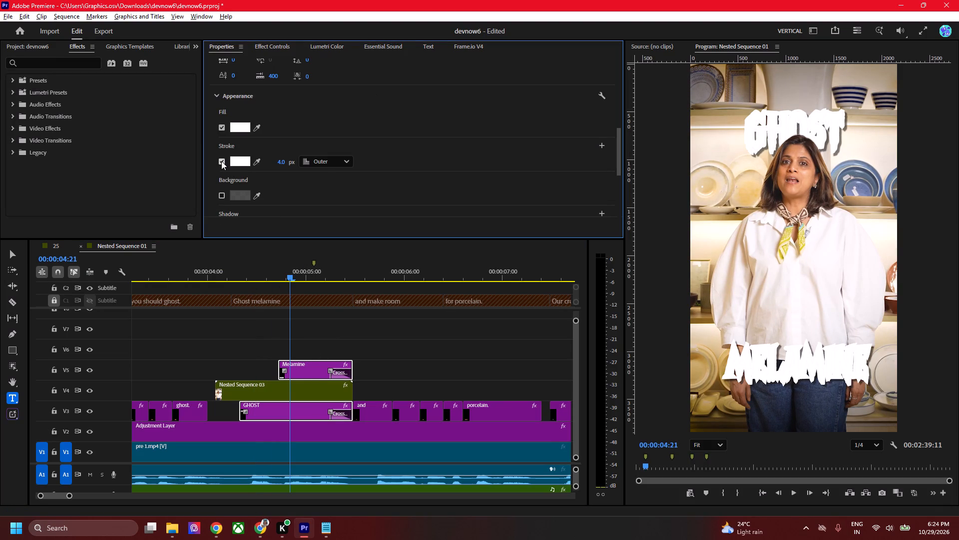
{"action": "left_click", "coordinate": [282, 160]}
{"action": "key", "text": "2"}
{"action": "key", "text": "Return"}
{"action": "left_click", "coordinate": [336, 163]}
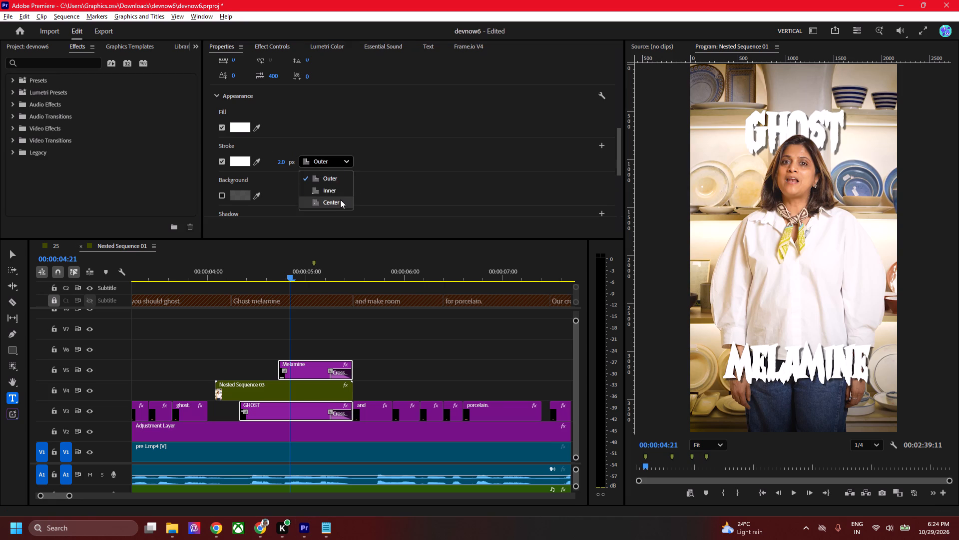
{"action": "left_click", "coordinate": [340, 199]}
Set the fill of the Melamine title alone to the copied dark teal 0F4C5C and save the project.
{"action": "left_click", "coordinate": [316, 344]}
{"action": "left_click", "coordinate": [313, 374]}
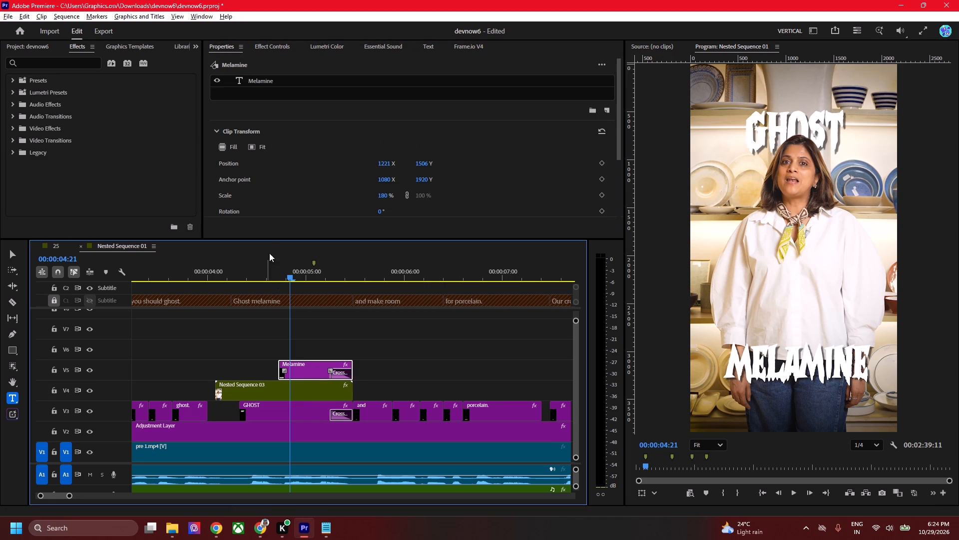
{"action": "scroll", "coordinate": [280, 159], "scroll_direction": "up", "scroll_amount": 1}
{"action": "scroll", "coordinate": [280, 159], "scroll_direction": "down", "scroll_amount": 17}
{"action": "scroll", "coordinate": [286, 111], "scroll_direction": "up", "scroll_amount": 5}
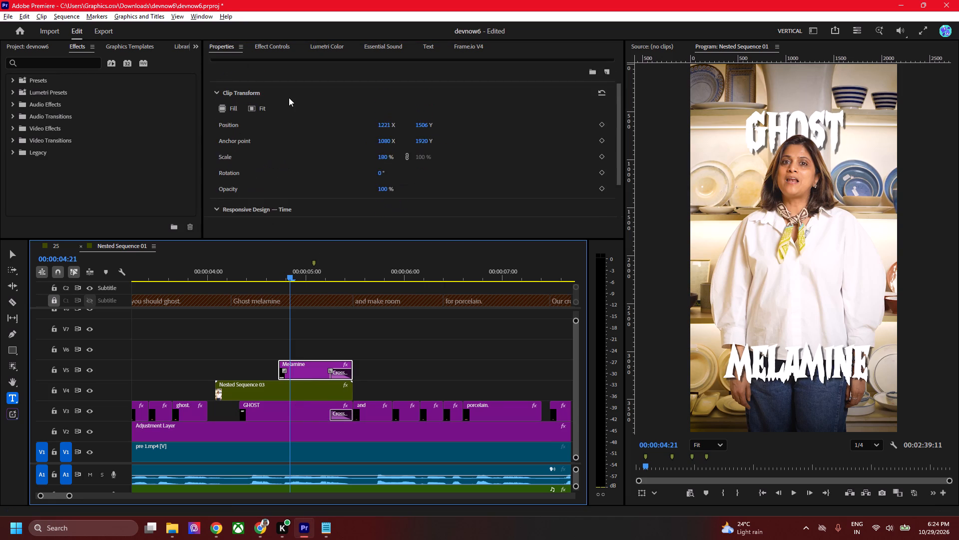
{"action": "scroll", "coordinate": [279, 80], "scroll_direction": "up", "scroll_amount": 5}
{"action": "left_click", "coordinate": [278, 83]}
{"action": "left_click", "coordinate": [275, 70]}
{"action": "left_click", "coordinate": [272, 82]}
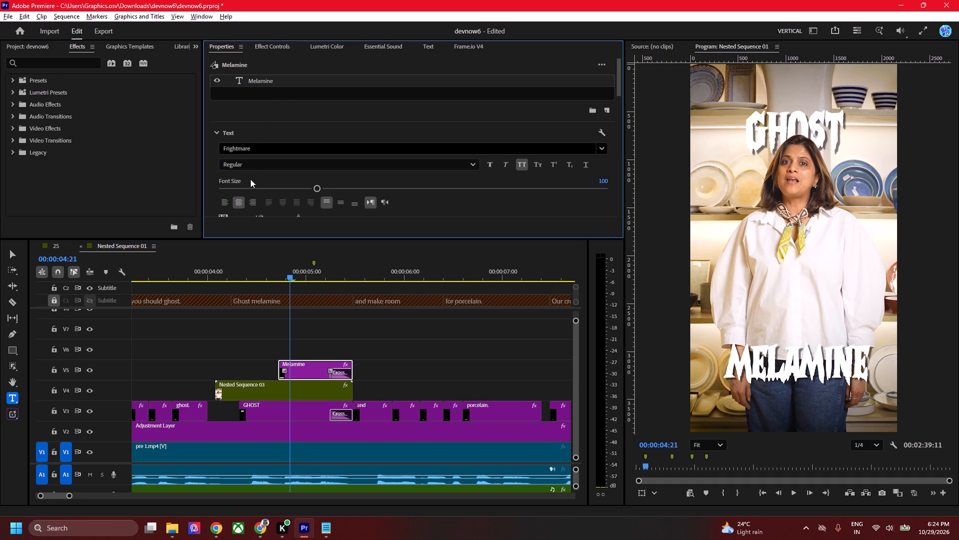
{"action": "scroll", "coordinate": [250, 185], "scroll_direction": "down", "scroll_amount": 3}
{"action": "key", "text": "ctrl+z"}
{"action": "scroll", "coordinate": [218, 176], "scroll_direction": "down", "scroll_amount": 6}
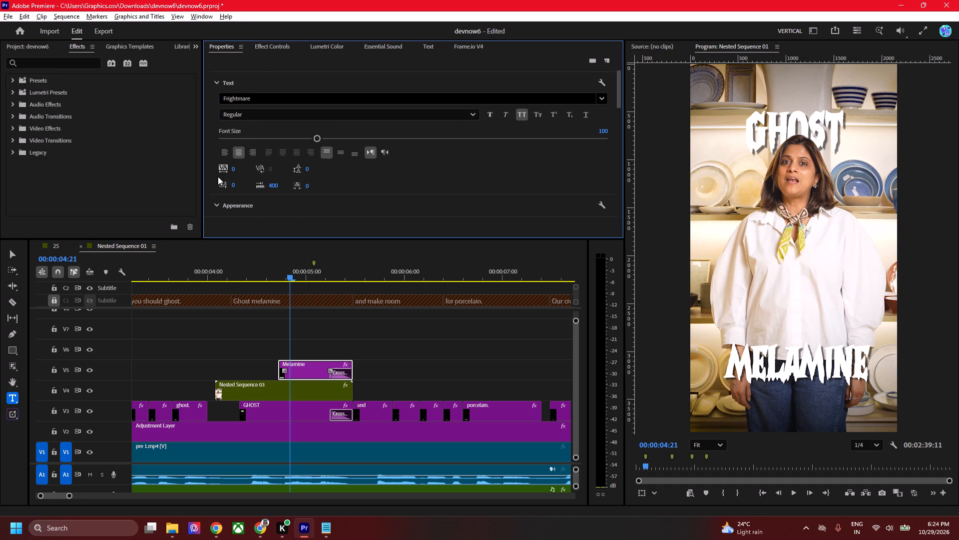
{"action": "scroll", "coordinate": [419, 177], "scroll_direction": "down", "scroll_amount": 6}
{"action": "left_click", "coordinate": [239, 171]}
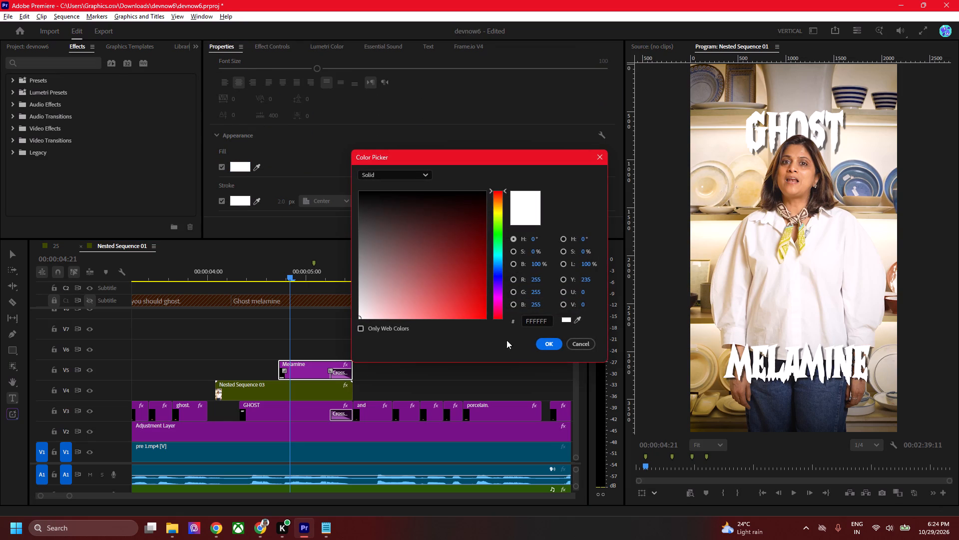
{"action": "left_click", "coordinate": [534, 326]}
{"action": "left_click", "coordinate": [536, 317]}
{"action": "key", "text": "ctrl+a"}
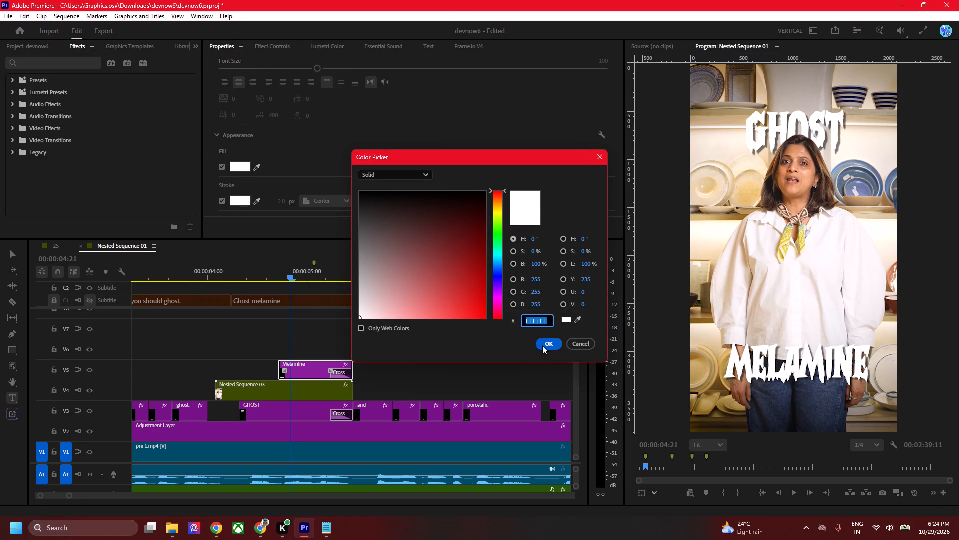
{"action": "key", "text": "ctrl+v"}
{"action": "left_click", "coordinate": [553, 346]}
{"action": "key", "text": "ctrl+s"}
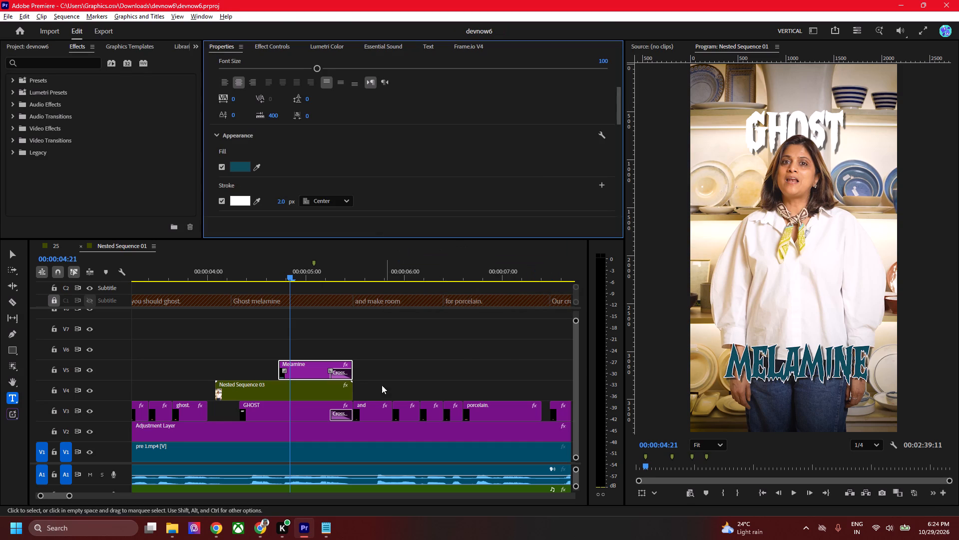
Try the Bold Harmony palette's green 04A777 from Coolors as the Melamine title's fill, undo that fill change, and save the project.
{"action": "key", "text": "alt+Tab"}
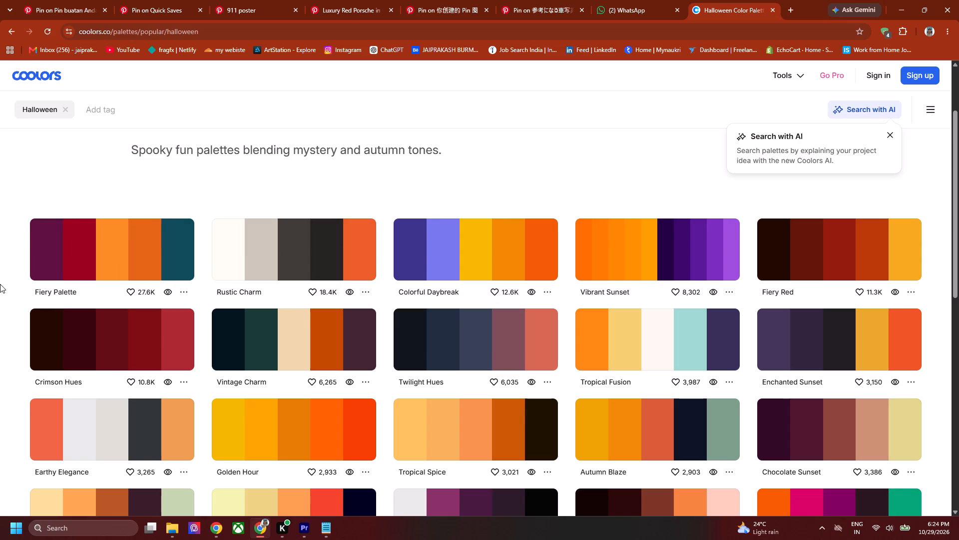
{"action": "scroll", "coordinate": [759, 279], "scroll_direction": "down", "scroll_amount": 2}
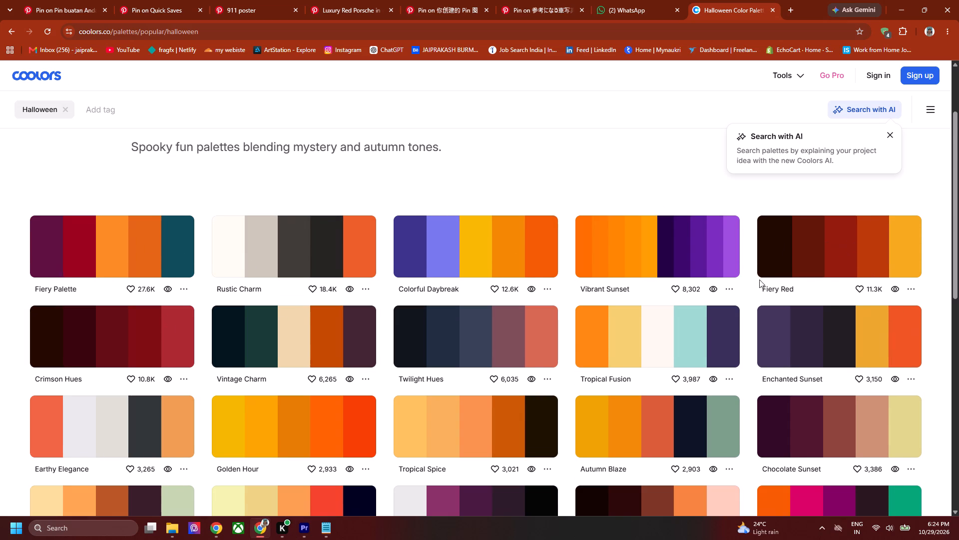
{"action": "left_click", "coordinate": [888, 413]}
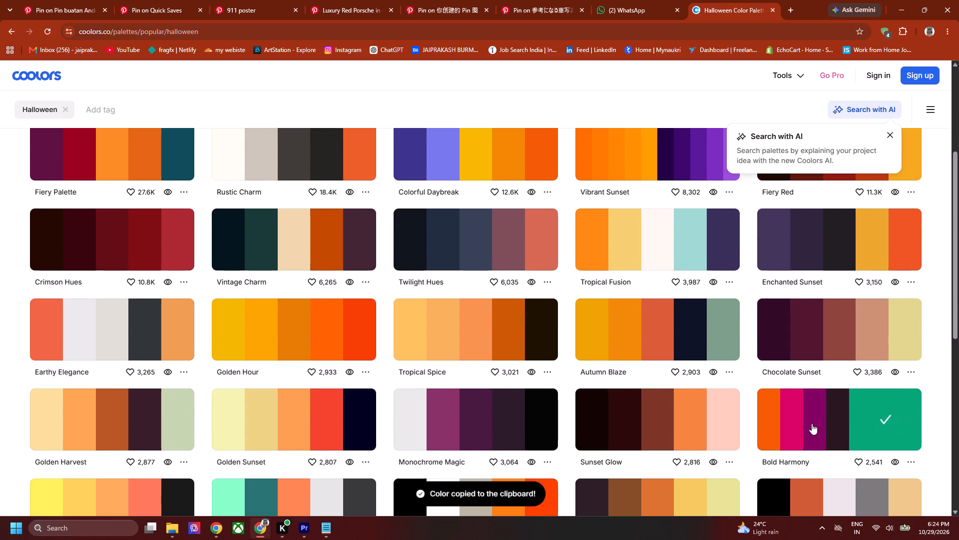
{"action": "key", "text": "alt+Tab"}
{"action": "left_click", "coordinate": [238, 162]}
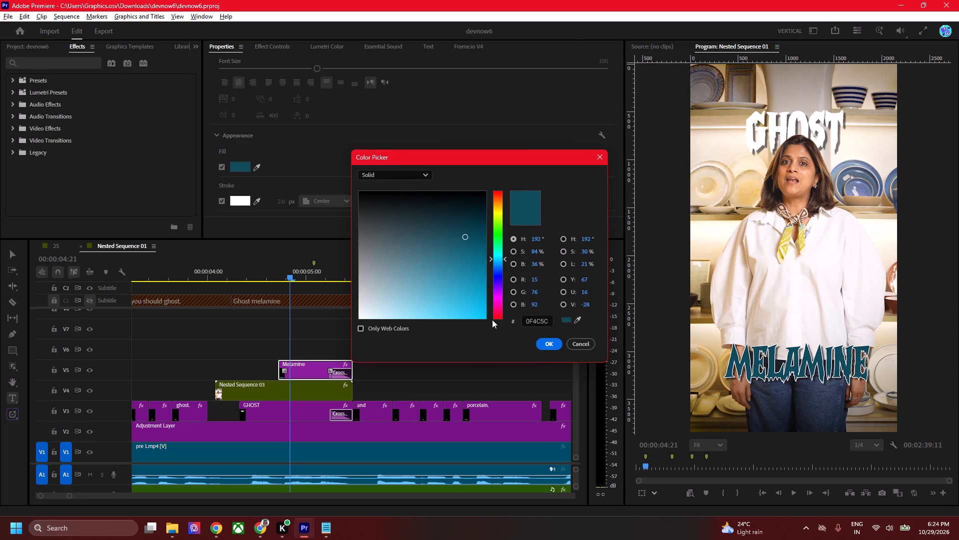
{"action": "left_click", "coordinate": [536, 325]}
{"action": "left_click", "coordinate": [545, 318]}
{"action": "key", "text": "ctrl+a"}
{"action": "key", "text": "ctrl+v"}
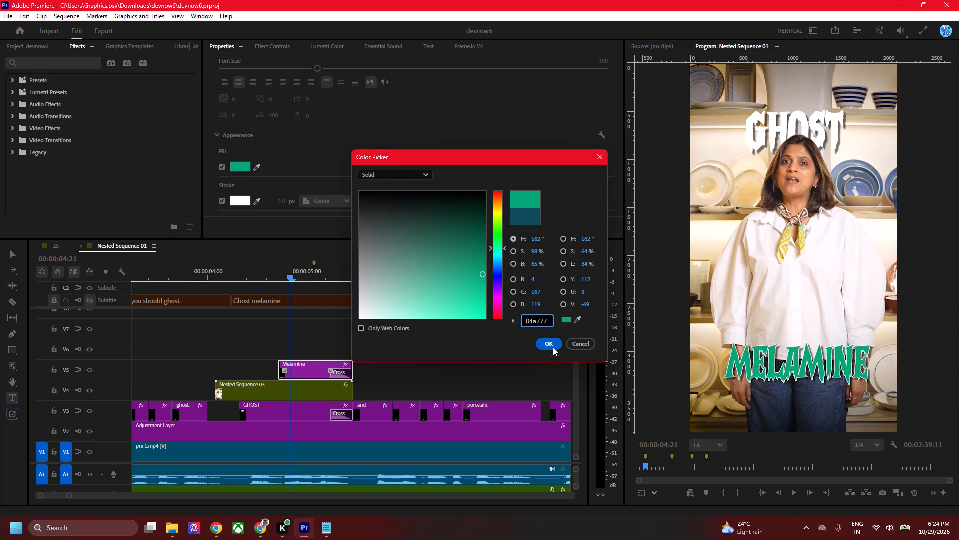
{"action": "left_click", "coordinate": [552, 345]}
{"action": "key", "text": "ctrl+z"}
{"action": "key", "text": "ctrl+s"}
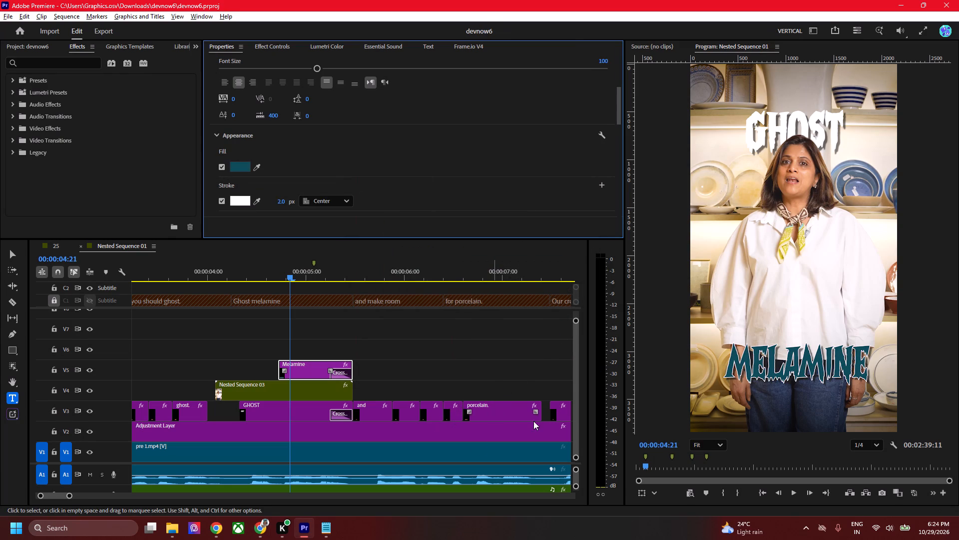
Copy the orange FB8B24 from the Fiery Palette in Coolors and return to Premiere.
{"action": "key", "text": "alt+Tab"}
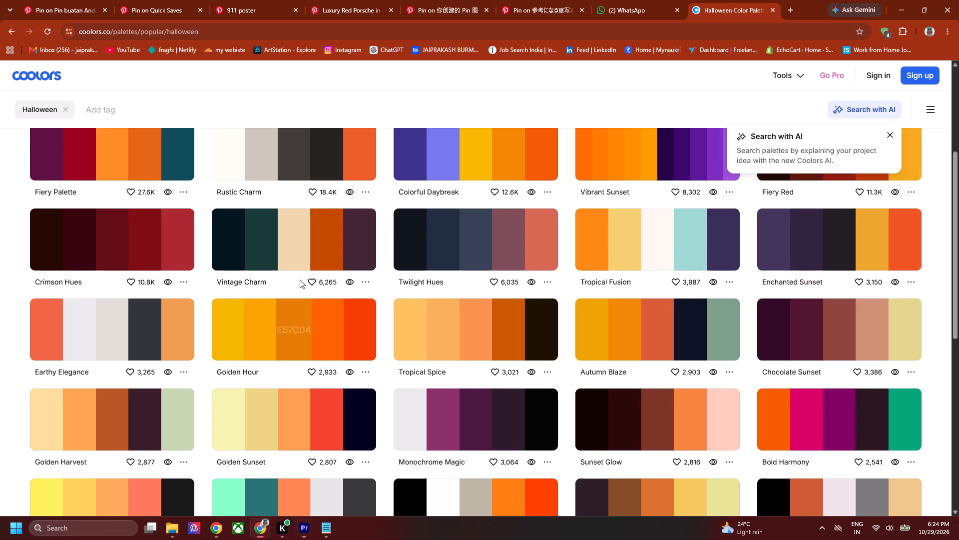
{"action": "left_click", "coordinate": [116, 149]}
{"action": "key", "text": "alt+Tab"}
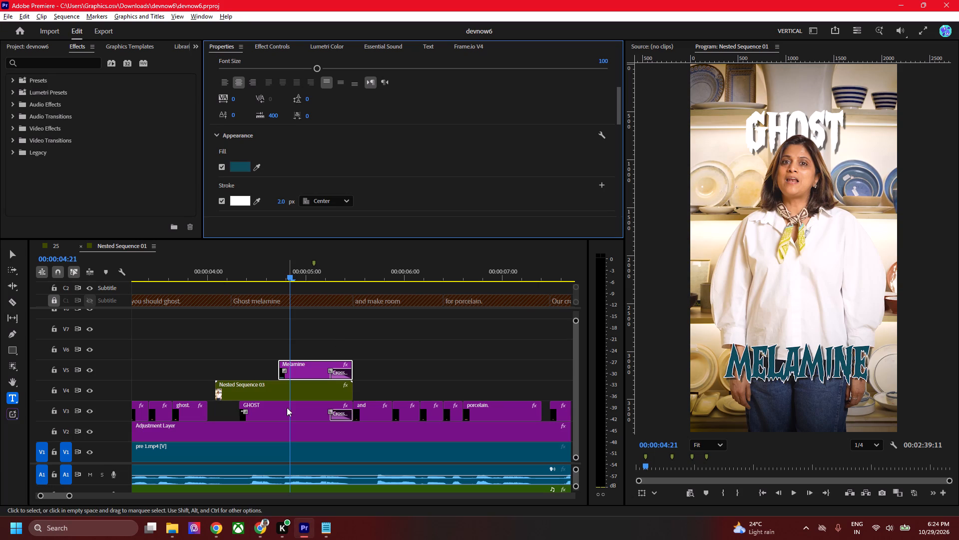
Set the V3 GHOST title's fill to the copied orange FB8B24 and play back the Ghost Melamine section.
{"action": "left_click", "coordinate": [274, 417]}
{"action": "left_click_drag", "start_coordinate": [264, 275], "coordinate": [253, 273]}
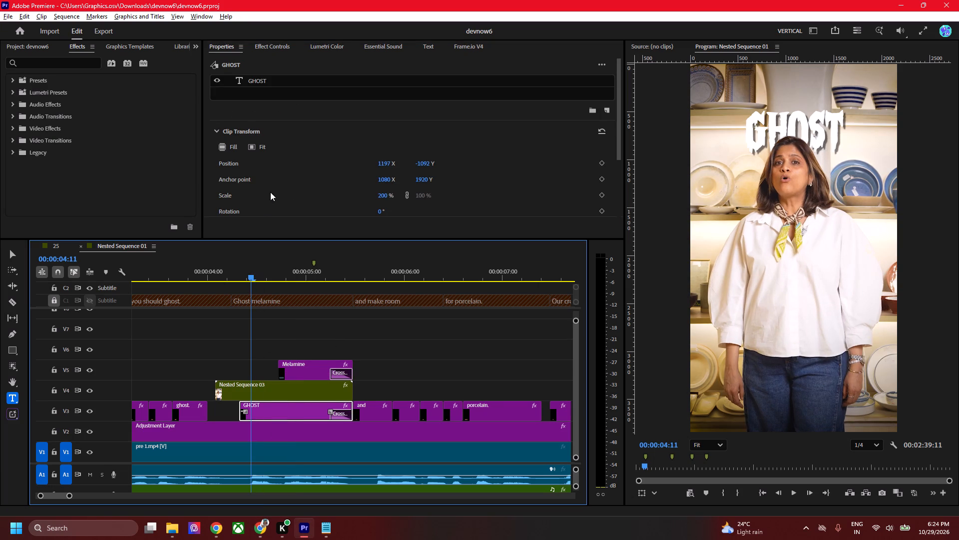
{"action": "scroll", "coordinate": [308, 164], "scroll_direction": "down", "scroll_amount": 11}
{"action": "scroll", "coordinate": [287, 132], "scroll_direction": "up", "scroll_amount": 12}
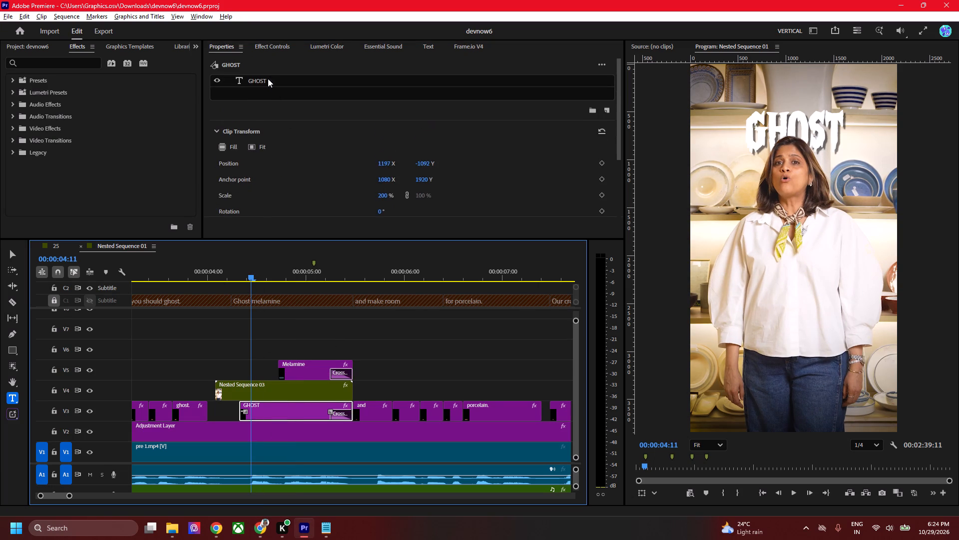
{"action": "left_click", "coordinate": [268, 78]}
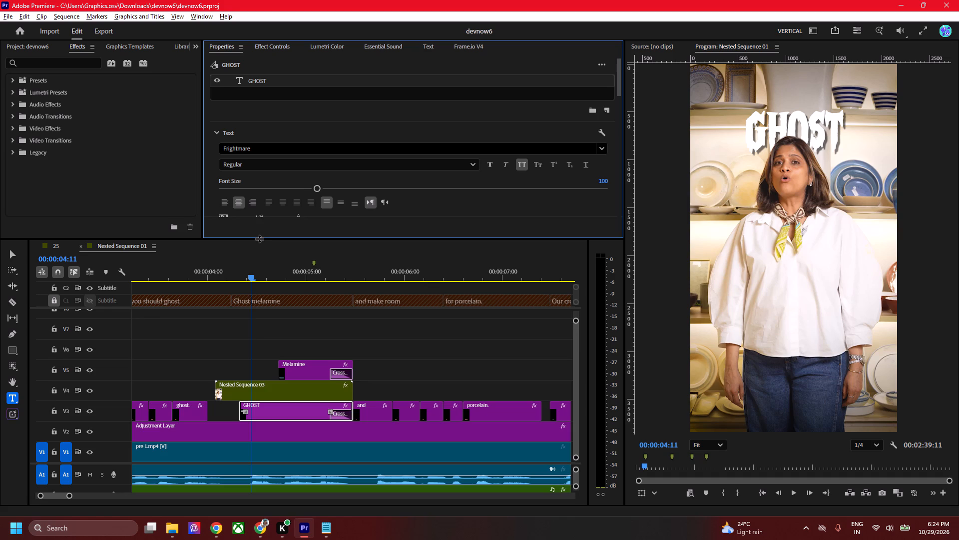
{"action": "left_click_drag", "start_coordinate": [259, 238], "coordinate": [226, 284]}
{"action": "scroll", "coordinate": [370, 223], "scroll_direction": "down", "scroll_amount": 5}
{"action": "left_click", "coordinate": [241, 235]}
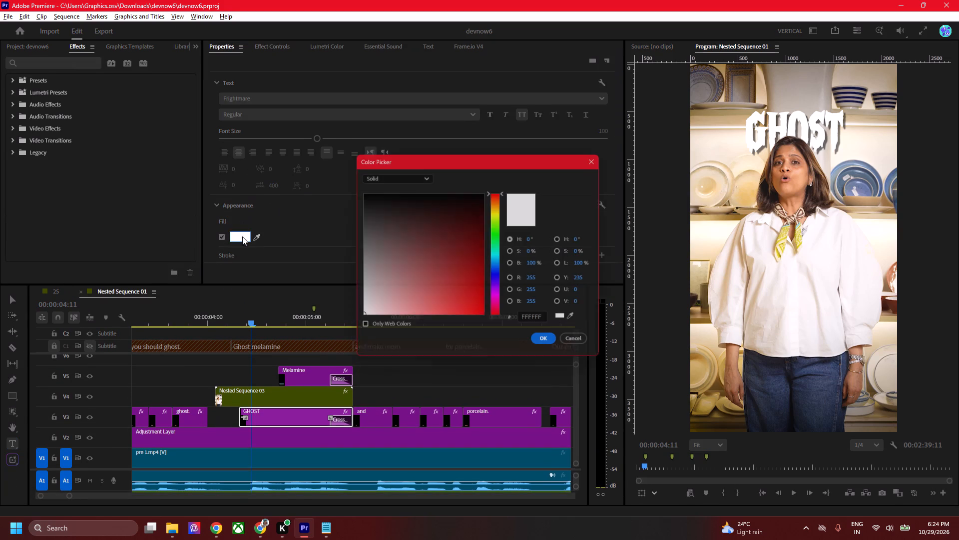
{"action": "left_click", "coordinate": [555, 331]}
{"action": "left_click", "coordinate": [549, 325]}
{"action": "left_click", "coordinate": [538, 319]}
{"action": "key", "text": "ctrl+a"}
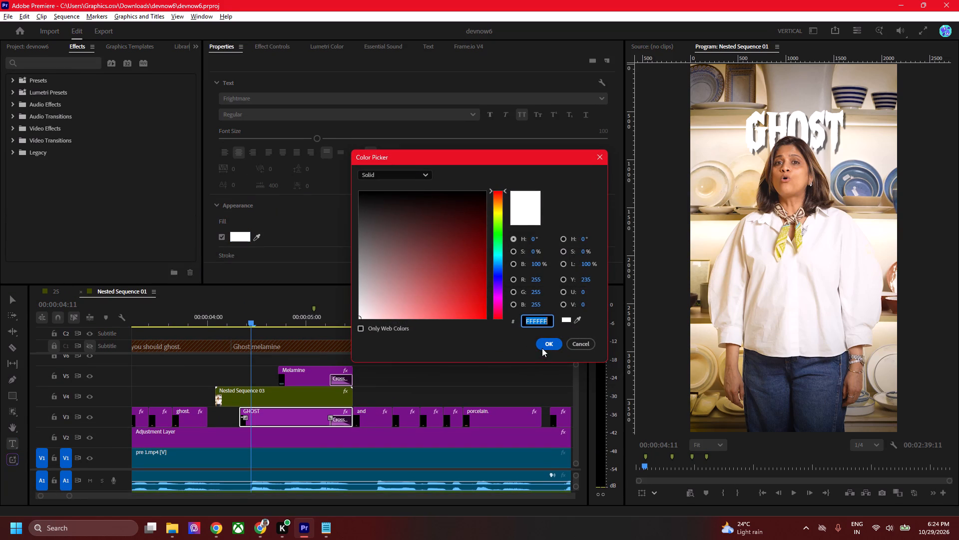
{"action": "key", "text": "ctrl+v"}
{"action": "left_click", "coordinate": [546, 338]}
{"action": "left_click_drag", "start_coordinate": [217, 318], "coordinate": [170, 310]}
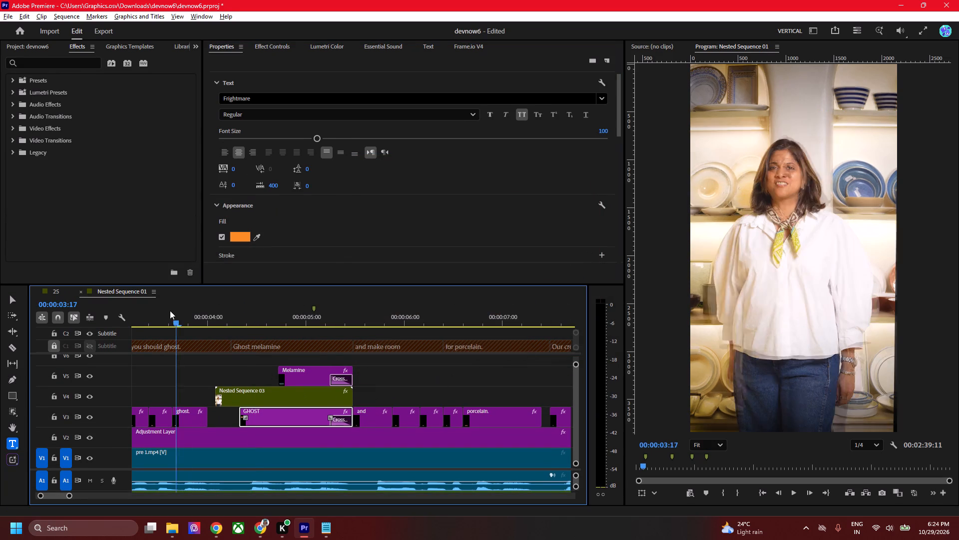
{"action": "left_click_drag", "start_coordinate": [170, 310], "coordinate": [161, 310]}
{"action": "key", "text": "space"}
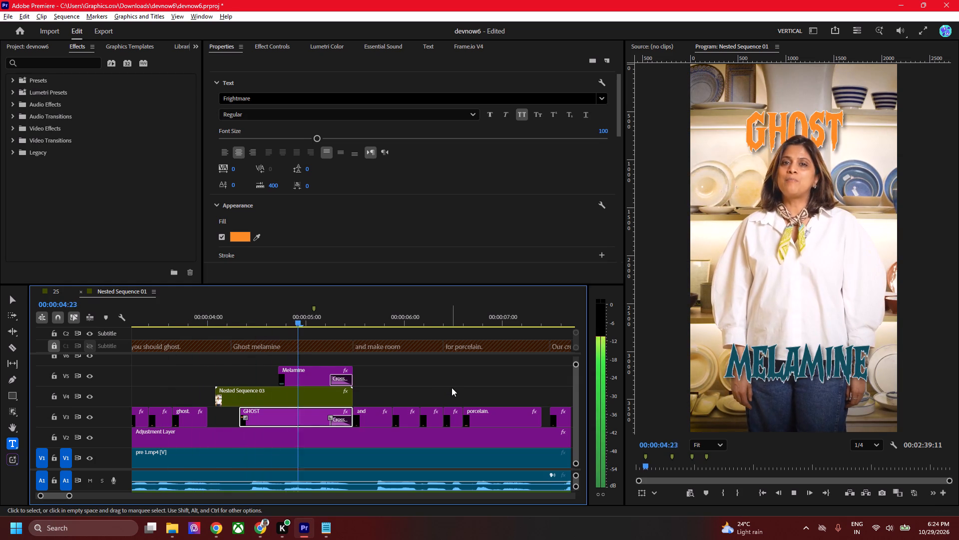
{"action": "key", "text": "space"}
Set the fill of the V5 Melamine title's text to FB8B24 and save the project.
{"action": "left_click", "coordinate": [309, 381]}
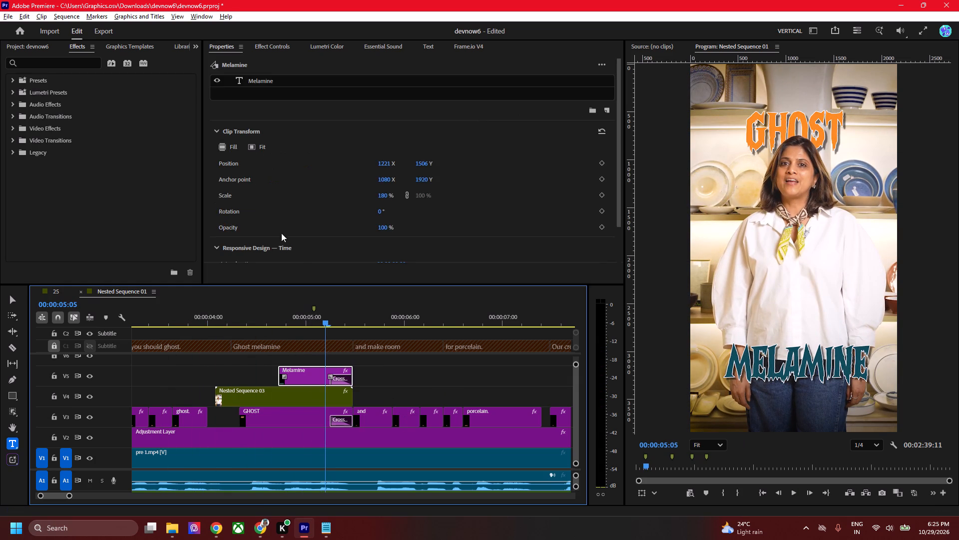
{"action": "scroll", "coordinate": [271, 217], "scroll_direction": "down", "scroll_amount": 4}
{"action": "scroll", "coordinate": [288, 170], "scroll_direction": "up", "scroll_amount": 4}
{"action": "left_click", "coordinate": [283, 84]}
{"action": "left_click", "coordinate": [260, 82]}
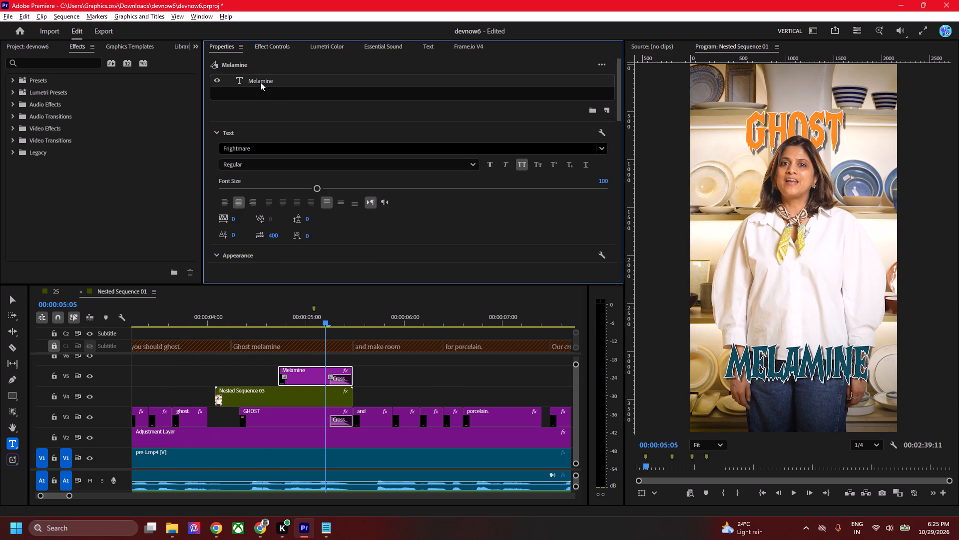
{"action": "scroll", "coordinate": [227, 233], "scroll_direction": "down", "scroll_amount": 5}
{"action": "left_click", "coordinate": [244, 233]}
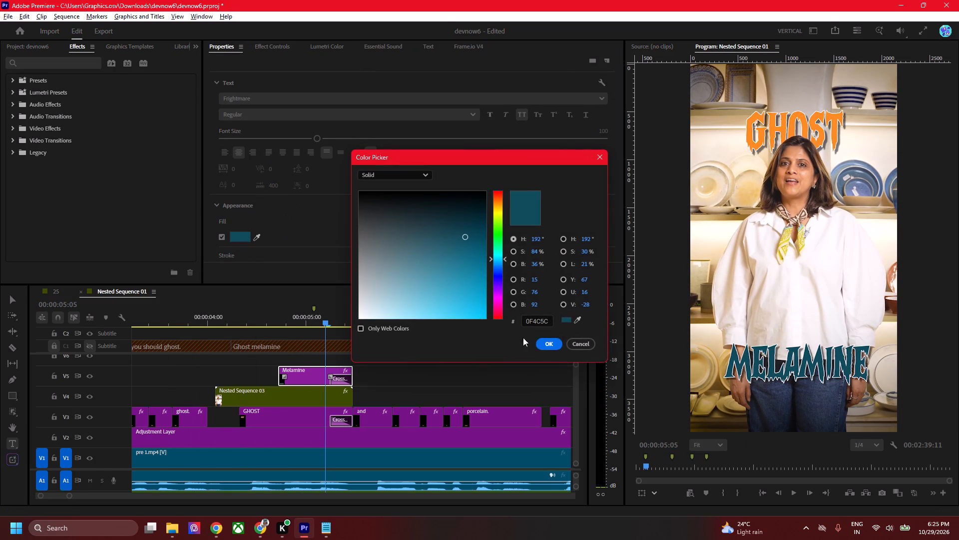
{"action": "left_click", "coordinate": [546, 324]}
{"action": "key", "text": "ctrl+a"}
{"action": "key", "text": "ctrl+v"}
{"action": "left_click", "coordinate": [546, 350]}
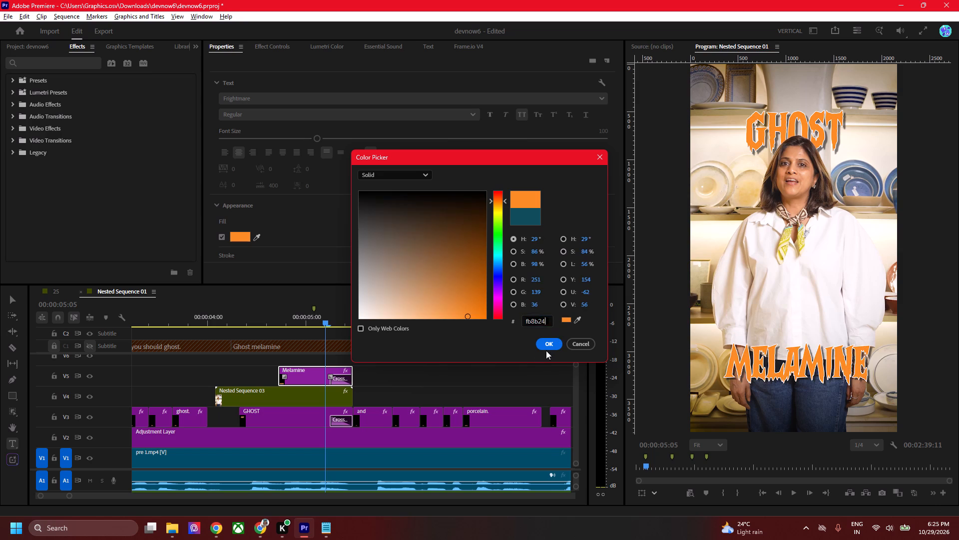
{"action": "left_click", "coordinate": [559, 339]}
{"action": "key", "text": "ctrl+s"}
Set the fill of the PERFECTLY, coordinated and V6 look titles near 00:00:18 together to orange FB8B24.
{"action": "scroll", "coordinate": [412, 408], "scroll_direction": "down", "scroll_amount": 2, "text": "alt"}
{"action": "scroll", "coordinate": [412, 408], "scroll_direction": "up", "scroll_amount": 1, "text": "alt"}
{"action": "scroll", "coordinate": [412, 408], "scroll_direction": "down", "scroll_amount": 9, "text": "alt"}
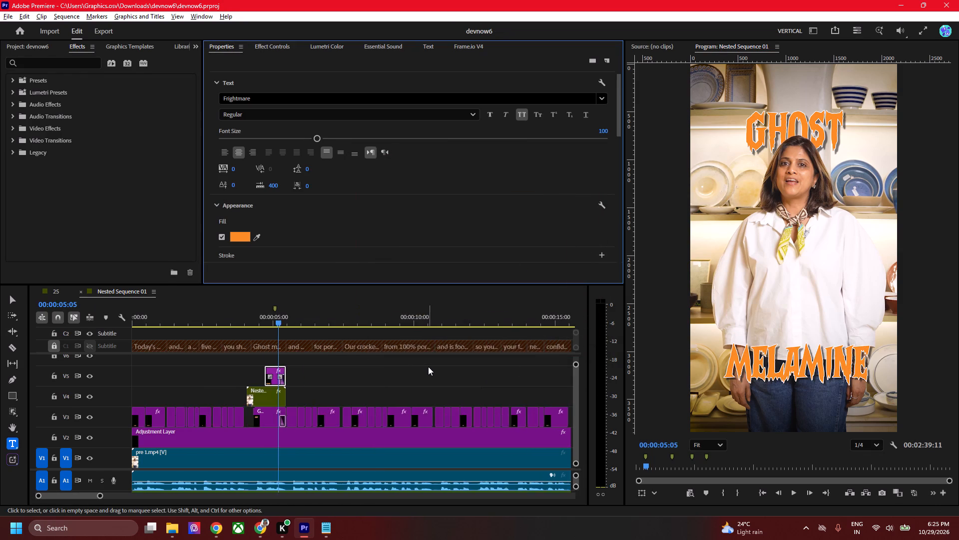
{"action": "scroll", "coordinate": [428, 366], "scroll_direction": "down", "scroll_amount": 2, "text": "alt"}
{"action": "scroll", "coordinate": [428, 366], "scroll_direction": "up", "scroll_amount": 1, "text": "alt"}
{"action": "scroll", "coordinate": [428, 367], "scroll_direction": "down", "scroll_amount": 8, "text": "alt"}
{"action": "scroll", "coordinate": [402, 379], "scroll_direction": "up", "scroll_amount": 12, "text": "alt"}
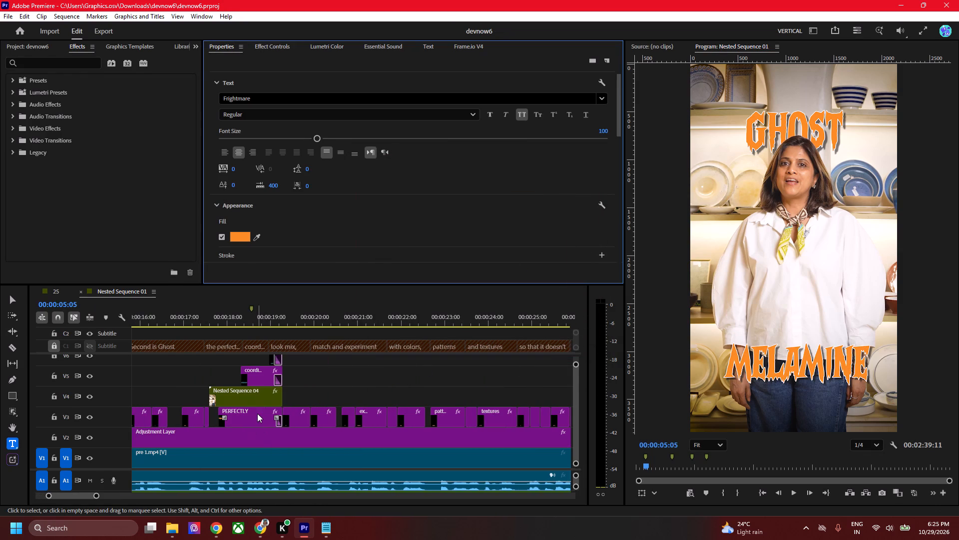
{"action": "left_click", "coordinate": [257, 413]}
{"action": "left_click", "coordinate": [256, 379], "text": "shift"}
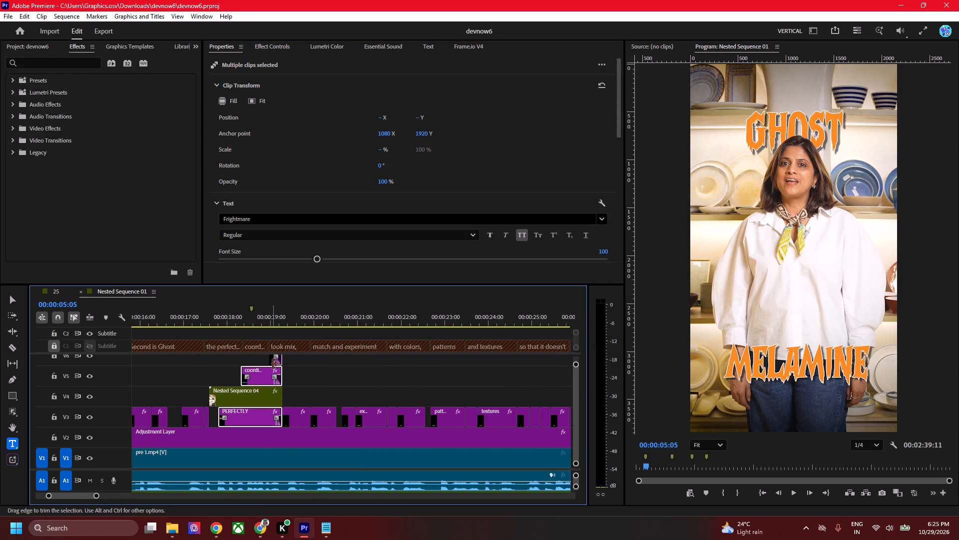
{"action": "scroll", "coordinate": [270, 359], "scroll_direction": "down", "scroll_amount": 1, "text": "alt"}
{"action": "scroll", "coordinate": [269, 359], "scroll_direction": "up", "scroll_amount": 14, "text": "alt"}
{"action": "left_click", "coordinate": [285, 359], "text": "shift"}
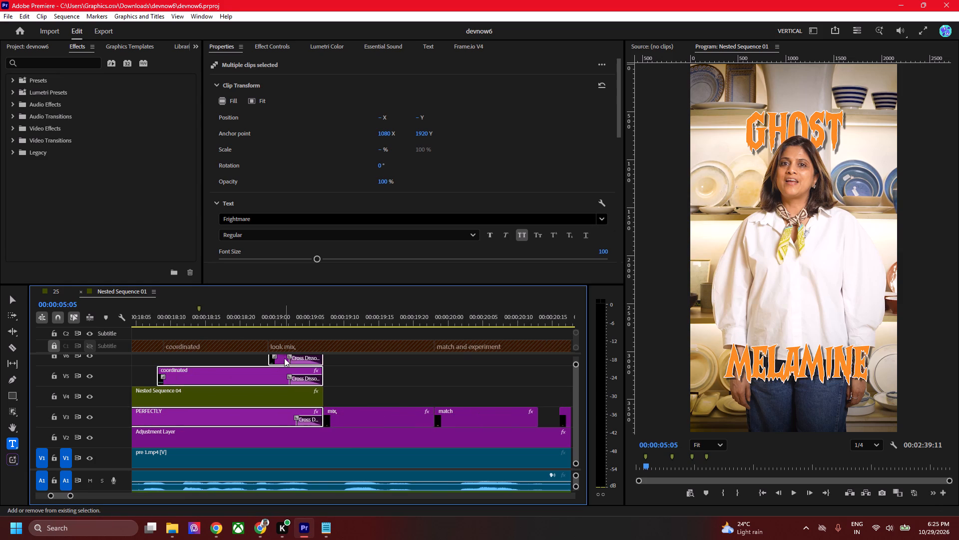
{"action": "scroll", "coordinate": [316, 132], "scroll_direction": "down", "scroll_amount": 5}
{"action": "scroll", "coordinate": [222, 241], "scroll_direction": "down", "scroll_amount": 12}
{"action": "left_click", "coordinate": [244, 182]}
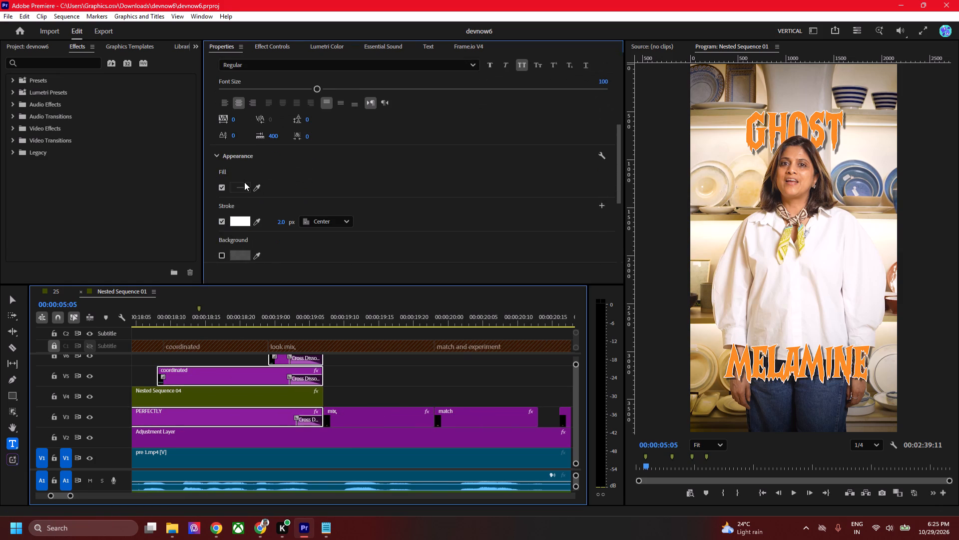
{"action": "left_click", "coordinate": [243, 189]}
{"action": "double_click", "coordinate": [537, 325]}
{"action": "key", "text": "ctrl+a"}
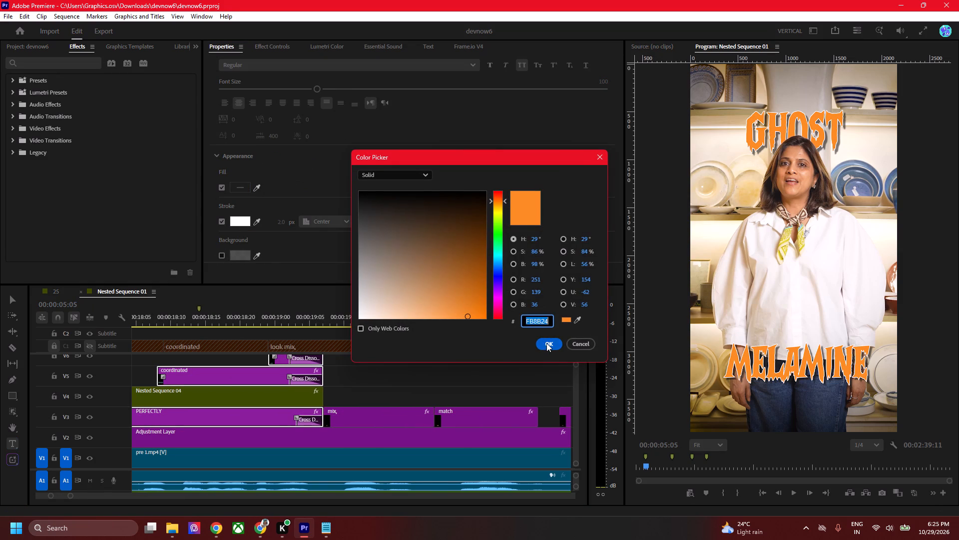
{"action": "left_click", "coordinate": [546, 343]}
Play back briefly from 00:00:05:05, deselect the titles and save the project.
{"action": "key", "text": "space"}
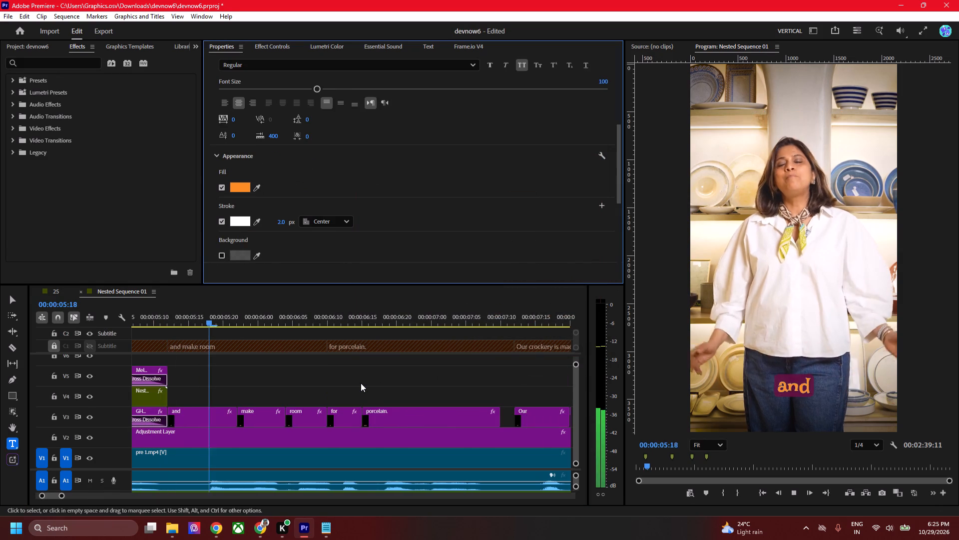
{"action": "key", "text": "space"}
{"action": "scroll", "coordinate": [329, 378], "scroll_direction": "up", "scroll_amount": 7}
{"action": "scroll", "coordinate": [328, 378], "scroll_direction": "down", "scroll_amount": 15, "text": "alt"}
{"action": "scroll", "coordinate": [328, 378], "scroll_direction": "up", "scroll_amount": 1, "text": "alt"}
{"action": "scroll", "coordinate": [328, 378], "scroll_direction": "down", "scroll_amount": 1, "text": "alt"}
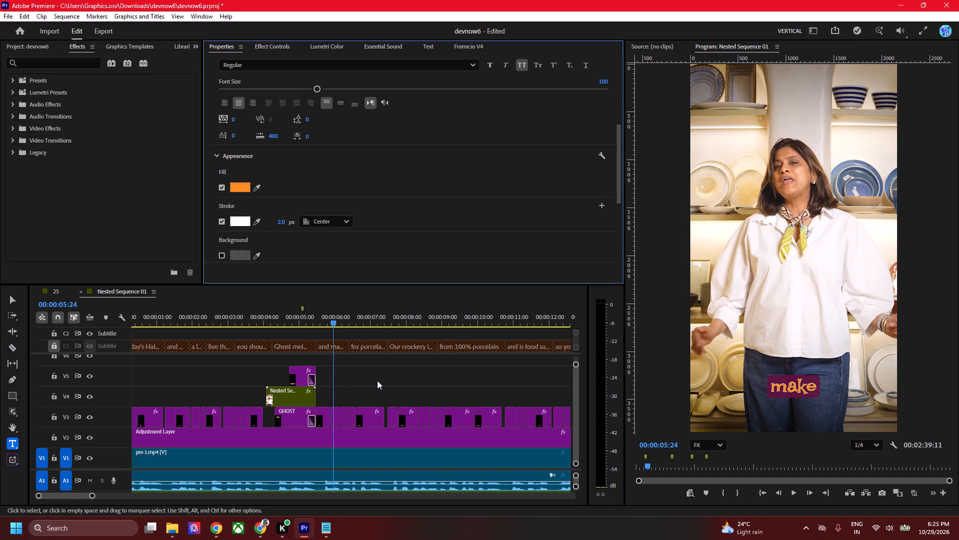
{"action": "left_click", "coordinate": [379, 380]}
{"action": "key", "text": "ctrl+s"}
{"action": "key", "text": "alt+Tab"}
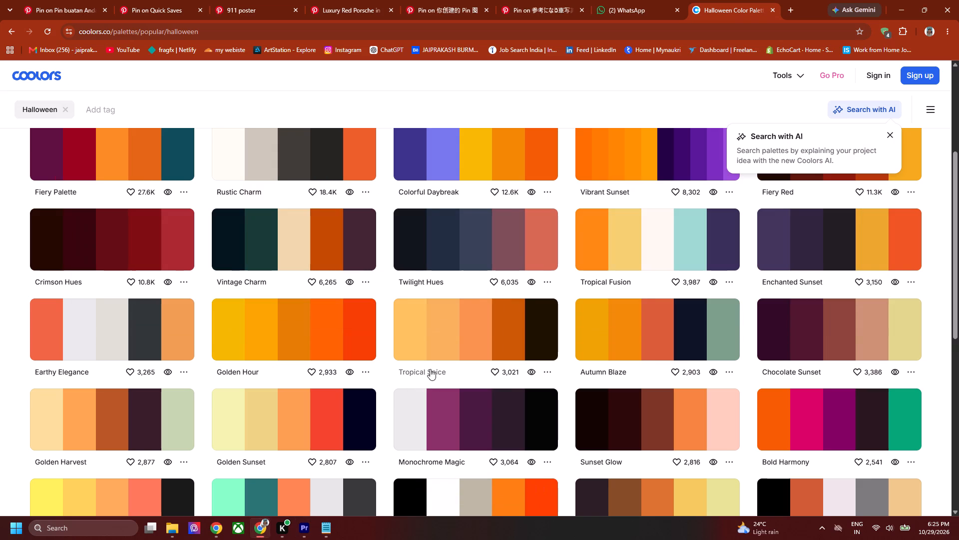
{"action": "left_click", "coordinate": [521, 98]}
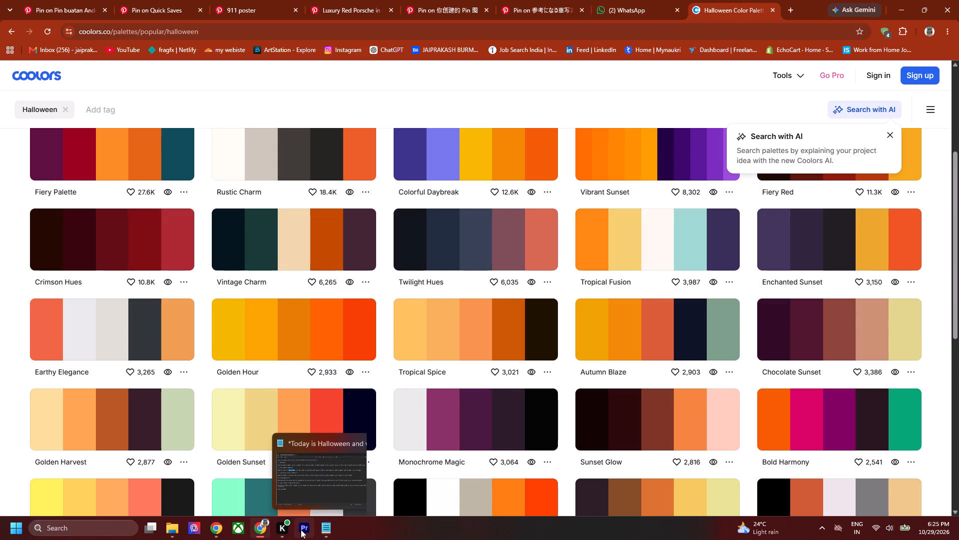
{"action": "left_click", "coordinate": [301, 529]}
Play back the PERFECTLY COORDINATED title section, and the section around the next marker near 00:00:28, to review the titles.
{"action": "left_click", "coordinate": [237, 367]}
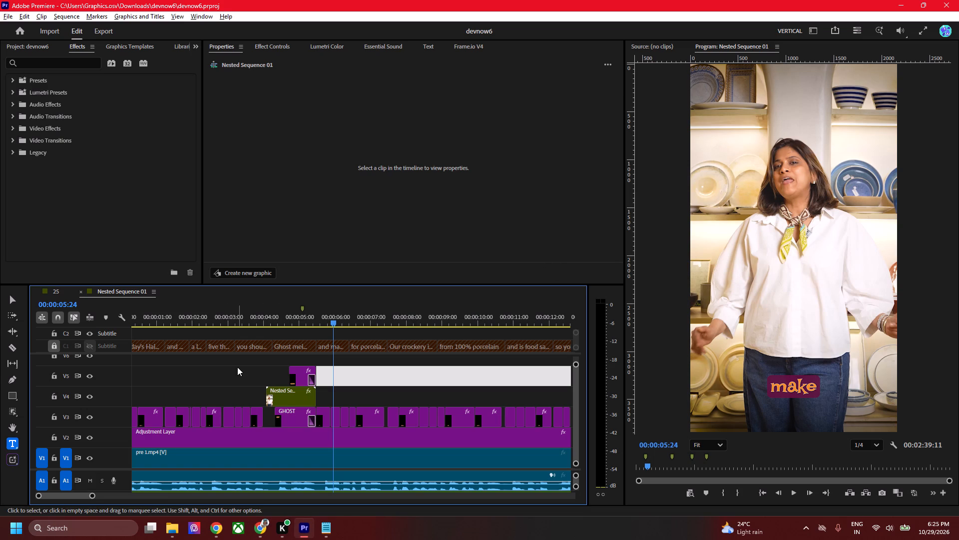
{"action": "scroll", "coordinate": [236, 367], "scroll_direction": "down", "scroll_amount": 11, "text": "alt"}
{"action": "left_click", "coordinate": [320, 323]}
{"action": "key", "text": "space"}
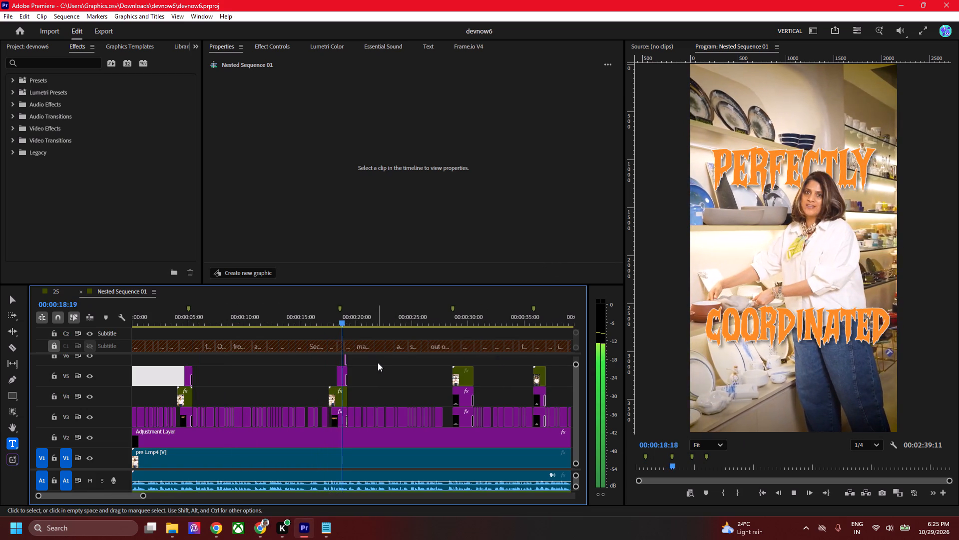
{"action": "scroll", "coordinate": [452, 362], "scroll_direction": "up", "scroll_amount": 4, "text": "alt"}
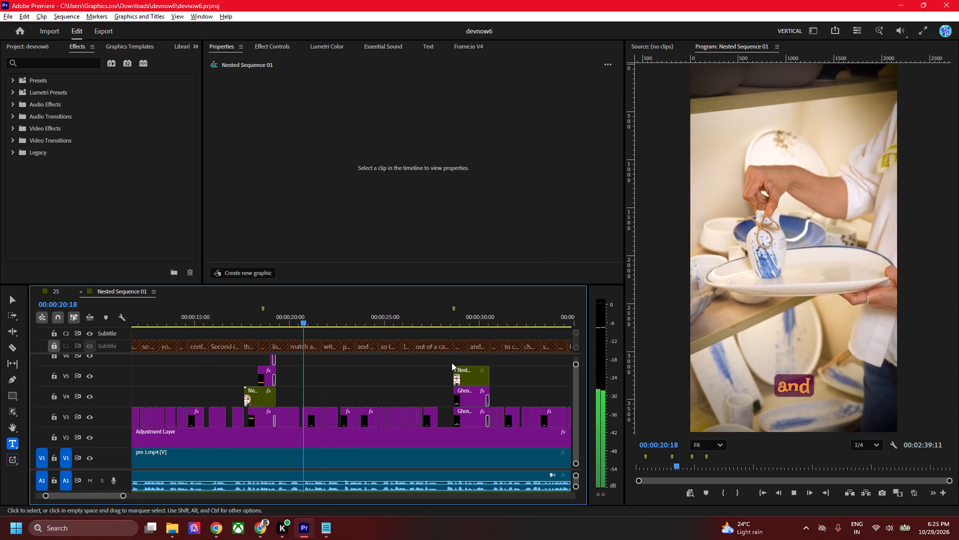
{"action": "scroll", "coordinate": [452, 362], "scroll_direction": "up", "scroll_amount": 2, "text": "alt"}
{"action": "left_click", "coordinate": [438, 318]}
{"action": "key", "text": "space"}
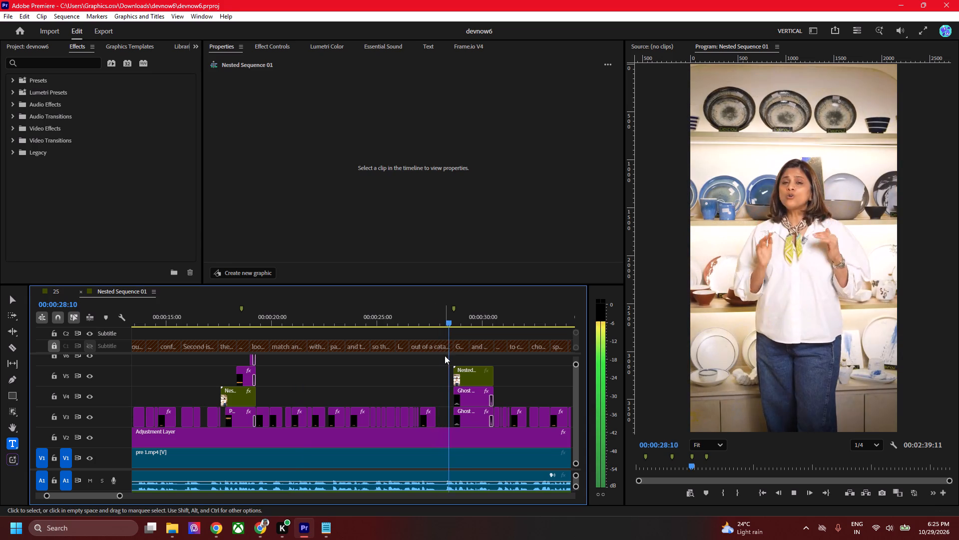
{"action": "key", "text": "space"}
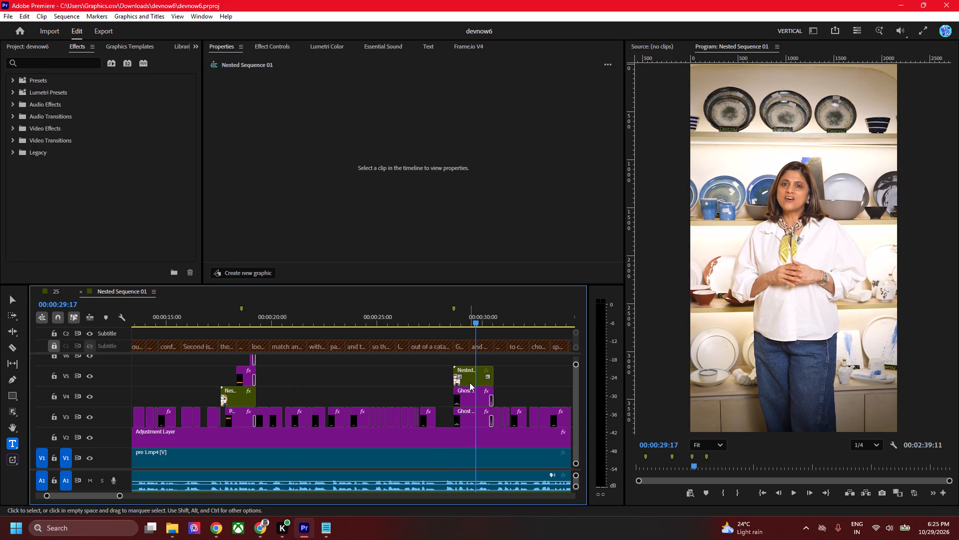
Add an object mask of the speaker to Nested Sequence 05 at 00:00:28:16, track it forward through the clip, and save the project.
{"action": "left_click", "coordinate": [470, 380]}
{"action": "left_click_drag", "start_coordinate": [472, 322], "coordinate": [449, 322]}
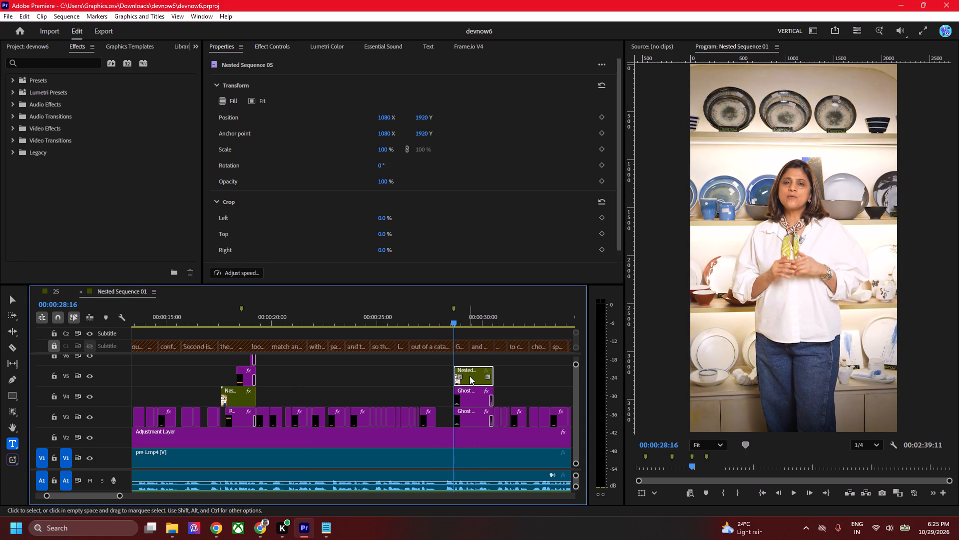
{"action": "left_click", "coordinate": [15, 414]}
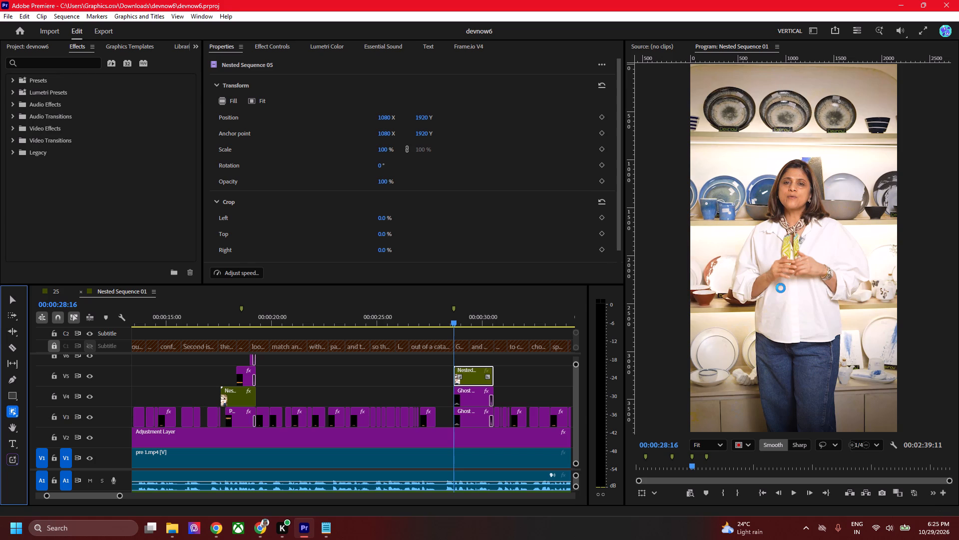
{"action": "left_click", "coordinate": [800, 274]}
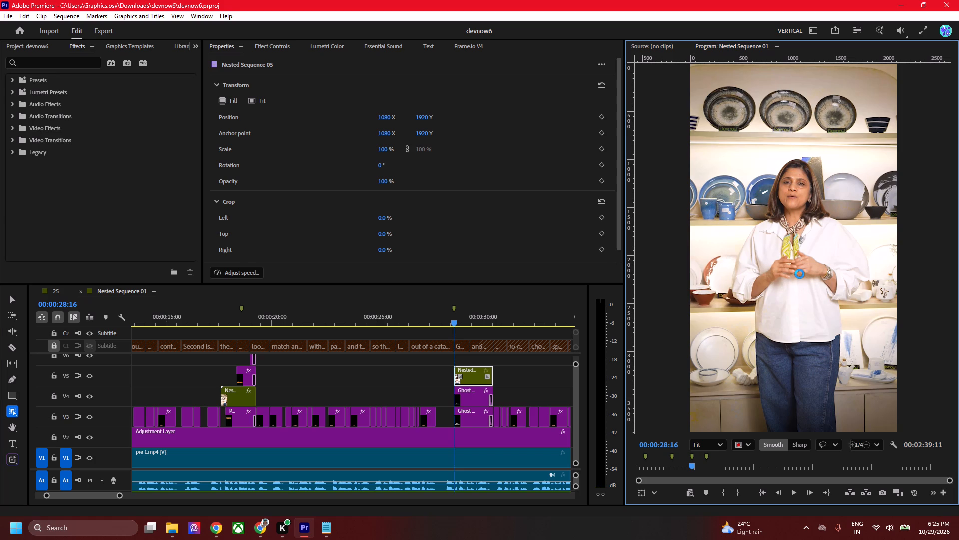
{"action": "left_click", "coordinate": [264, 46]}
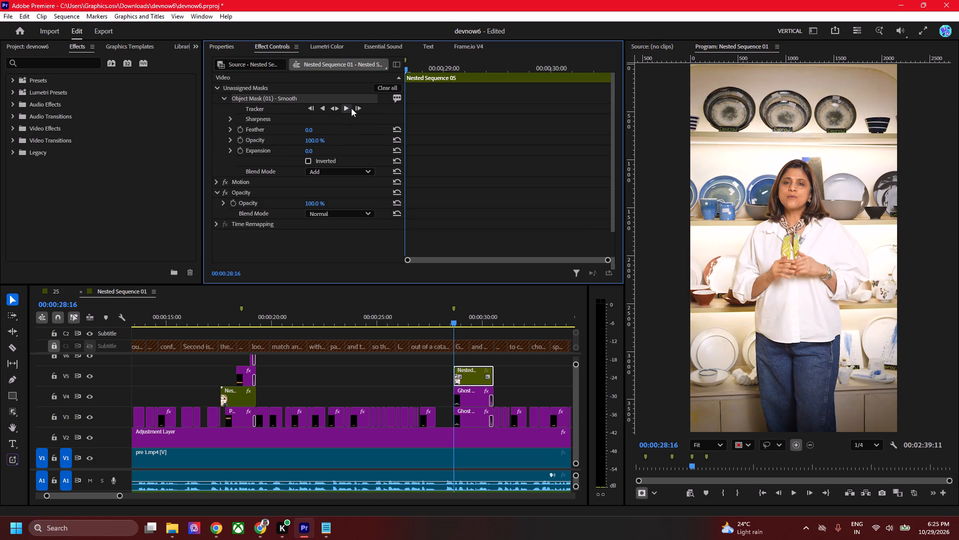
{"action": "left_click", "coordinate": [351, 108]}
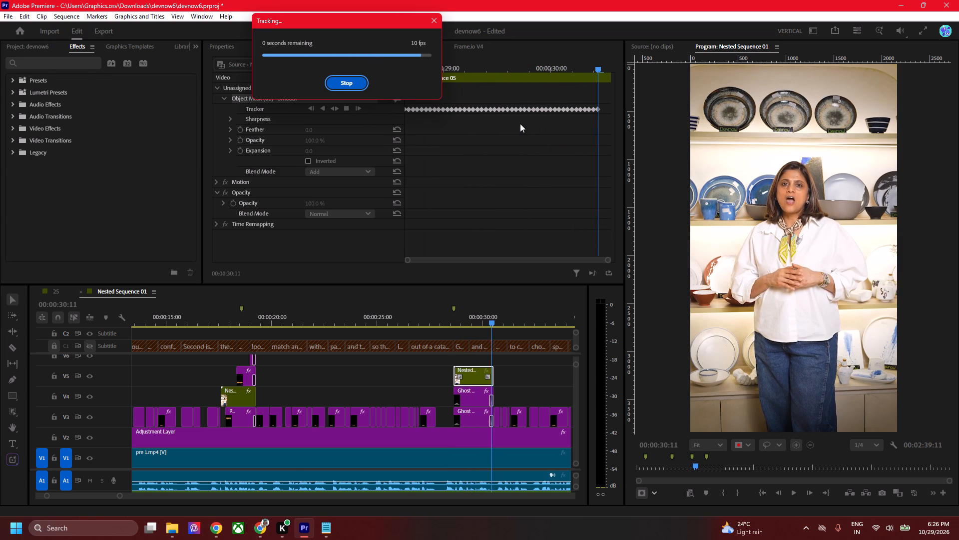
{"action": "key", "text": "ctrl+s"}
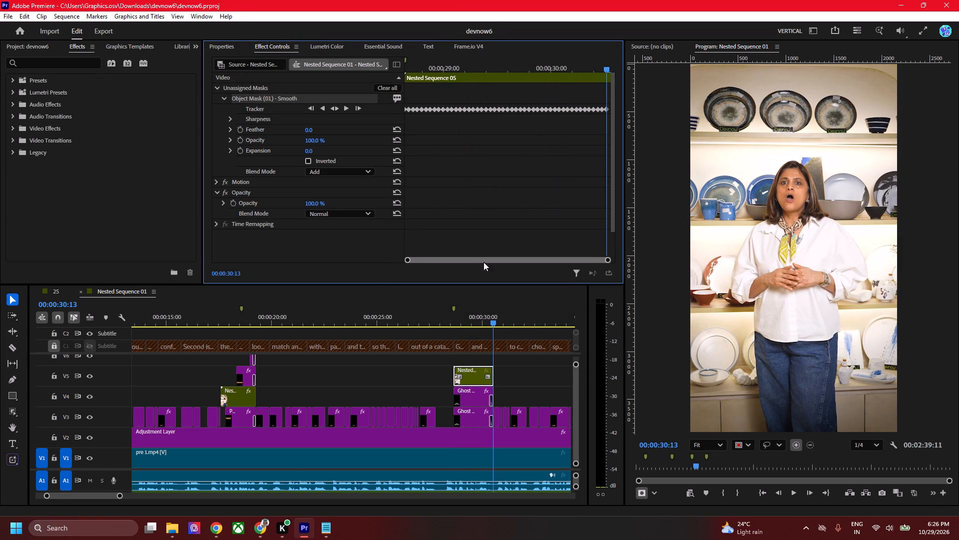
Move the V4 Ghost the plastics & acrylics title up to V6 and Nested Sequence 05 down to V4, leaving the title selected.
{"action": "left_click_drag", "start_coordinate": [475, 401], "coordinate": [473, 358]}
{"action": "left_click_drag", "start_coordinate": [479, 380], "coordinate": [480, 396]}
{"action": "left_click", "coordinate": [473, 361]}
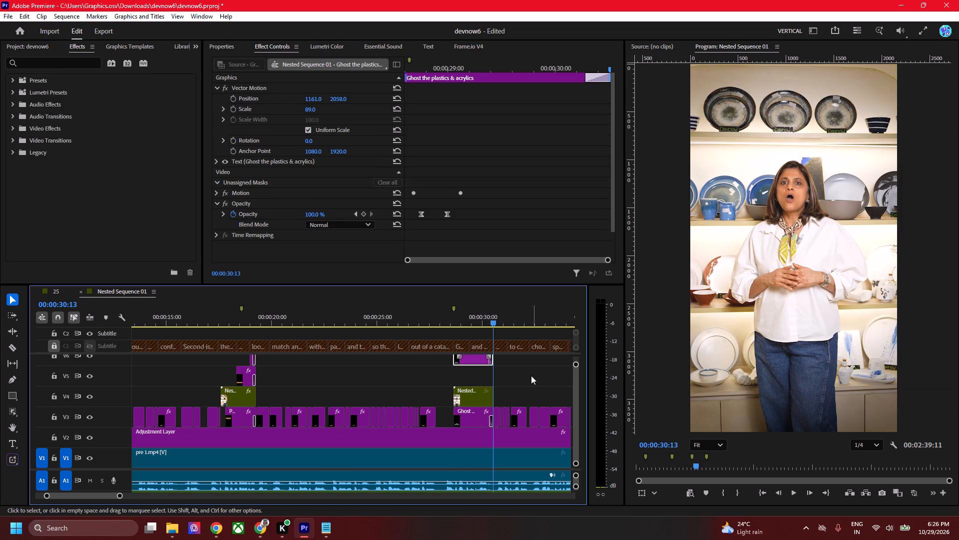
Delete the selected Ghost the plastics & acrylics title on V6.
{"action": "key", "text": "Delete"}
Assign Nested Sequence 05's unassigned object mask to its Opacity effect and save the project.
{"action": "scroll", "coordinate": [531, 375], "scroll_direction": "down", "scroll_amount": 7, "text": "alt"}
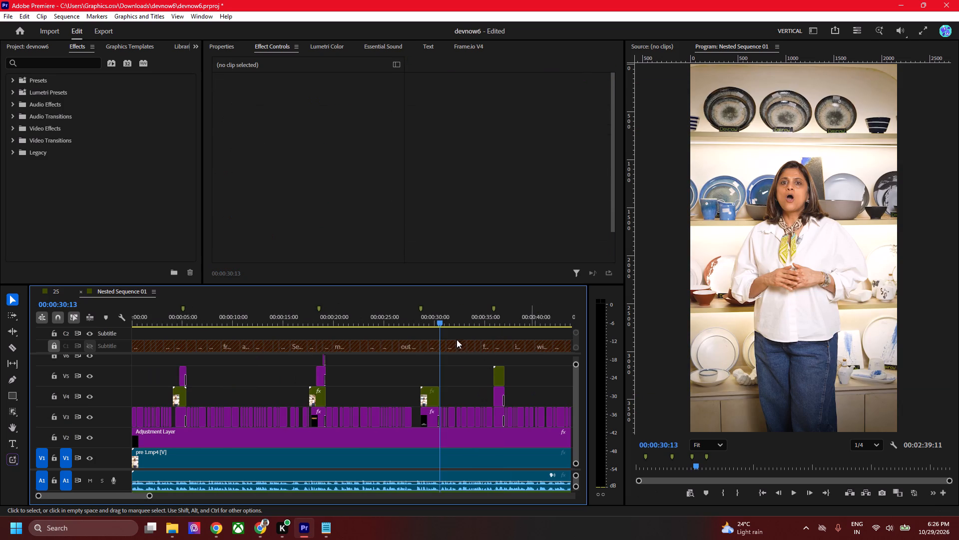
{"action": "left_click_drag", "start_coordinate": [438, 323], "coordinate": [430, 322]}
{"action": "left_click", "coordinate": [432, 405]}
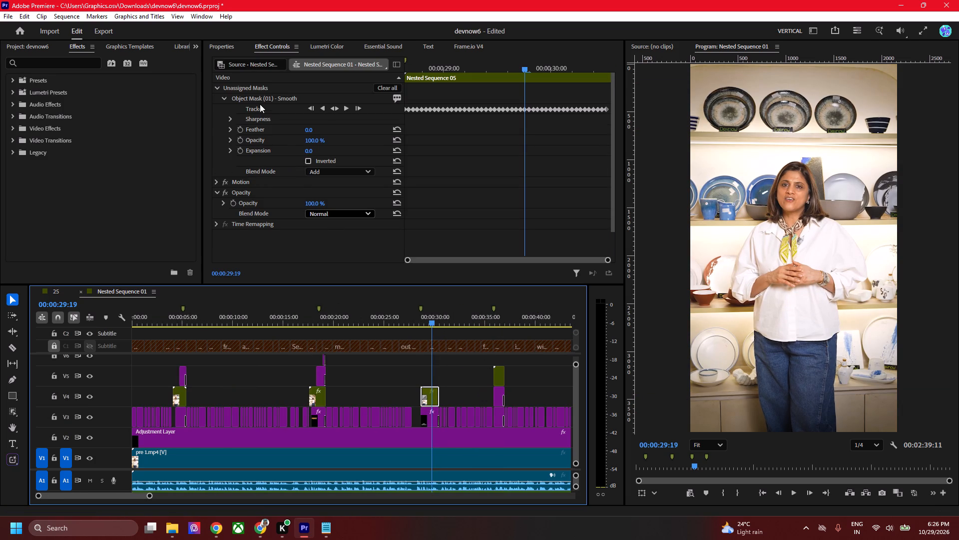
{"action": "left_click_drag", "start_coordinate": [257, 96], "coordinate": [257, 200]}
{"action": "left_click", "coordinate": [257, 200]}
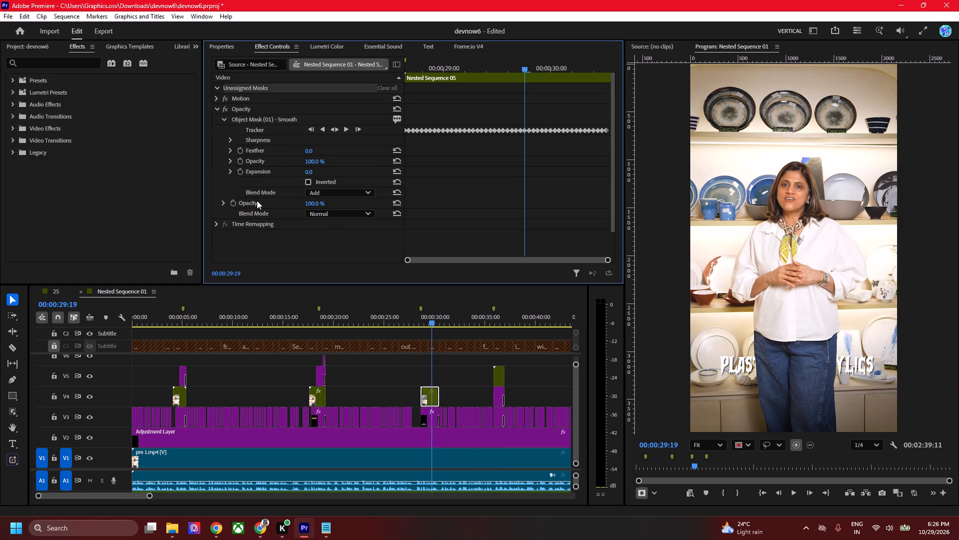
{"action": "key", "text": "ctrl+s"}
Add a smooth object mask of the speaker to Nested Sequence 06 at 00:00:36:08.
{"action": "scroll", "coordinate": [510, 372], "scroll_direction": "down", "scroll_amount": 5, "text": "alt"}
{"action": "scroll", "coordinate": [327, 368], "scroll_direction": "up", "scroll_amount": 6, "text": "alt"}
{"action": "scroll", "coordinate": [335, 366], "scroll_direction": "up", "scroll_amount": 4}
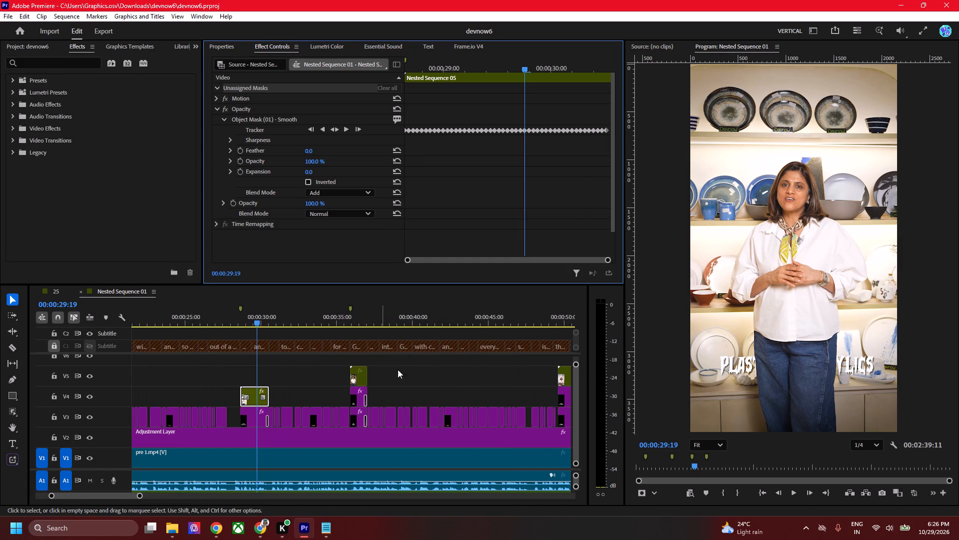
{"action": "left_click", "coordinate": [351, 313]}
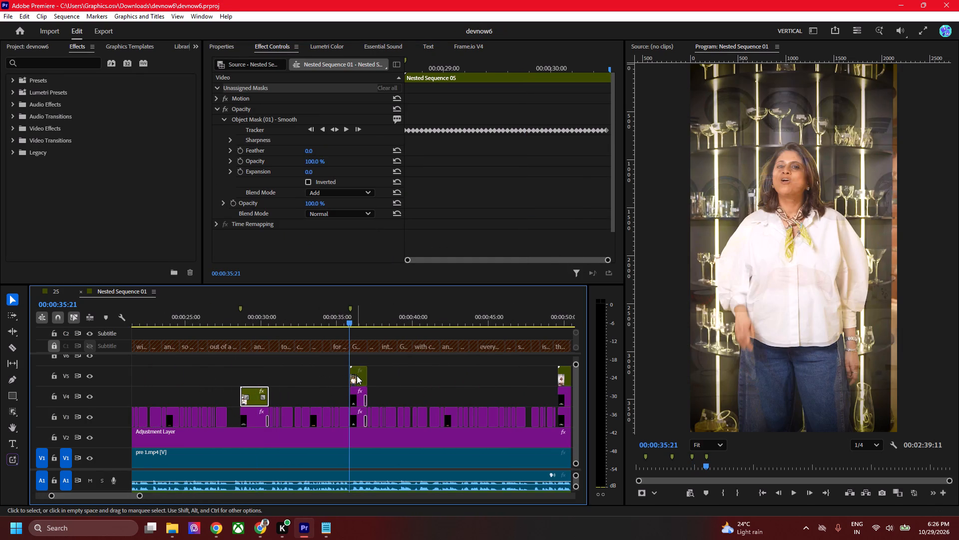
{"action": "left_click", "coordinate": [357, 375]}
{"action": "left_click_drag", "start_coordinate": [341, 323], "coordinate": [350, 324]}
{"action": "left_click", "coordinate": [13, 409]}
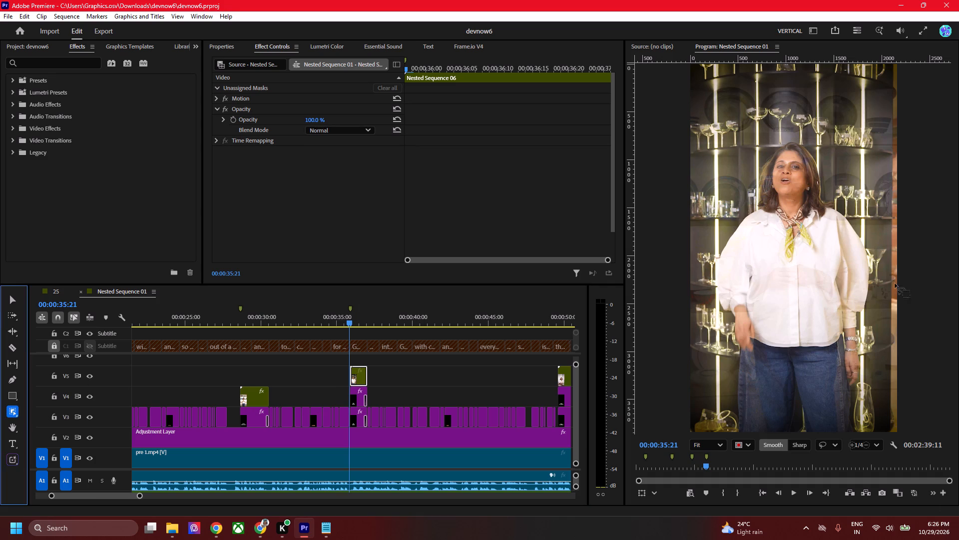
{"action": "left_click", "coordinate": [791, 292]}
{"action": "scroll", "coordinate": [361, 398], "scroll_direction": "up", "scroll_amount": 4, "text": "alt"}
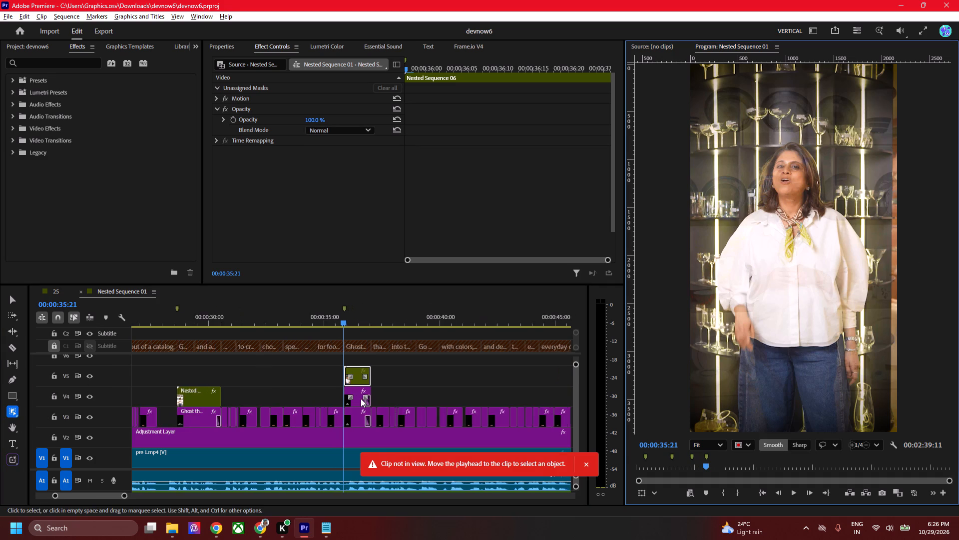
{"action": "scroll", "coordinate": [361, 398], "scroll_direction": "up", "scroll_amount": 5, "text": "alt"}
{"action": "left_click", "coordinate": [349, 323]}
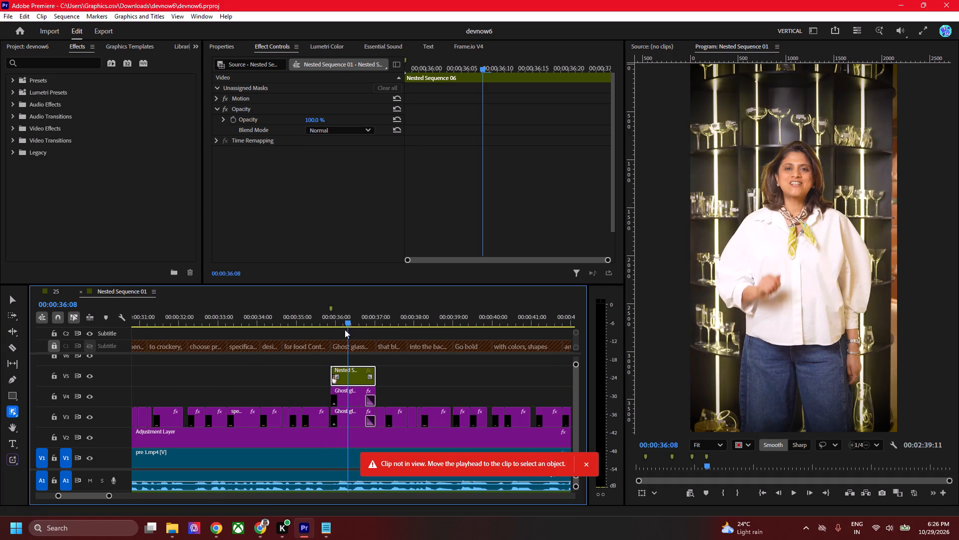
{"action": "left_click", "coordinate": [812, 328]}
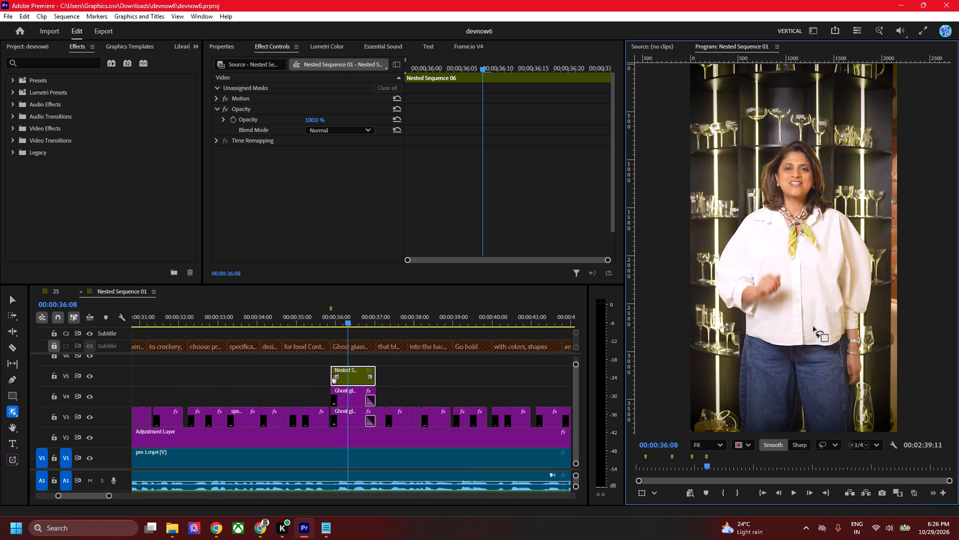
{"action": "left_click", "coordinate": [813, 326]}
Track the Nested Sequence 06 mask backward to the clip's start and forward to its end, and save the project.
{"action": "left_click", "coordinate": [327, 109]}
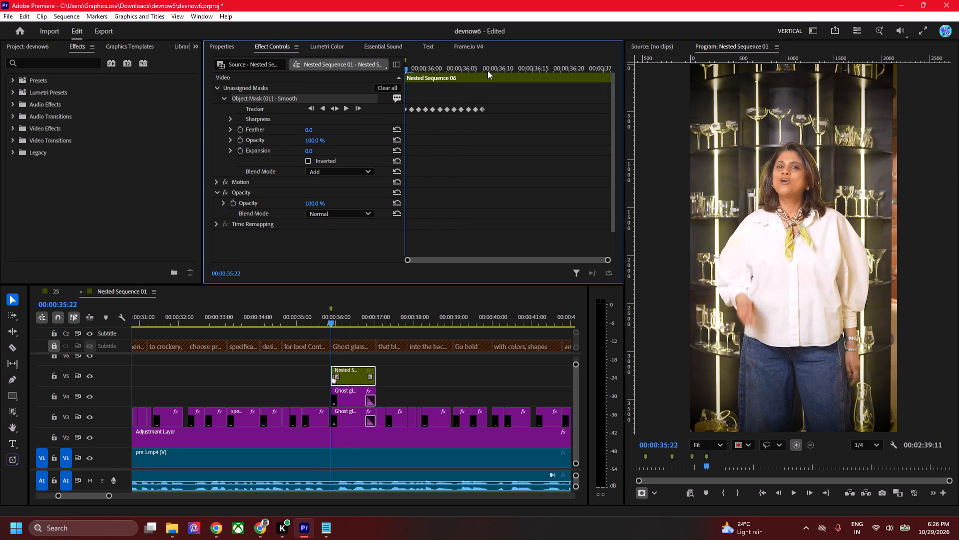
{"action": "left_click_drag", "start_coordinate": [480, 63], "coordinate": [486, 63]}
{"action": "left_click", "coordinate": [346, 109]}
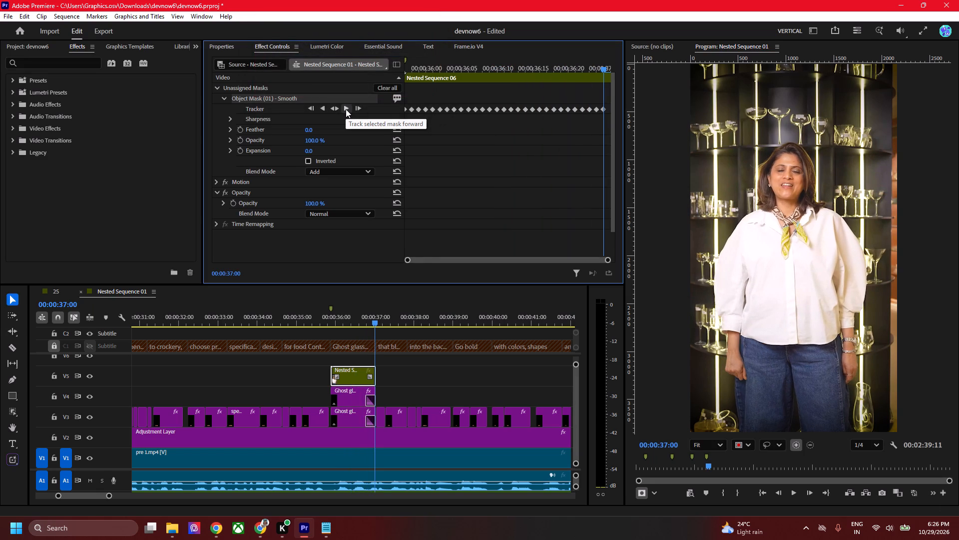
{"action": "key", "text": "ctrl+s"}
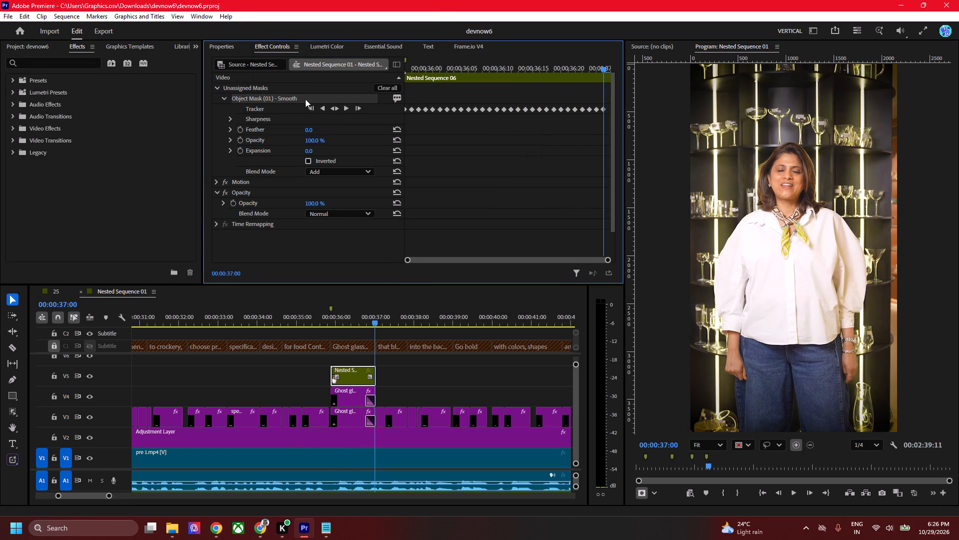
Assign Nested Sequence 06's object mask to its Opacity effect and save the project.
{"action": "left_click_drag", "start_coordinate": [264, 99], "coordinate": [258, 198]}
{"action": "key", "text": "ctrl+s"}
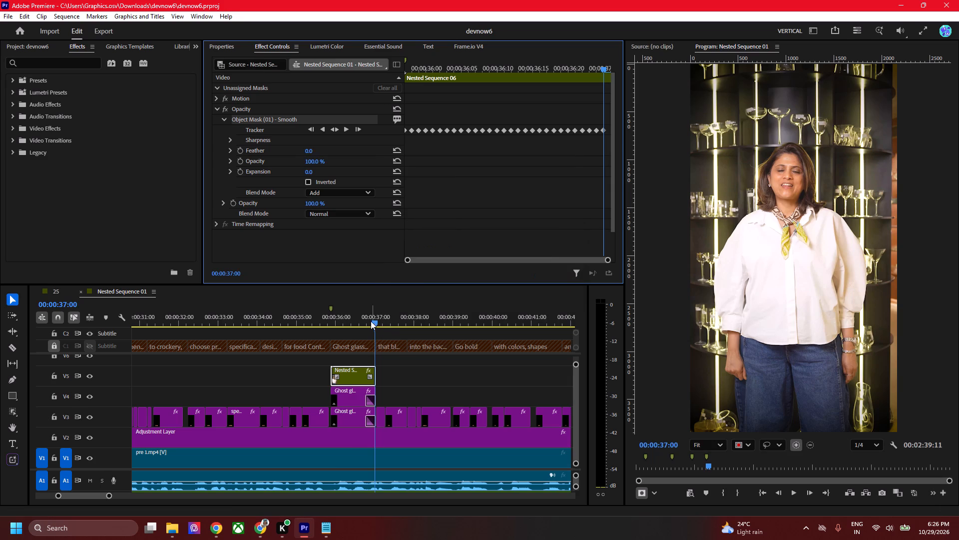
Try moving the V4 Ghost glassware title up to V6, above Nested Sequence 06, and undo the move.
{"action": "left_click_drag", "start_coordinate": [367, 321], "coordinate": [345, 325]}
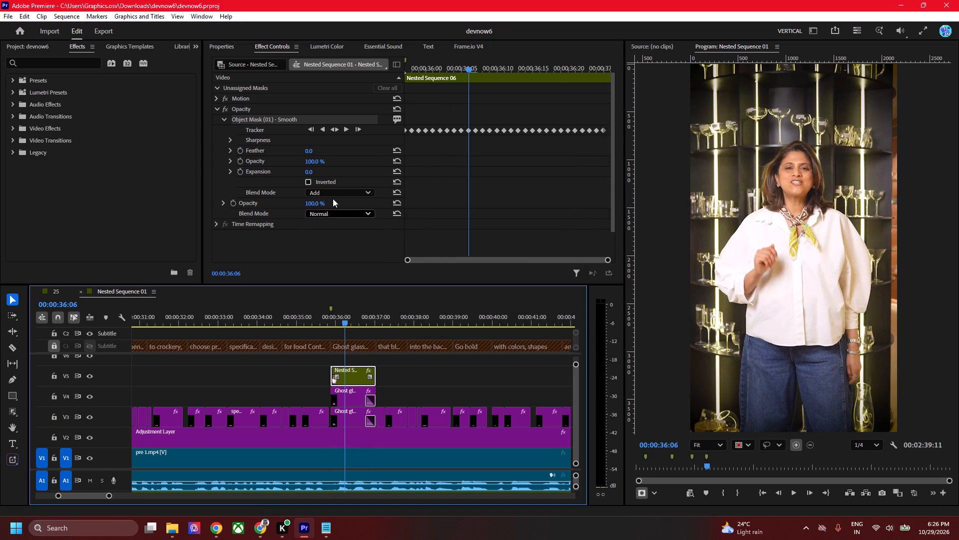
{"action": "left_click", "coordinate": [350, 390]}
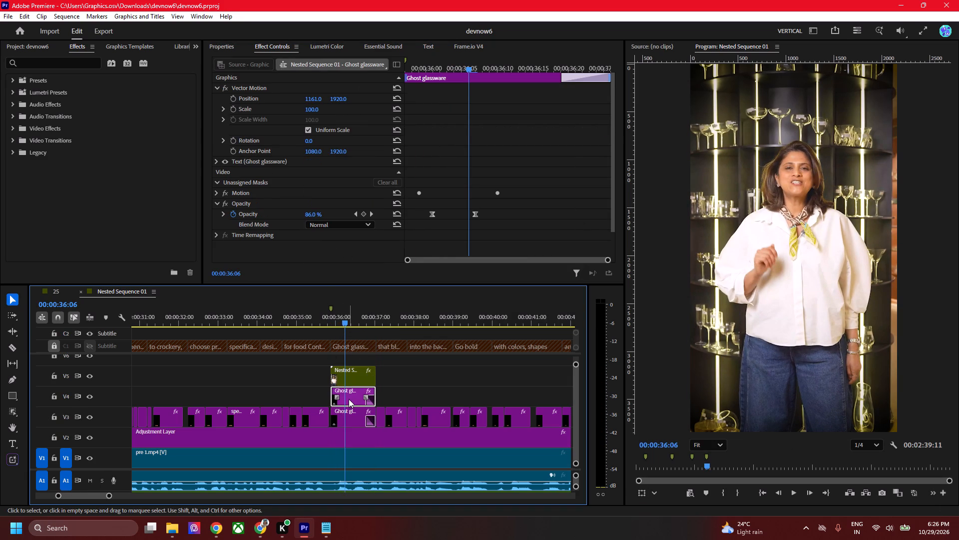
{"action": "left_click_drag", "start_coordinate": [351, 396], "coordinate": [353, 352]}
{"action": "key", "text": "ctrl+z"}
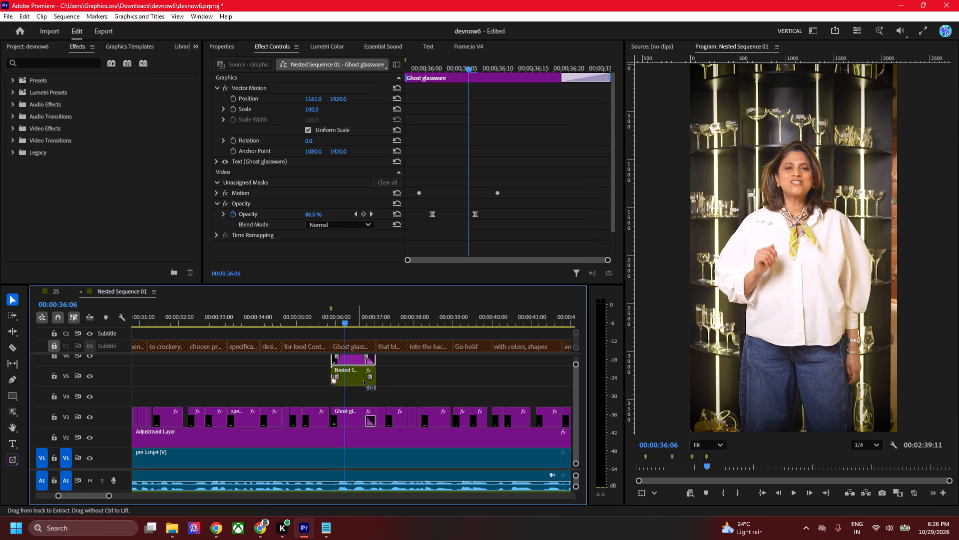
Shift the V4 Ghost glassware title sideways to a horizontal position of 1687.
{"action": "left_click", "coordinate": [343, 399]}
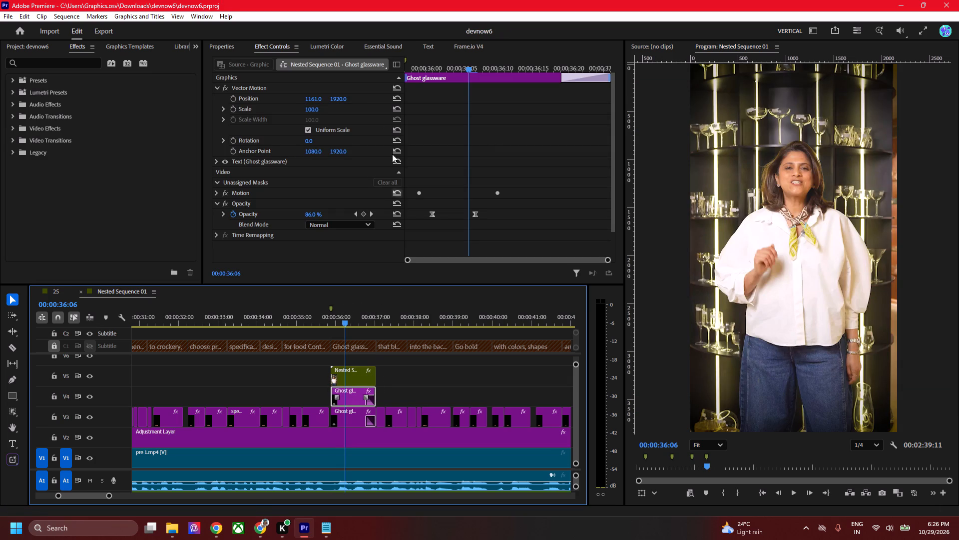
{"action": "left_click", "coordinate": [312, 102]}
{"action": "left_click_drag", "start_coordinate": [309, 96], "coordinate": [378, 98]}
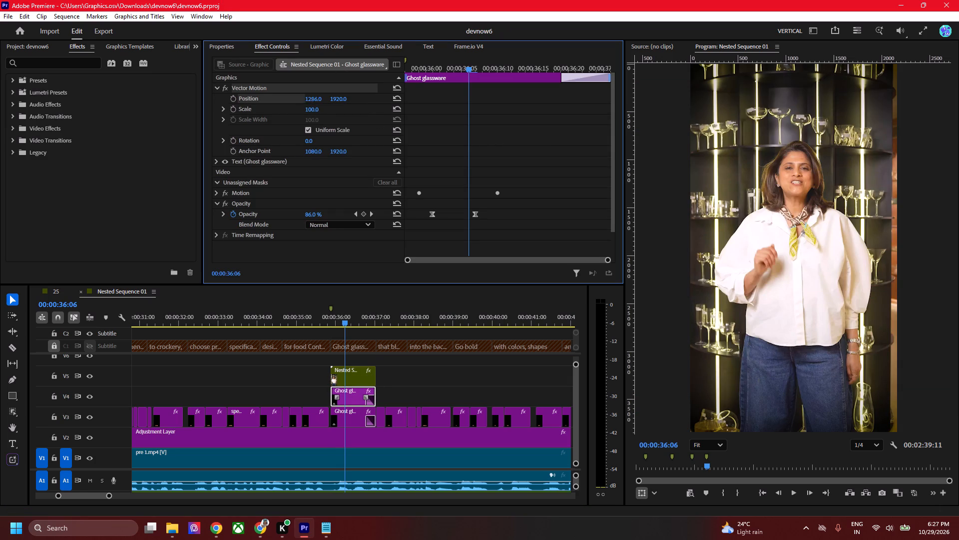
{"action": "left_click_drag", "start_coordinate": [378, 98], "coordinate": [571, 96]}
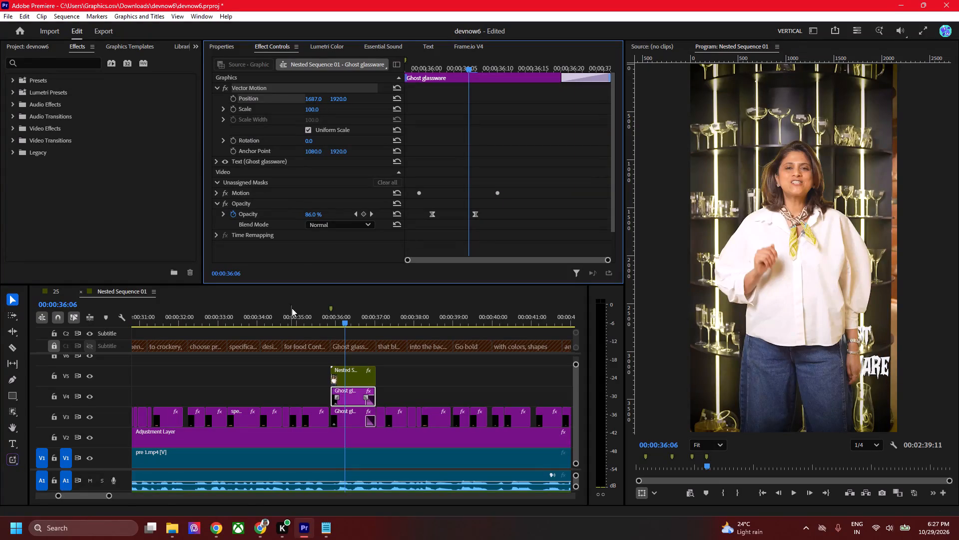
Delete the V4 Ghost glassware title and move Nested Sequence 06 down from V5 to V4.
{"action": "key", "text": "Delete"}
{"action": "left_click", "coordinate": [350, 389]}
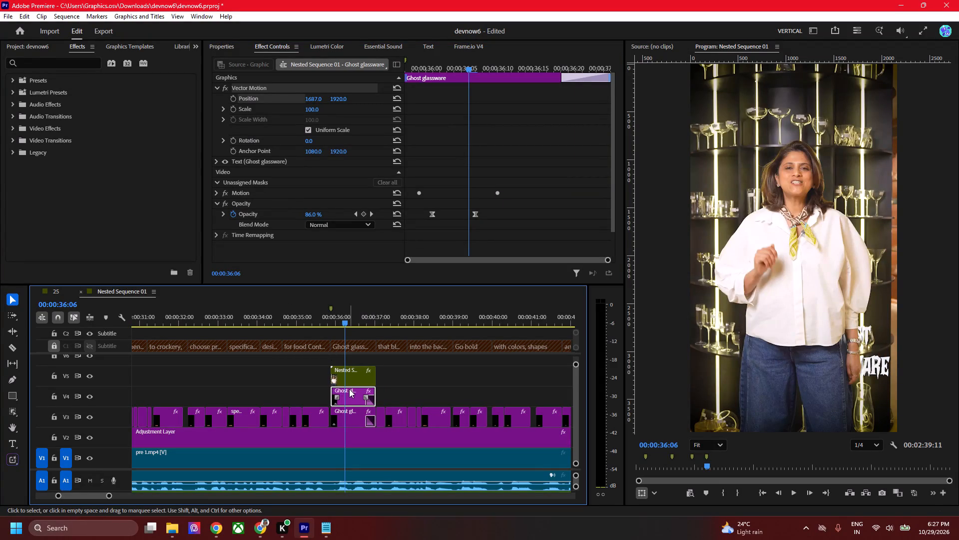
{"action": "key", "text": "Delete"}
{"action": "left_click", "coordinate": [430, 381]}
{"action": "scroll", "coordinate": [412, 387], "scroll_direction": "down", "scroll_amount": 10, "text": "alt"}
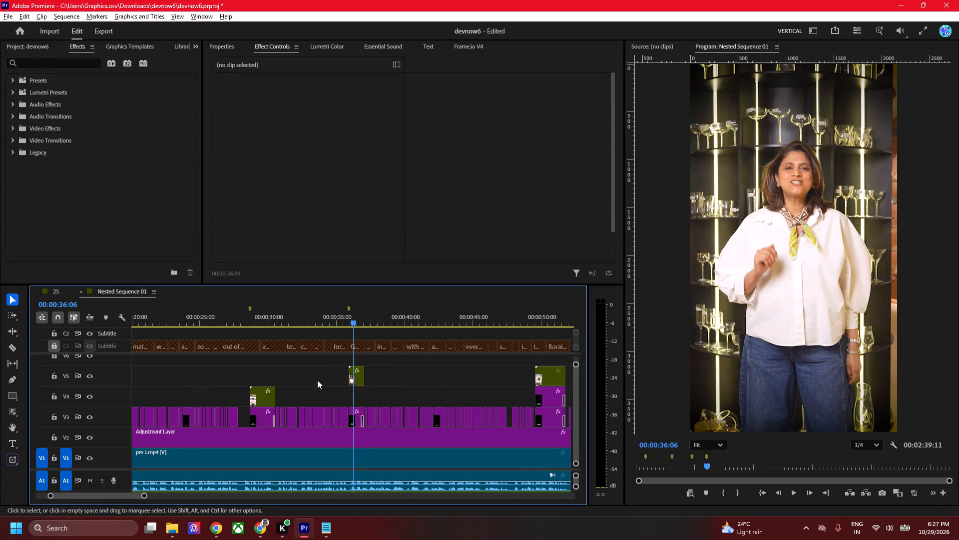
{"action": "scroll", "coordinate": [357, 378], "scroll_direction": "up", "scroll_amount": 12, "text": "alt"}
{"action": "left_click_drag", "start_coordinate": [355, 369], "coordinate": [350, 392]}
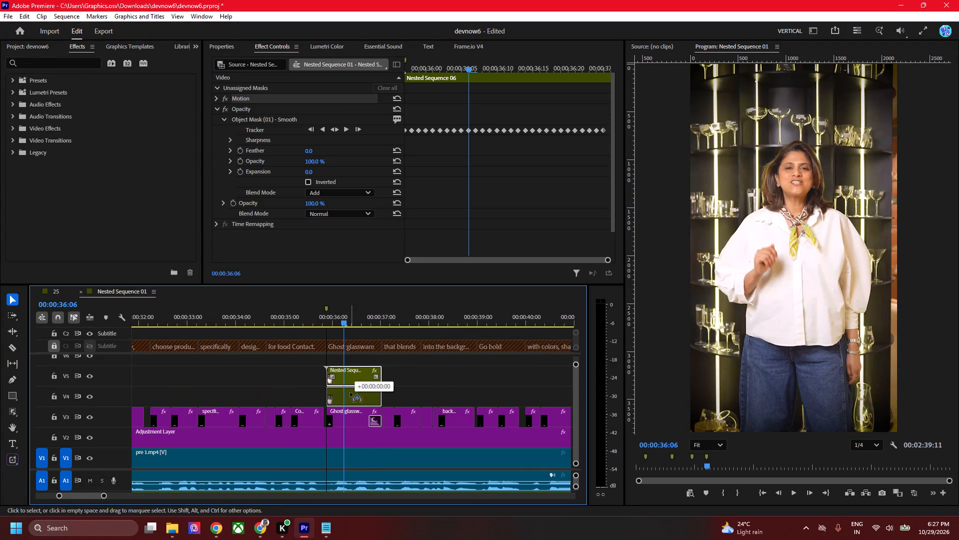
{"action": "left_click_drag", "start_coordinate": [350, 392], "coordinate": [350, 393]}
Delete the V4 oversized floral centrepieces title and move Nested Sequence 07 down from V5 to V4.
{"action": "scroll", "coordinate": [417, 371], "scroll_direction": "down", "scroll_amount": 11}
{"action": "scroll", "coordinate": [449, 375], "scroll_direction": "down", "scroll_amount": 13}
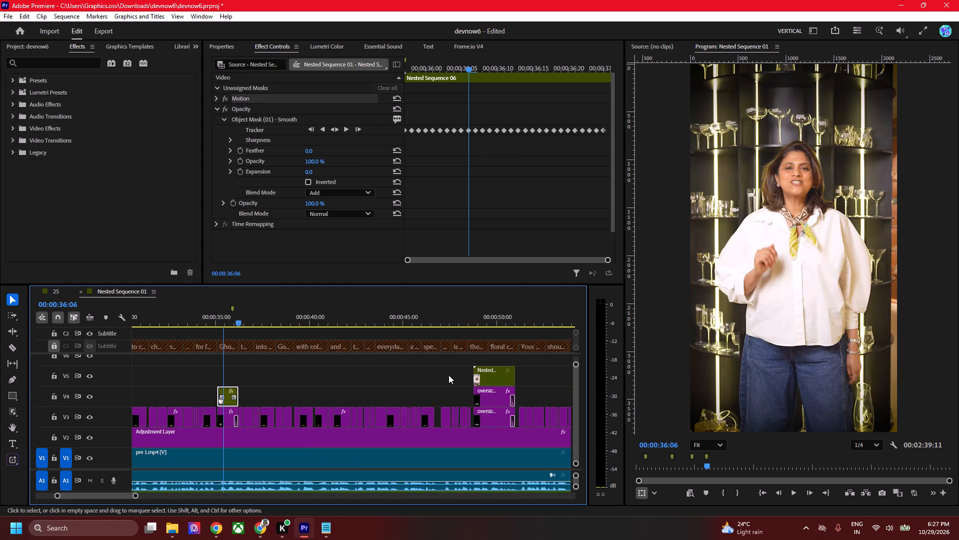
{"action": "scroll", "coordinate": [449, 375], "scroll_direction": "down", "scroll_amount": 2}
{"action": "scroll", "coordinate": [441, 375], "scroll_direction": "up", "scroll_amount": 6, "text": "alt"}
{"action": "left_click", "coordinate": [392, 403]}
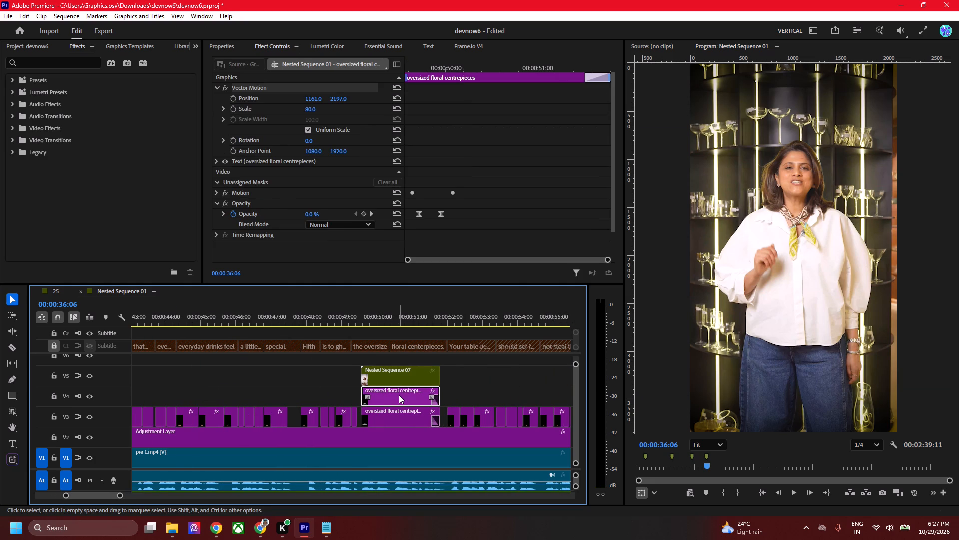
{"action": "key", "text": "Delete"}
{"action": "left_click_drag", "start_coordinate": [409, 371], "coordinate": [407, 395]}
{"action": "left_click", "coordinate": [407, 395]}
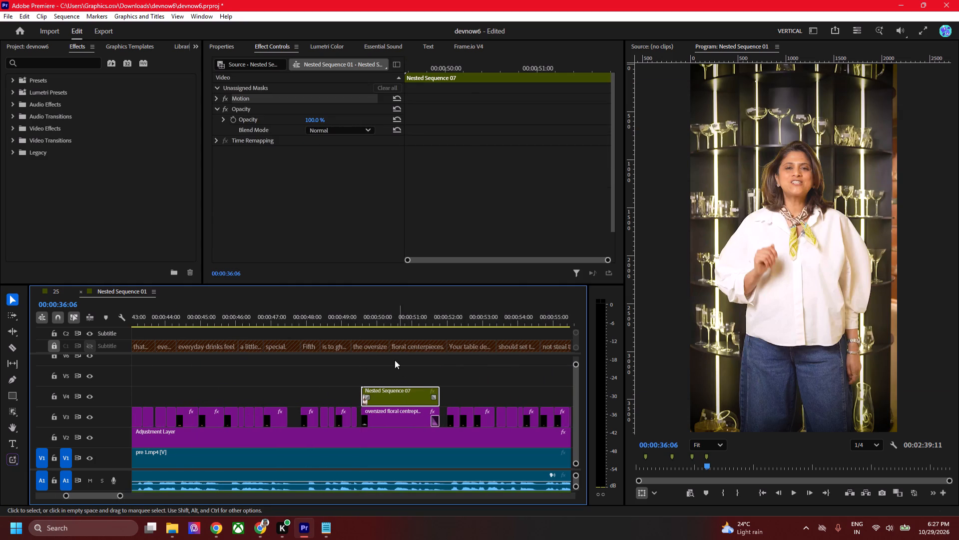
Try to add a smooth object mask of the speaker to Nested Sequence 07 at 00:00:50:07, and save the project.
{"action": "left_click_drag", "start_coordinate": [383, 313], "coordinate": [388, 313]}
{"action": "left_click", "coordinate": [416, 402]}
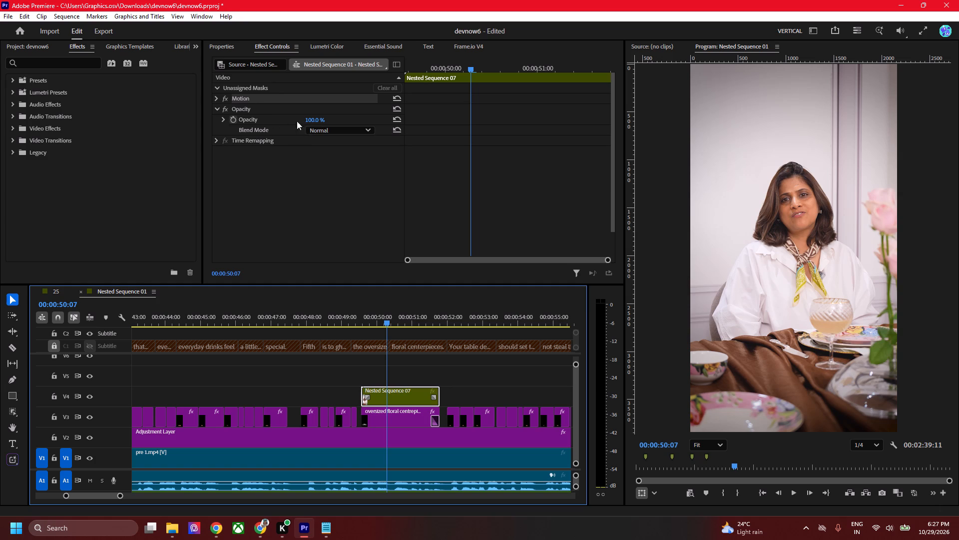
{"action": "left_click", "coordinate": [13, 412]}
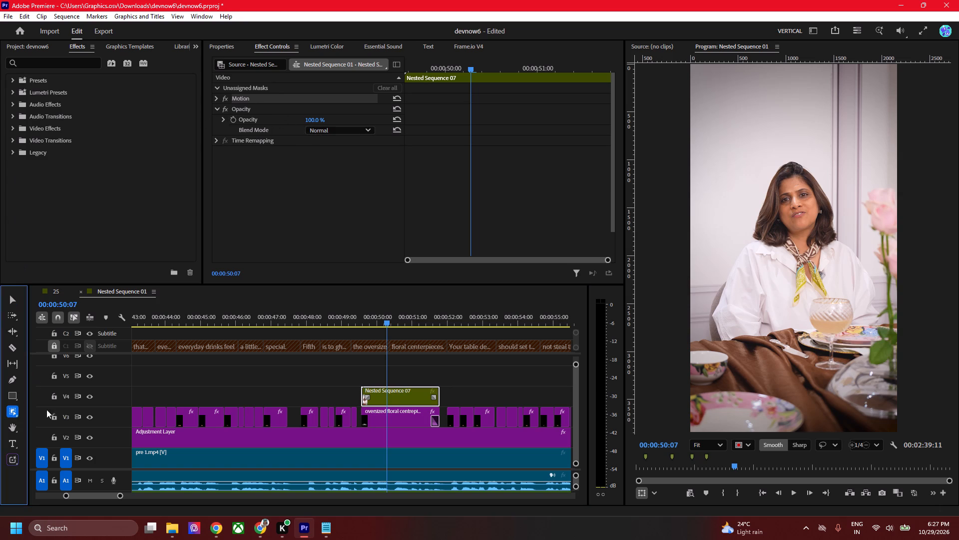
{"action": "scroll", "coordinate": [375, 389], "scroll_direction": "down", "scroll_amount": 15, "text": "alt"}
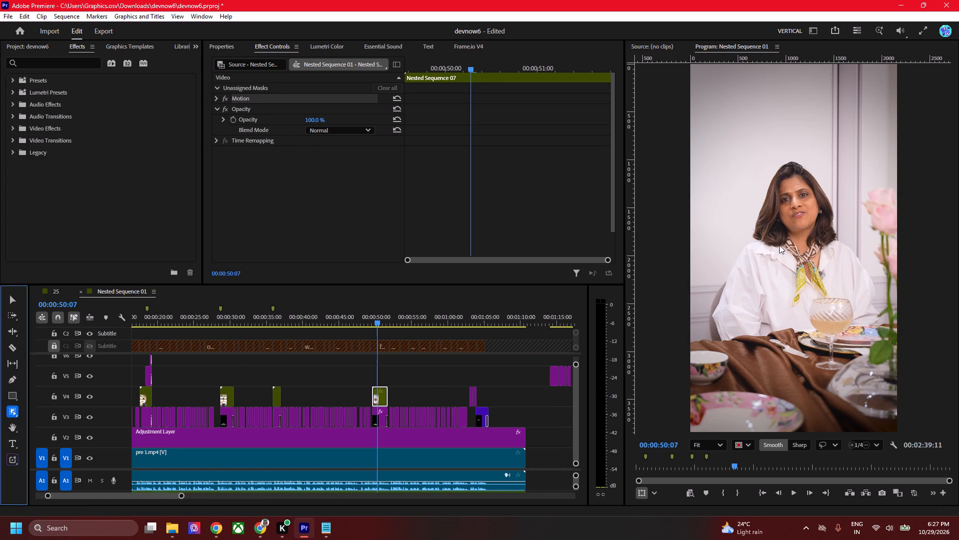
{"action": "left_click", "coordinate": [793, 244]}
{"action": "scroll", "coordinate": [394, 409], "scroll_direction": "up", "scroll_amount": 4, "text": "alt"}
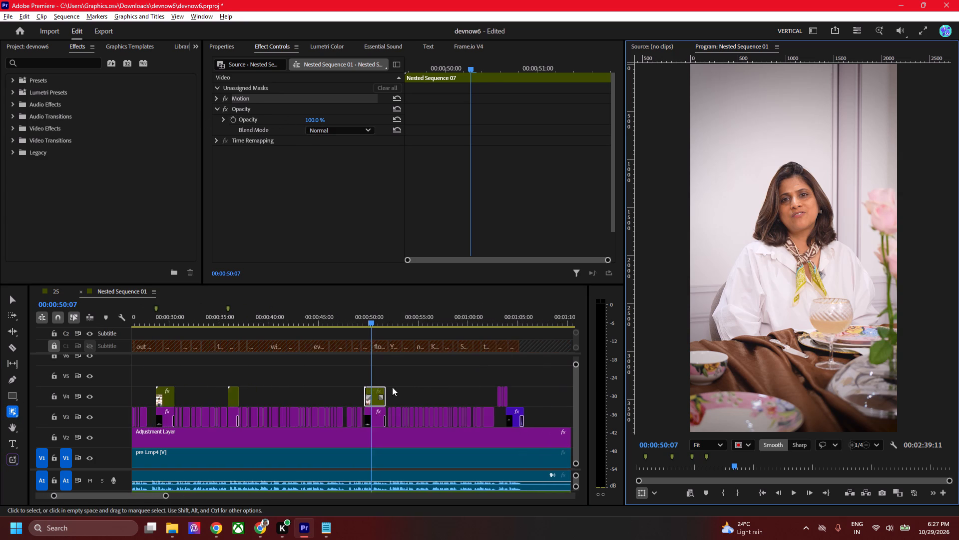
{"action": "scroll", "coordinate": [392, 387], "scroll_direction": "up", "scroll_amount": 5, "text": "alt"}
{"action": "scroll", "coordinate": [239, 407], "scroll_direction": "up", "scroll_amount": 4, "text": "alt"}
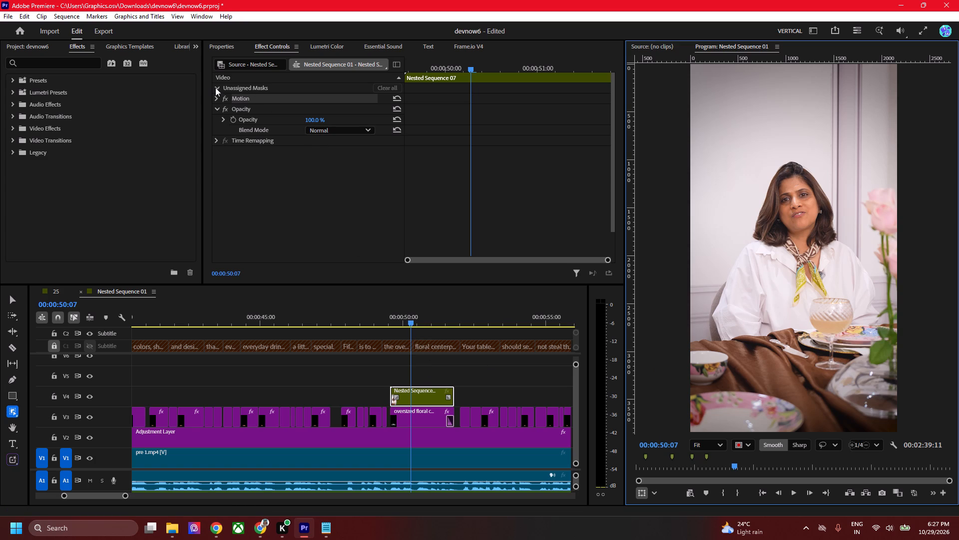
{"action": "left_click", "coordinate": [787, 188]}
{"action": "left_click", "coordinate": [420, 400]}
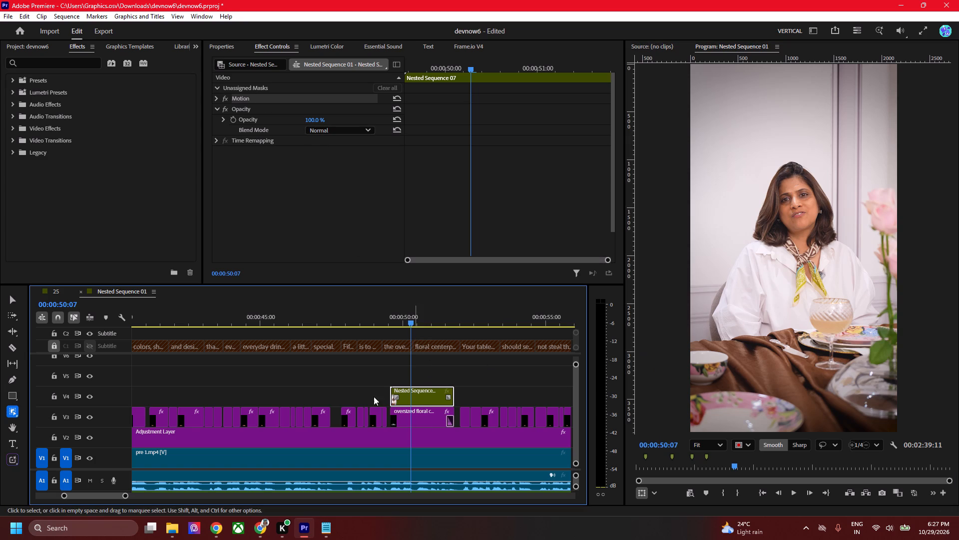
{"action": "left_click", "coordinate": [15, 407]}
{"action": "left_click", "coordinate": [15, 407]}
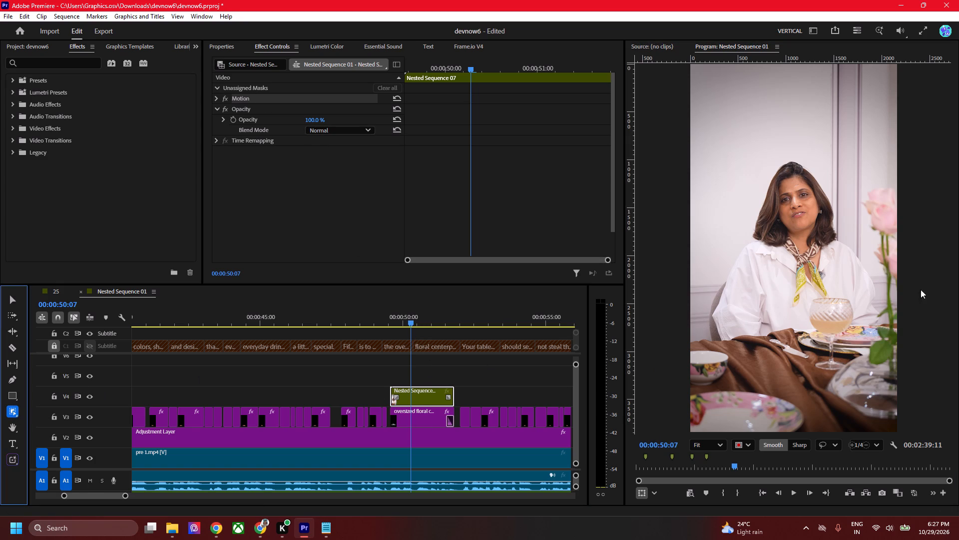
{"action": "left_click", "coordinate": [813, 289]}
{"action": "key", "text": "ctrl+s"}
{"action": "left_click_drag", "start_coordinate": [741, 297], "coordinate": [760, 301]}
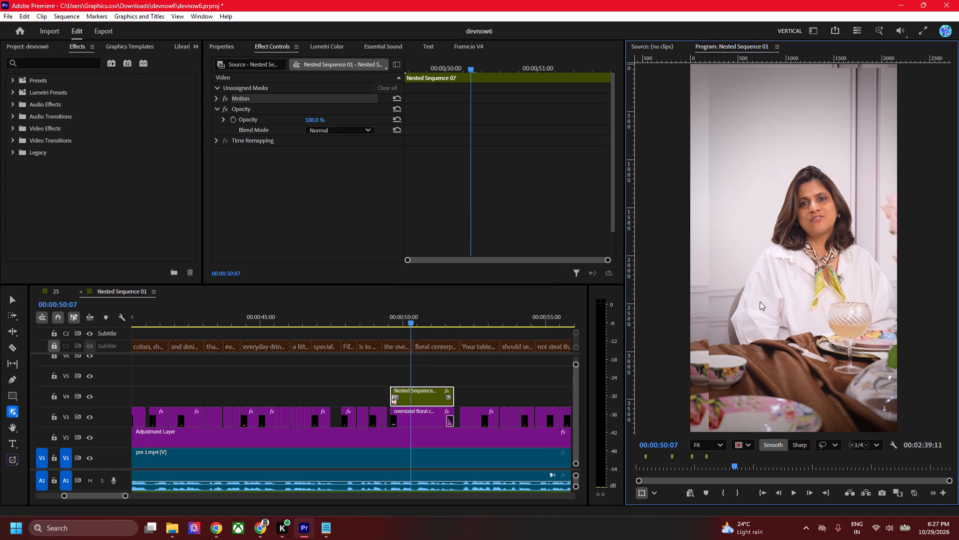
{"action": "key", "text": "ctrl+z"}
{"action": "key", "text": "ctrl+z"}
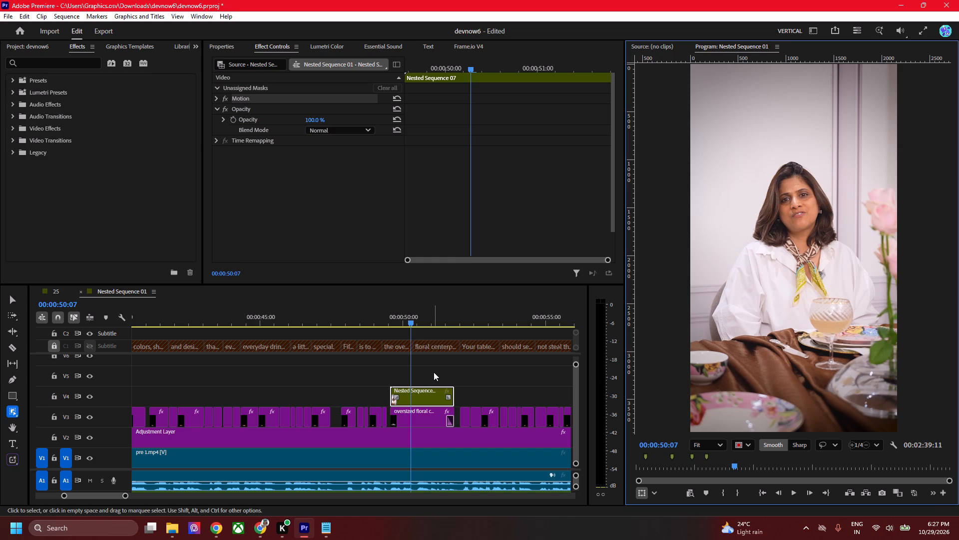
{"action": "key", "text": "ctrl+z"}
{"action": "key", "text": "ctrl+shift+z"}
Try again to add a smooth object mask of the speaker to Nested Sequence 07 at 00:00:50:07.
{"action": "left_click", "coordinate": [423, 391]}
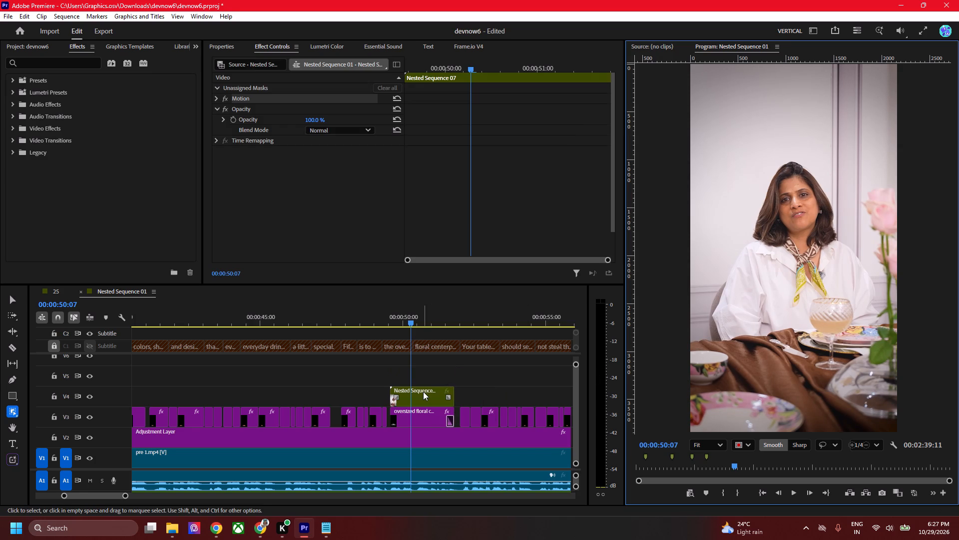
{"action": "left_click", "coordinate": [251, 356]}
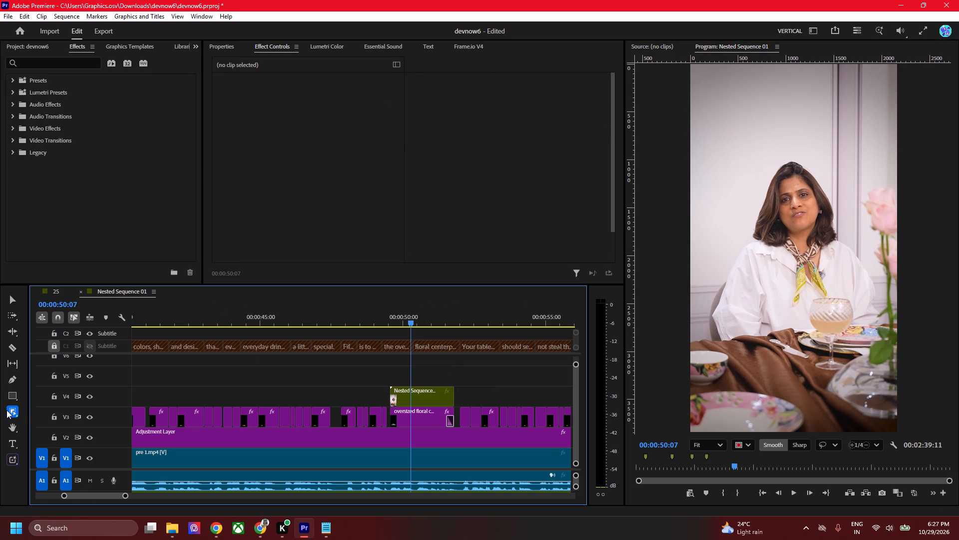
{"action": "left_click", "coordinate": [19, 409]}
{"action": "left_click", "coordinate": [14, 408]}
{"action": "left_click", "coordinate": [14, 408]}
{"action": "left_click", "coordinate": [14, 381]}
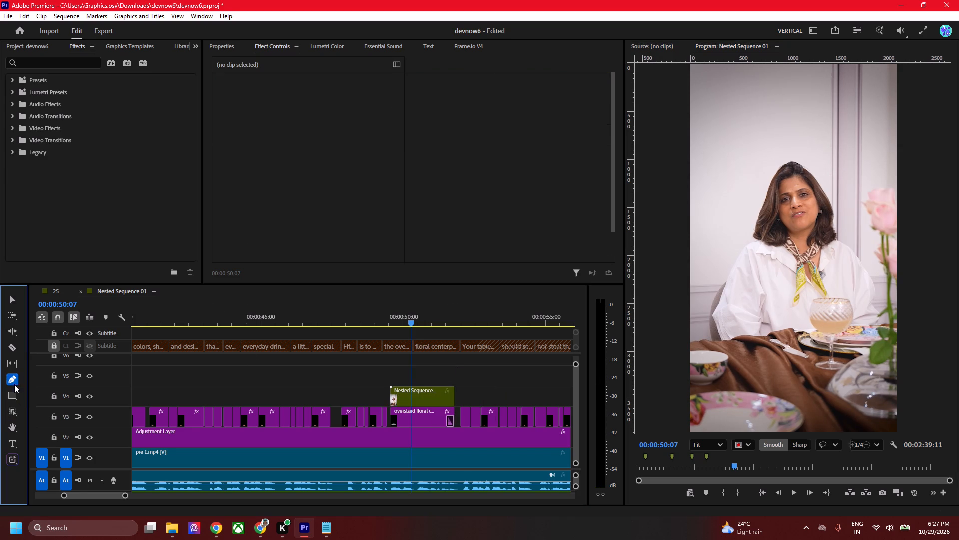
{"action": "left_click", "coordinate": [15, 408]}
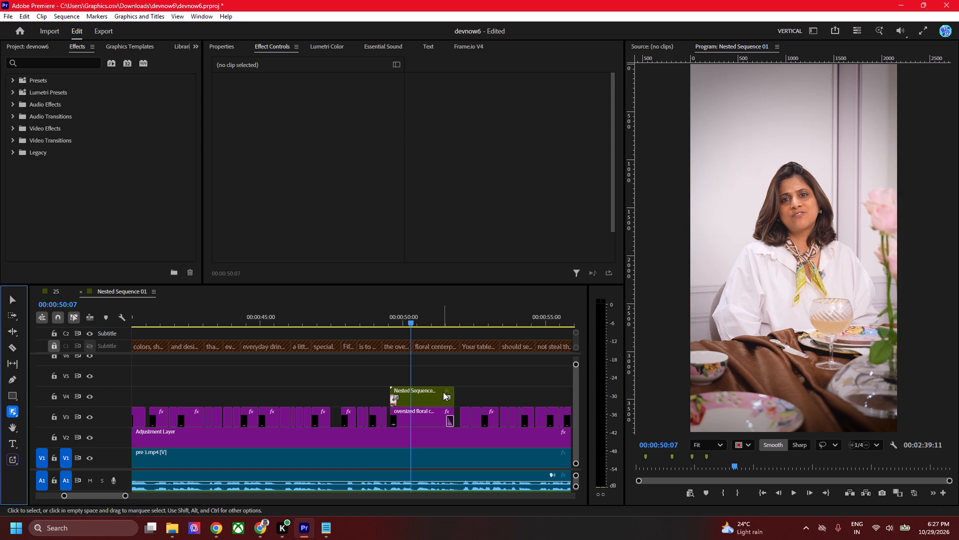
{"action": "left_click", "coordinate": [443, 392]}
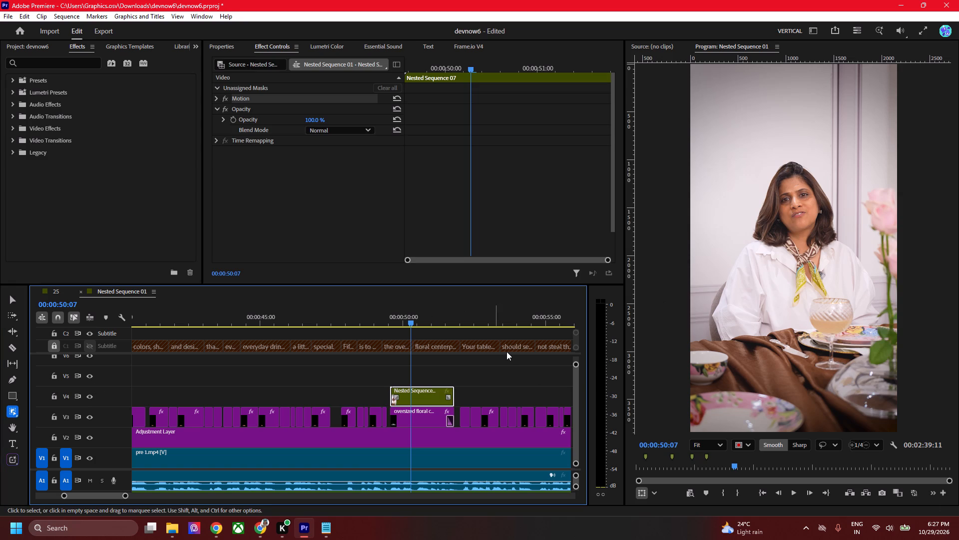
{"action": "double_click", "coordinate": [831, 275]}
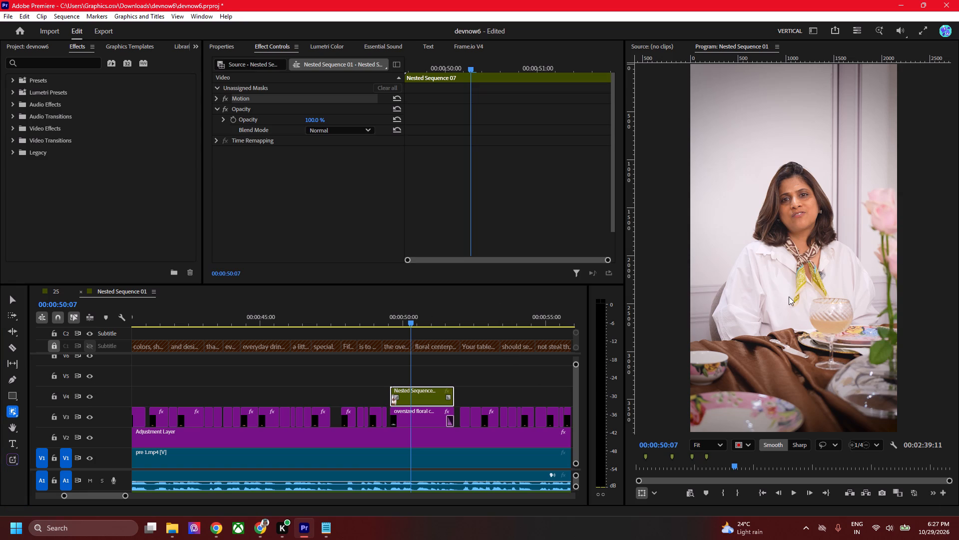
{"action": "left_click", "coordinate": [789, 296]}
Save the project, restart Premiere and reopen the devnow6 project.
{"action": "key", "text": "ctrl+s"}
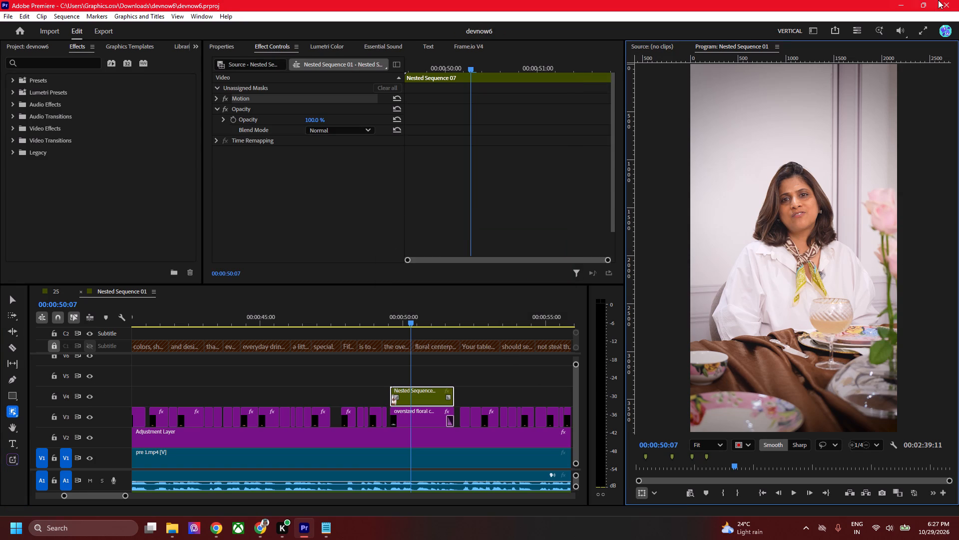
{"action": "left_click", "coordinate": [958, 0]}
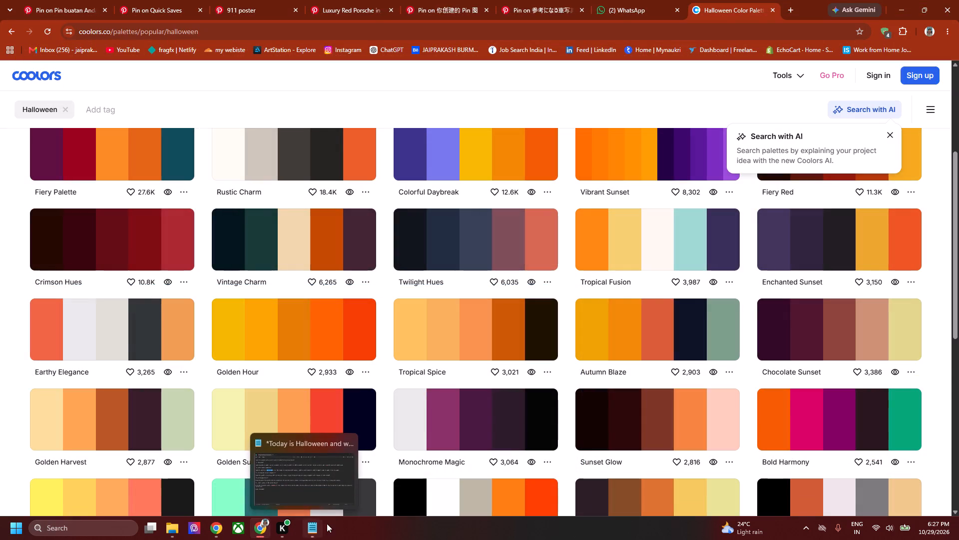
{"action": "type", "text": "pre"}
{"action": "key", "text": "Return"}
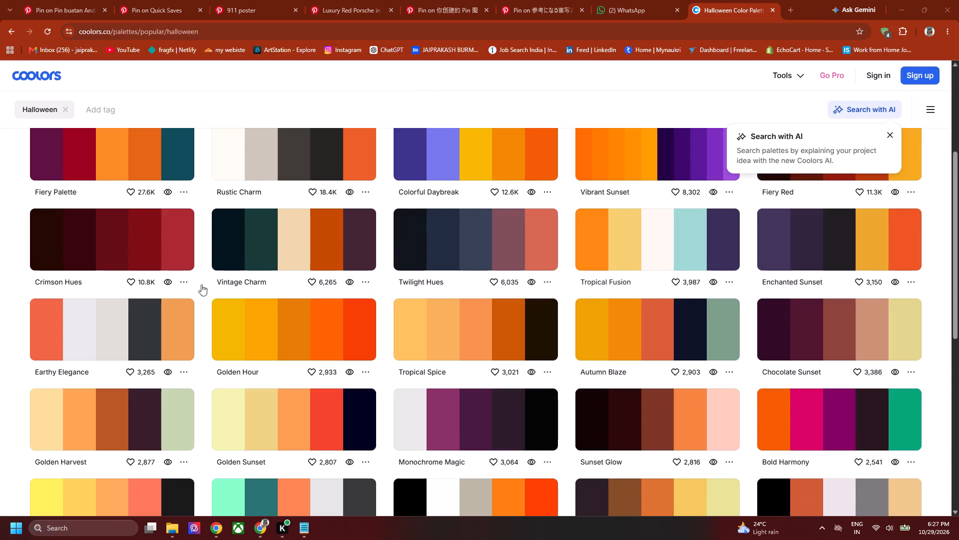
{"action": "left_click", "coordinate": [632, 82]}
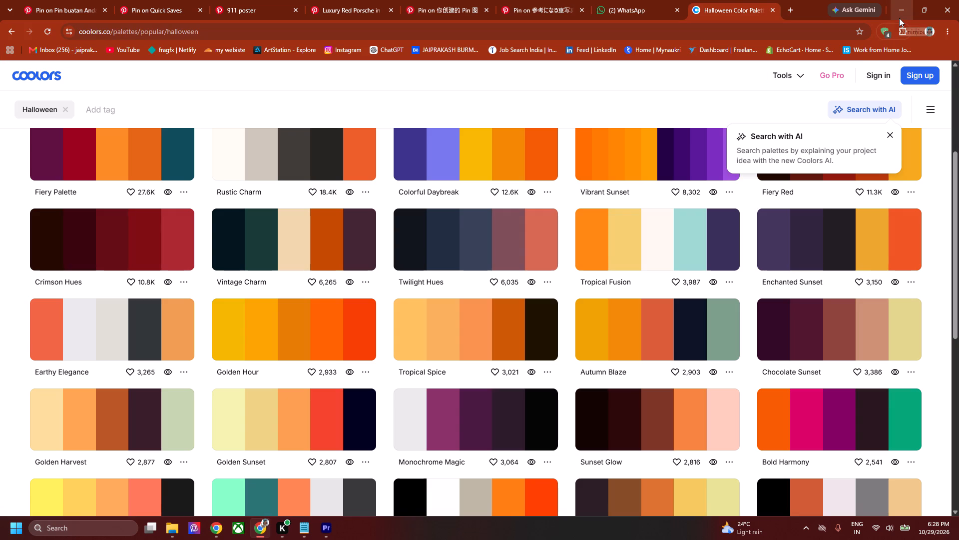
{"action": "scroll", "coordinate": [0, 298], "scroll_direction": "down", "scroll_amount": 4}
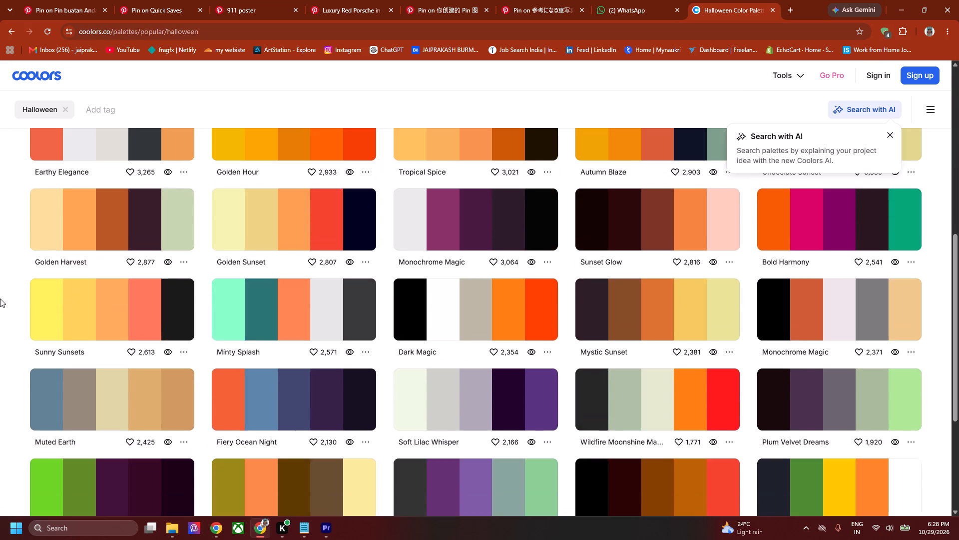
{"action": "scroll", "coordinate": [3, 295], "scroll_direction": "down", "scroll_amount": 8}
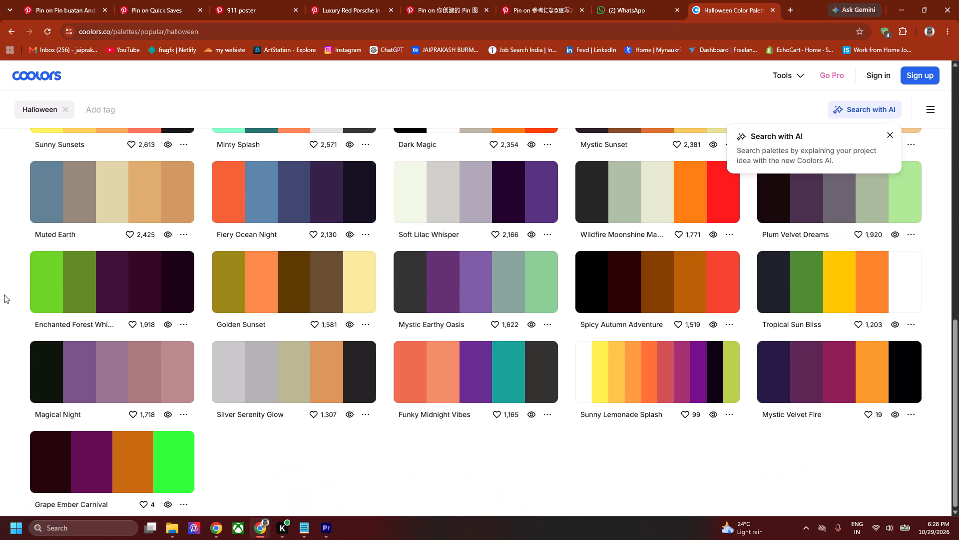
{"action": "key", "text": "alt+Tab"}
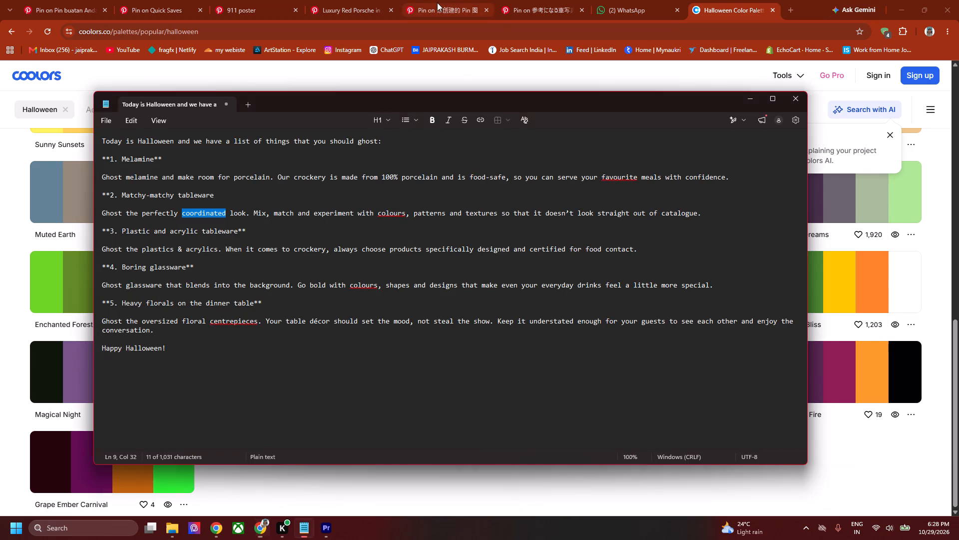
{"action": "key", "text": "alt+Tab"}
{"action": "key", "text": "alt+Tab"}
{"action": "key", "text": "alt+Tab"}
{"action": "key", "text": "alt+Tab"}
{"action": "key", "text": "alt+Tab"}
{"action": "key", "text": "alt+Tab"}
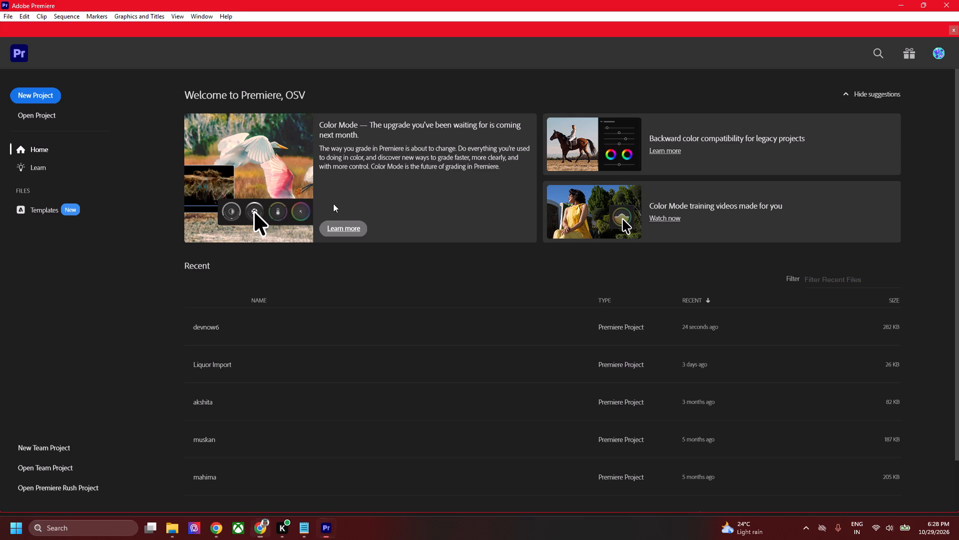
{"action": "left_click", "coordinate": [269, 324]}
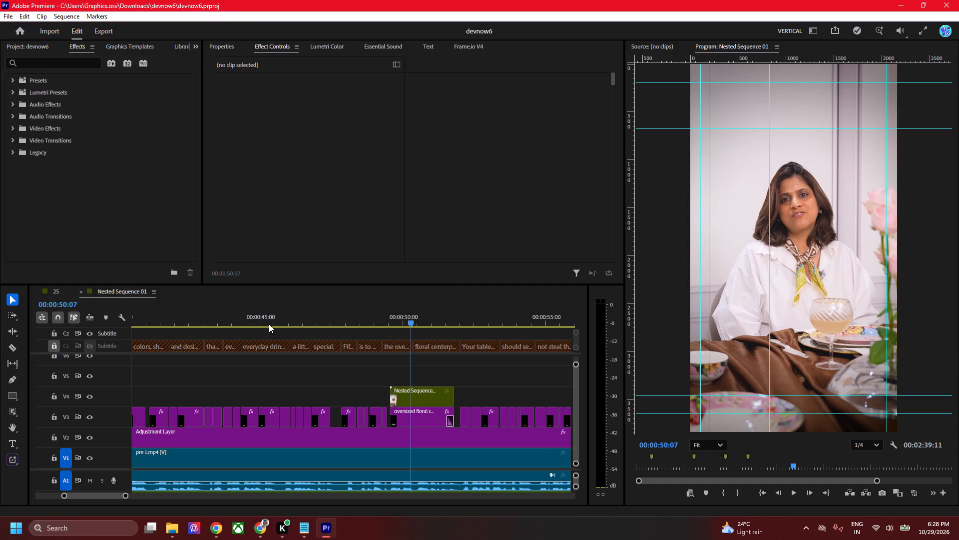
Add a smooth object mask of the speaker to Nested Sequence 07 on V4 at 00:00:50:07.
{"action": "left_click", "coordinate": [418, 402]}
{"action": "left_click", "coordinate": [13, 411]}
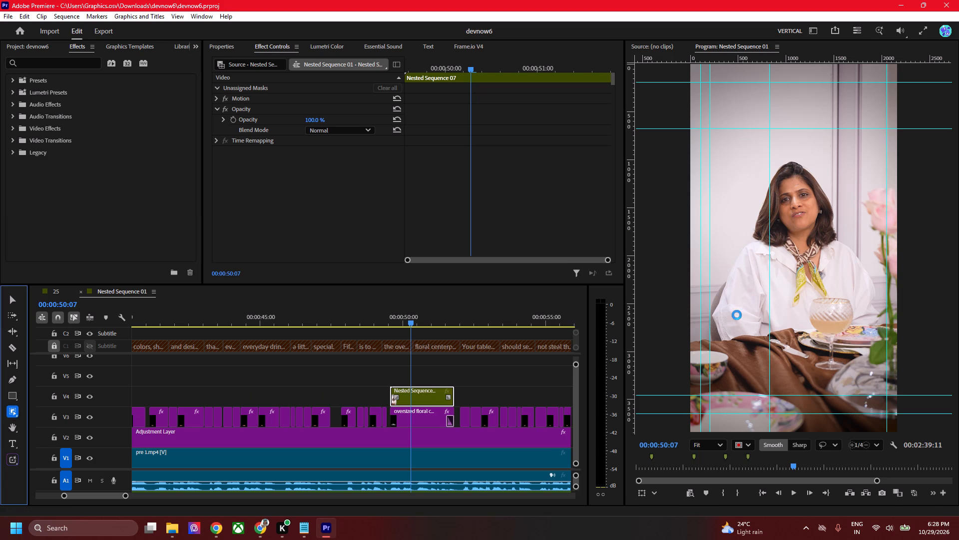
{"action": "left_click", "coordinate": [763, 290]}
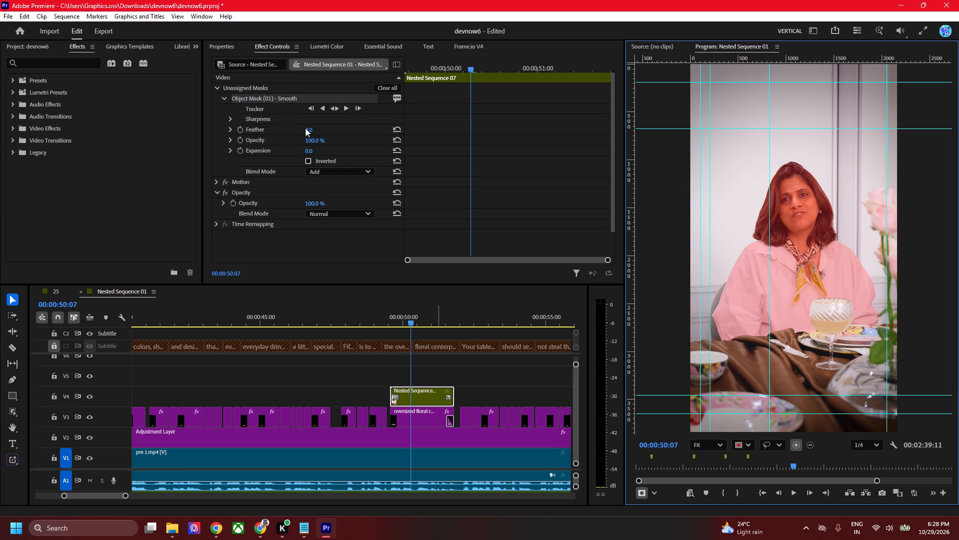
Track the speaker's object mask backward and forward across the whole of Nested Sequence 07, and save the project.
{"action": "left_click", "coordinate": [323, 107]}
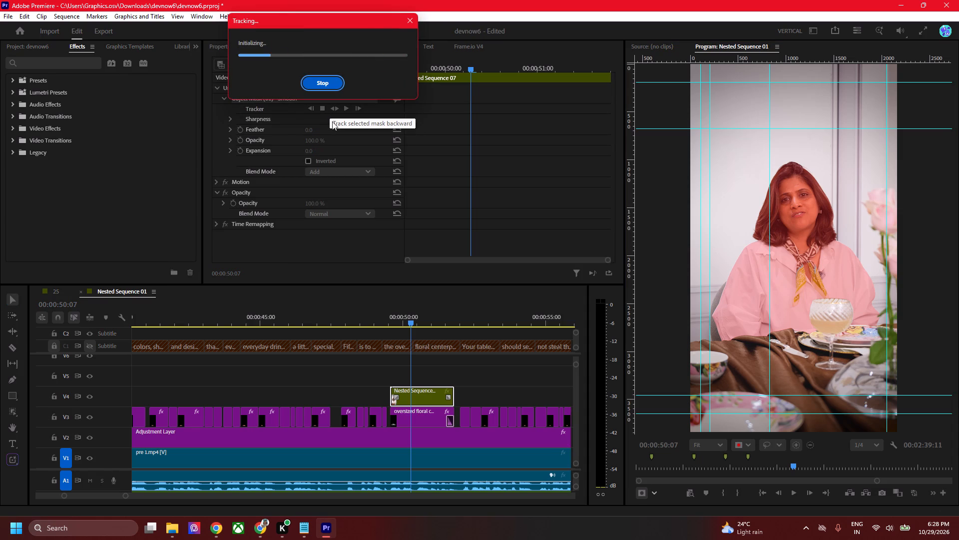
{"action": "key", "text": "alt+Tab"}
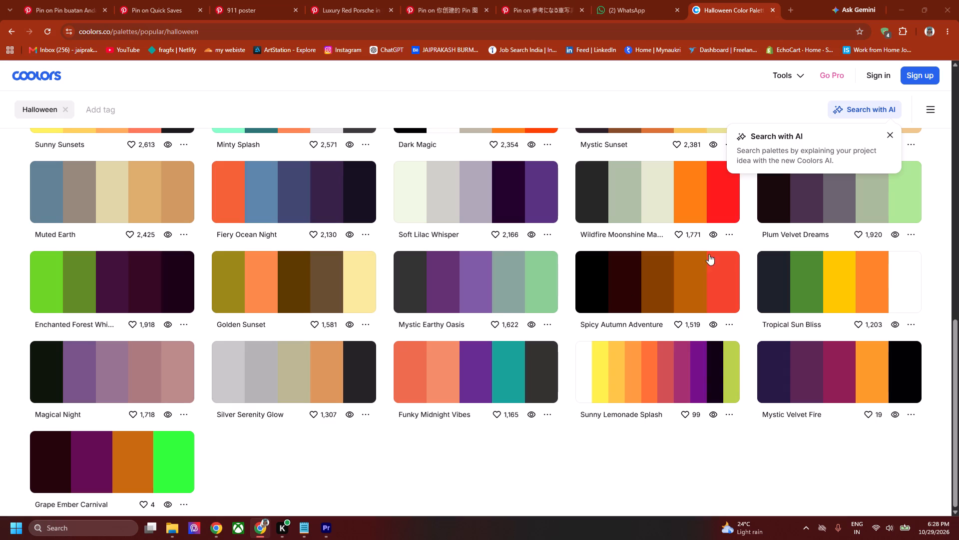
{"action": "left_click", "coordinate": [547, 0]}
{"action": "left_click", "coordinate": [735, 0]}
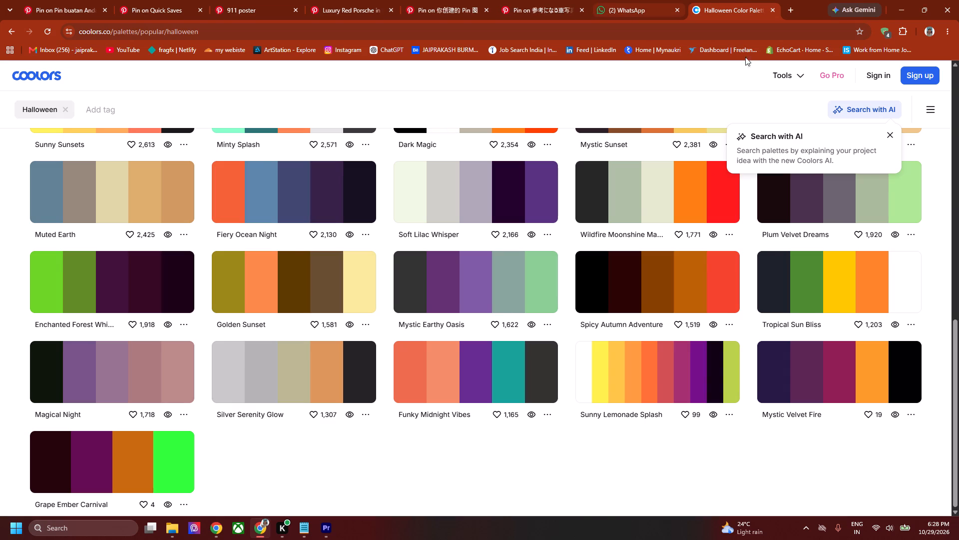
{"action": "key", "text": "alt+Tab"}
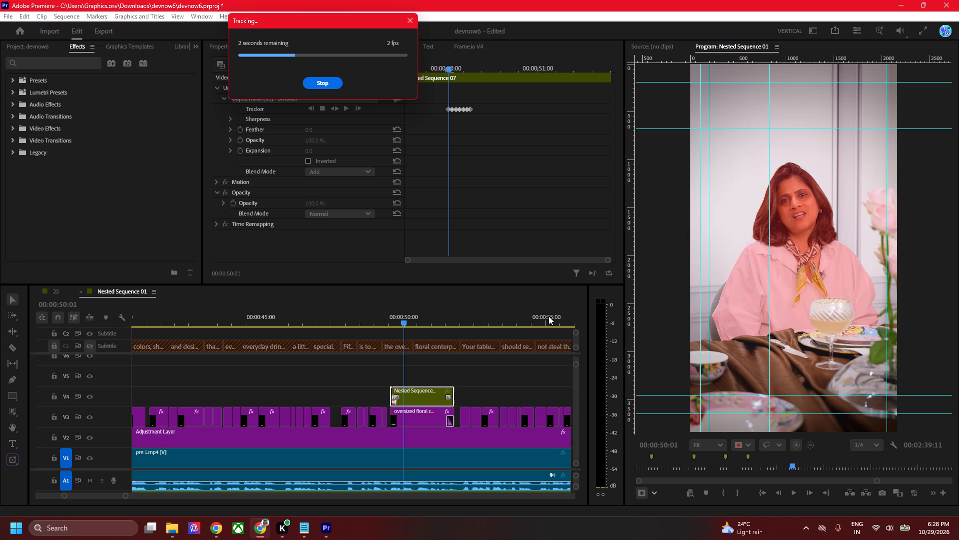
{"action": "right_click", "coordinate": [610, 314]}
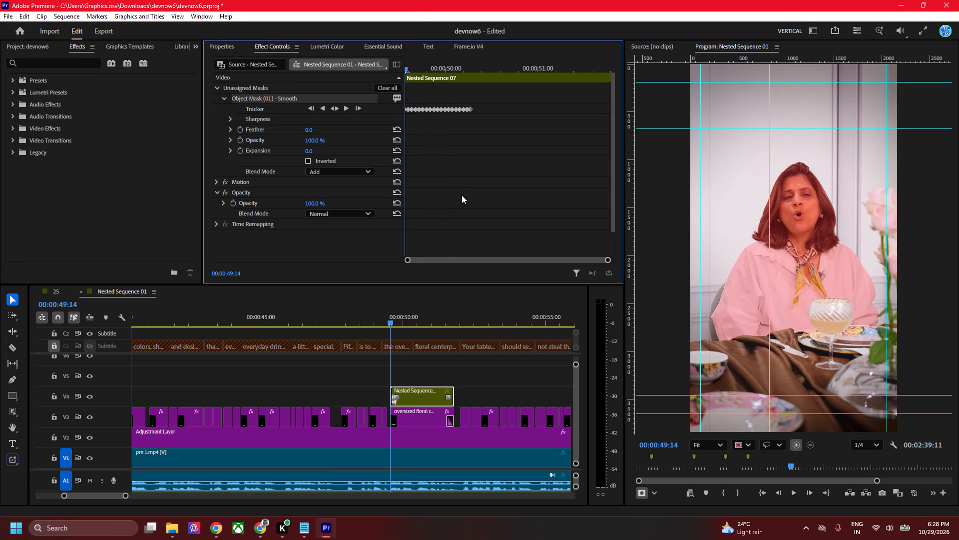
{"action": "left_click_drag", "start_coordinate": [469, 64], "coordinate": [474, 64]}
{"action": "left_click", "coordinate": [347, 106]}
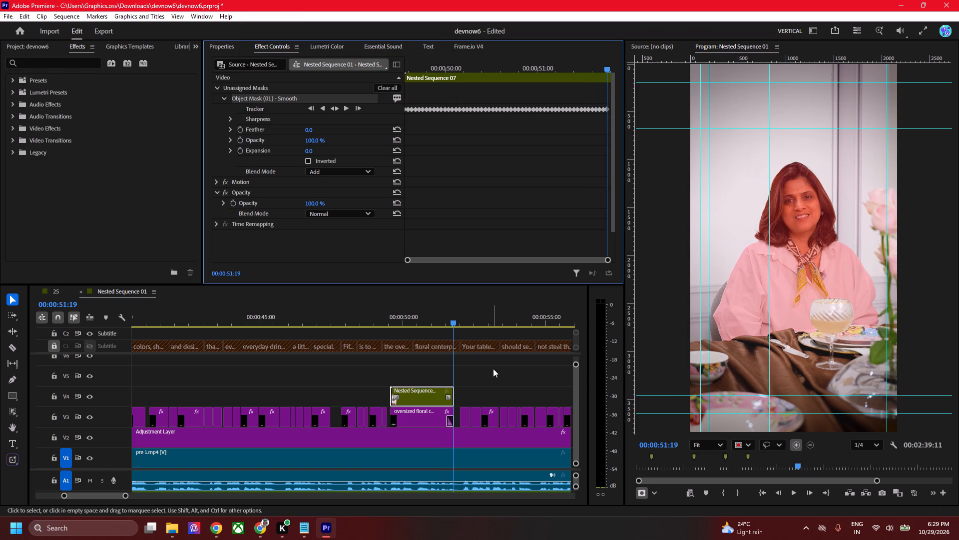
{"action": "key", "text": "ctrl+s"}
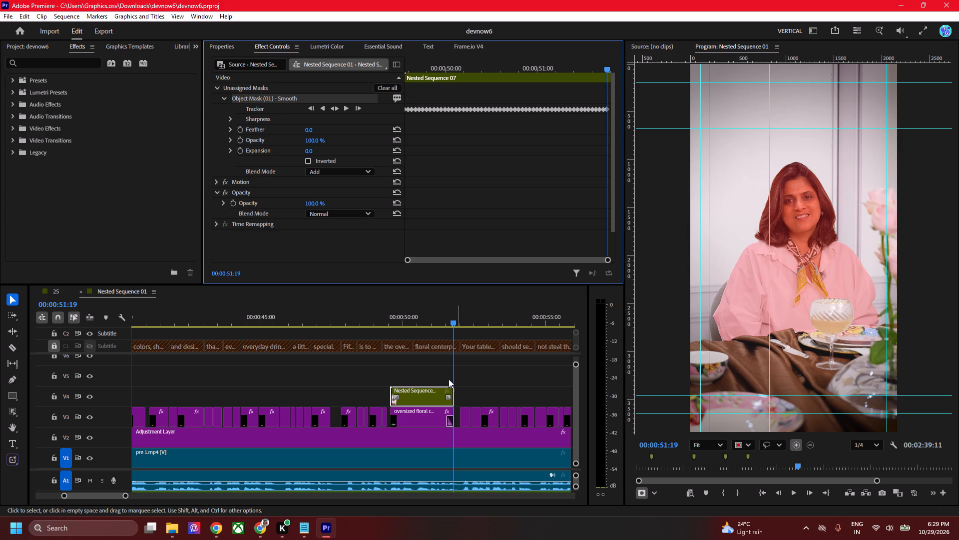
Assign the tracked object mask to the Opacity effect of Nested Sequence 07 and save the project.
{"action": "left_click_drag", "start_coordinate": [273, 96], "coordinate": [256, 201]}
{"action": "left_click_drag", "start_coordinate": [445, 310], "coordinate": [423, 311]}
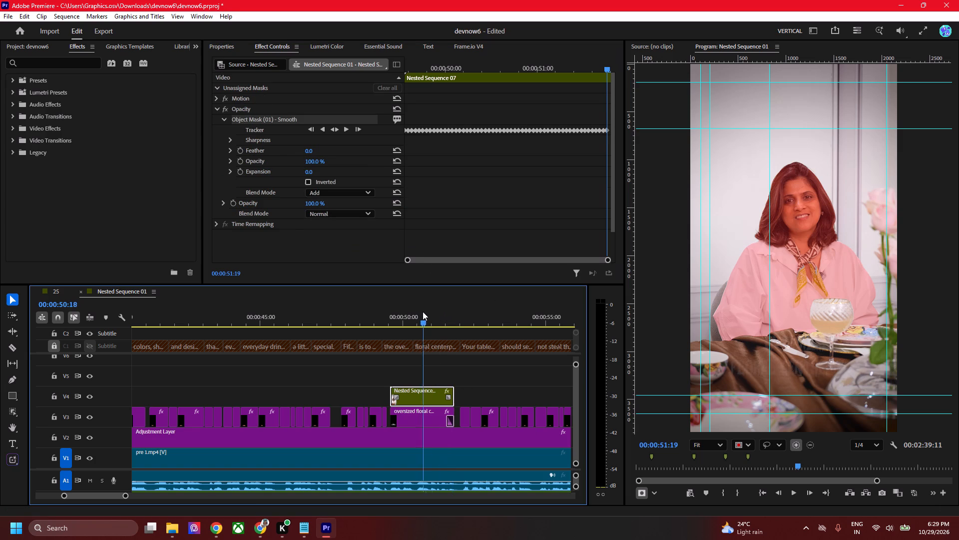
{"action": "left_click_drag", "start_coordinate": [423, 311], "coordinate": [419, 311]}
{"action": "key", "text": "v"}
{"action": "left_click", "coordinate": [462, 370]}
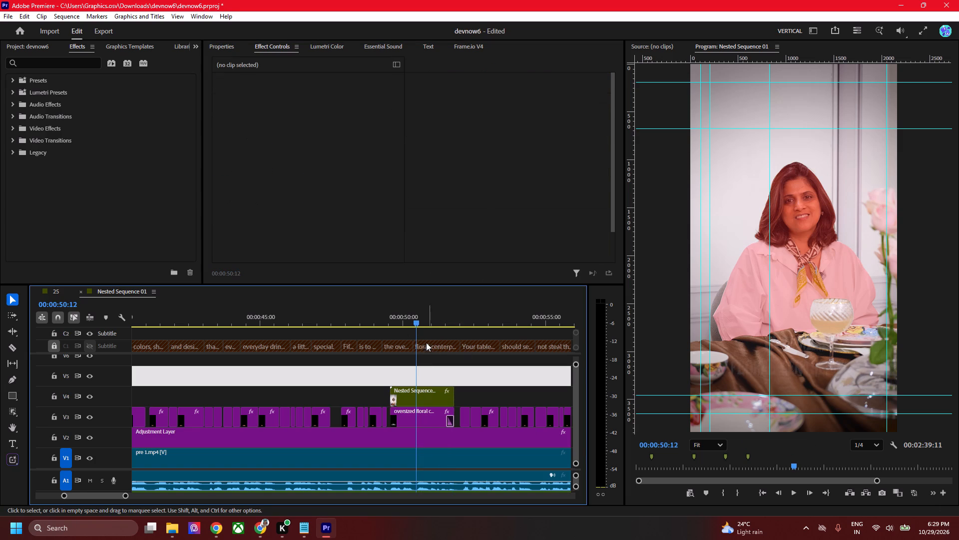
{"action": "left_click_drag", "start_coordinate": [429, 308], "coordinate": [458, 319]}
{"action": "left_click", "coordinate": [428, 412]}
{"action": "left_click_drag", "start_coordinate": [449, 321], "coordinate": [430, 318]}
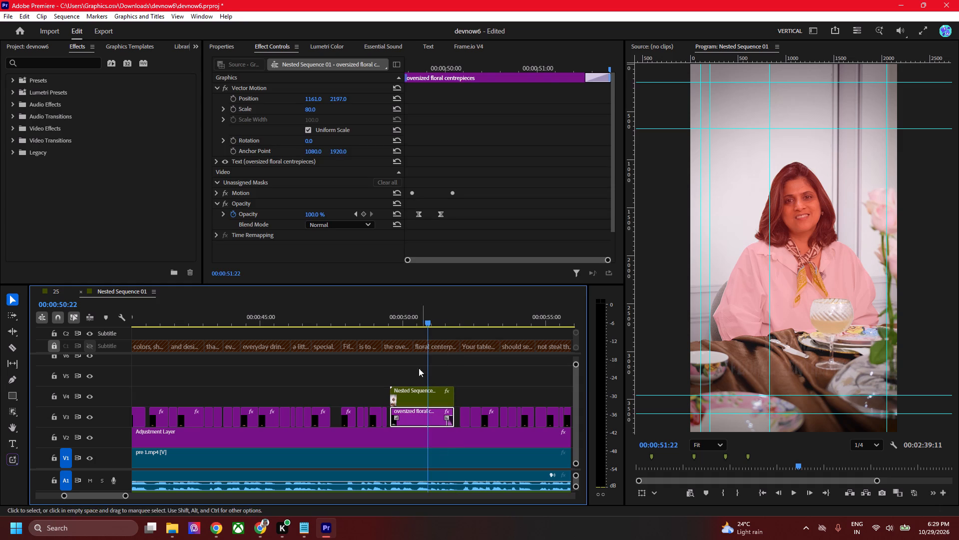
{"action": "key", "text": "ctrl+s"}
Check the oversized floral centrepieces title and Nested Sequence 07 at 00:00:50:22, switching the V1 track's visibility off and back on.
{"action": "left_click", "coordinate": [417, 422]}
{"action": "scroll", "coordinate": [417, 422], "scroll_direction": "down", "scroll_amount": 6, "text": "alt"}
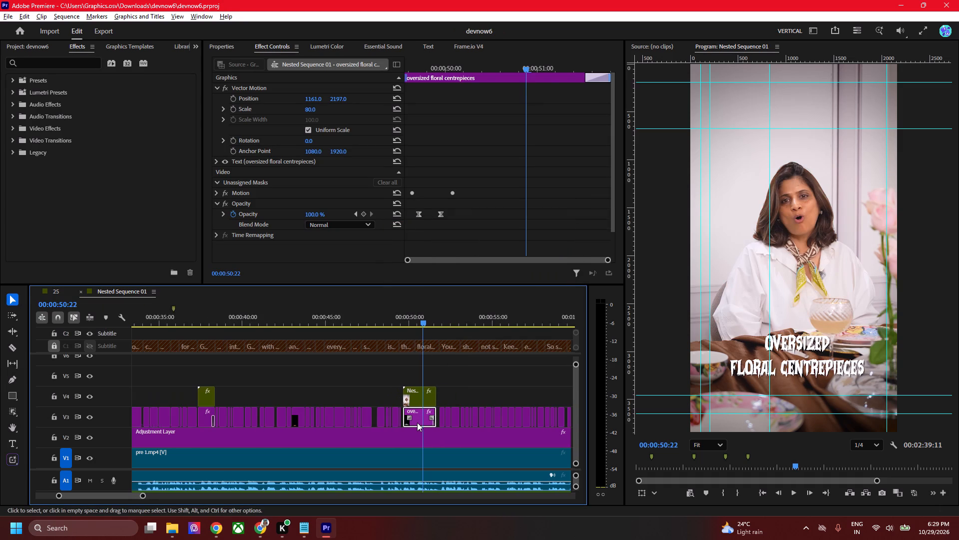
{"action": "key", "text": "ctrl+s"}
{"action": "left_click", "coordinate": [413, 402]}
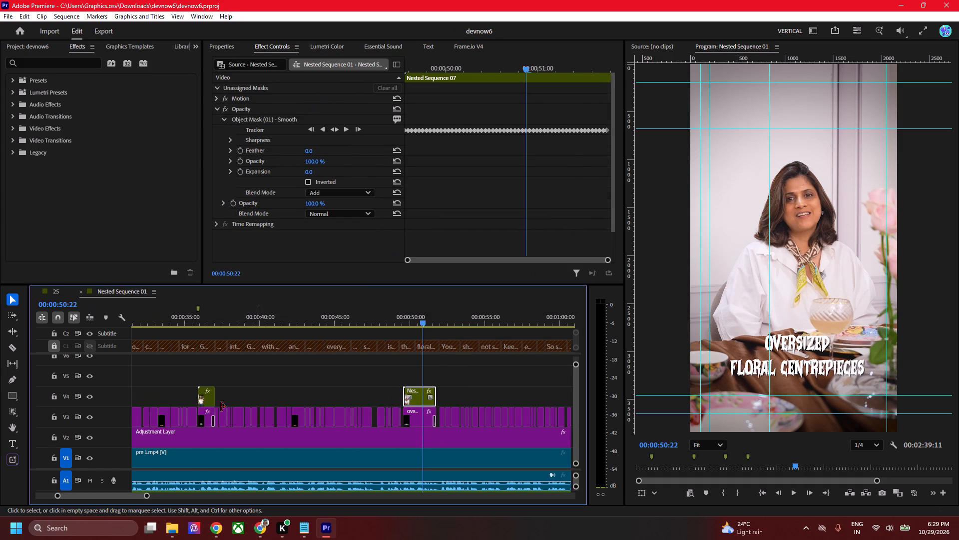
{"action": "left_click", "coordinate": [89, 453]}
{"action": "left_click", "coordinate": [89, 453]}
{"action": "key", "text": "ctrl+s"}
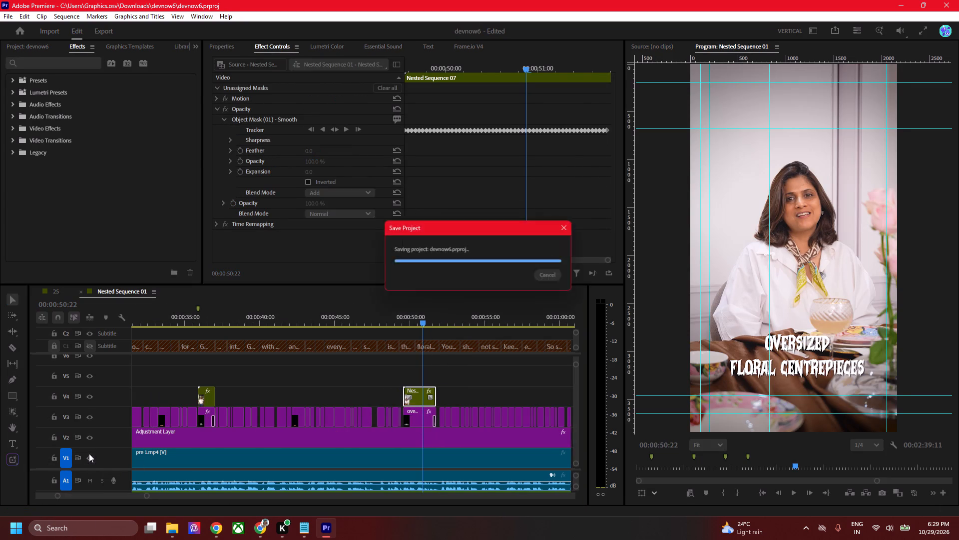
Play back the PERFECTLY COORDINATED title section around Nested Sequence 04, from about 00:00:17:03, to review it twice.
{"action": "scroll", "coordinate": [368, 390], "scroll_direction": "down", "scroll_amount": 9, "text": "alt"}
{"action": "scroll", "coordinate": [240, 403], "scroll_direction": "up", "scroll_amount": 14}
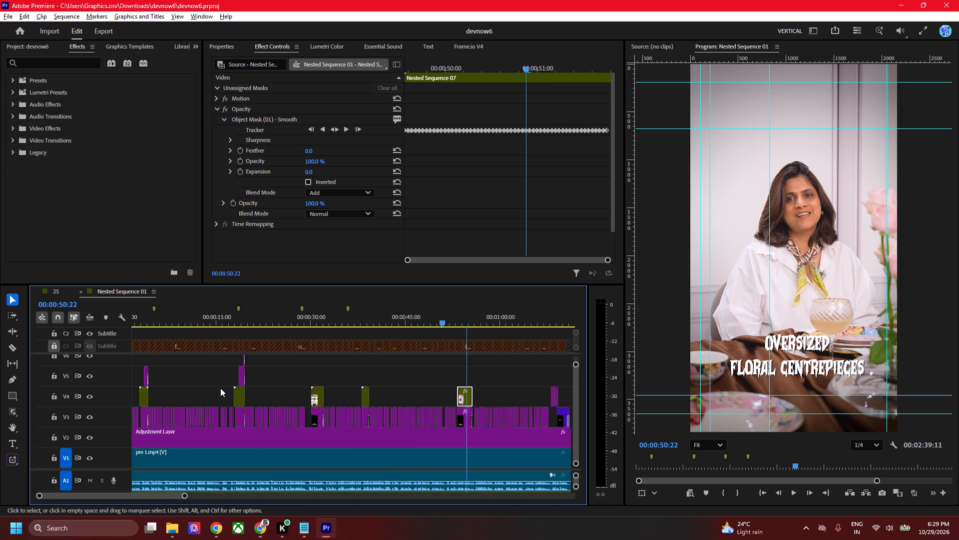
{"action": "scroll", "coordinate": [220, 388], "scroll_direction": "up", "scroll_amount": 12}
{"action": "left_click", "coordinate": [258, 309]}
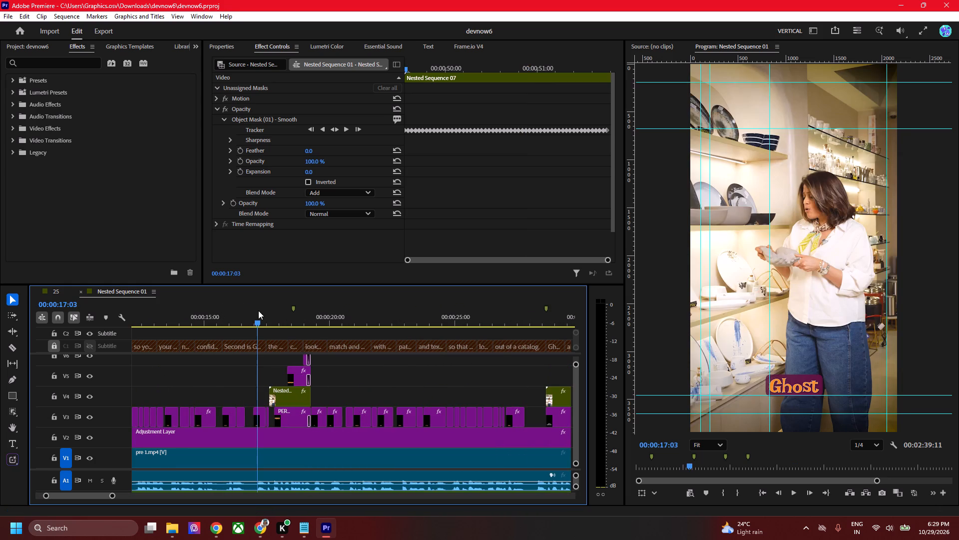
{"action": "key", "text": "space"}
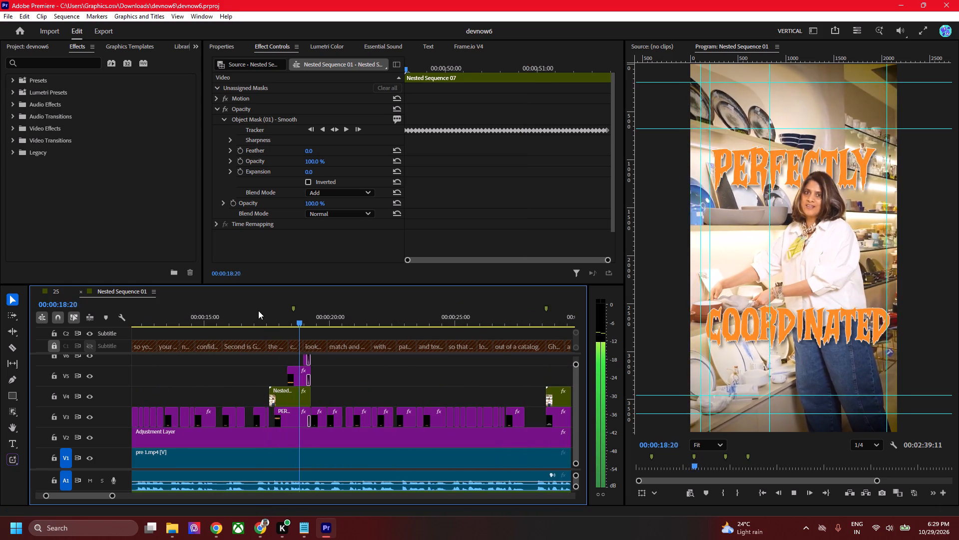
{"action": "key", "text": "space"}
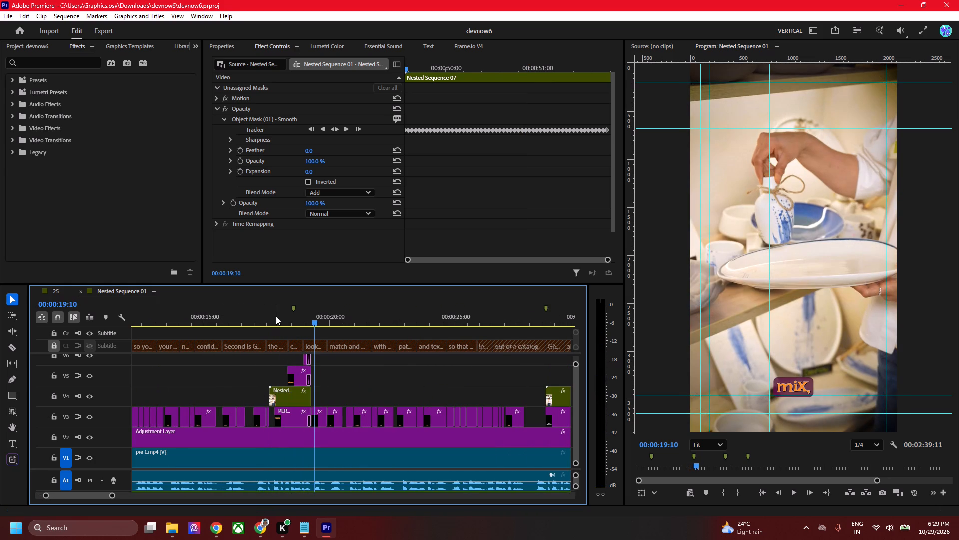
{"action": "left_click", "coordinate": [259, 317]}
{"action": "key", "text": "space"}
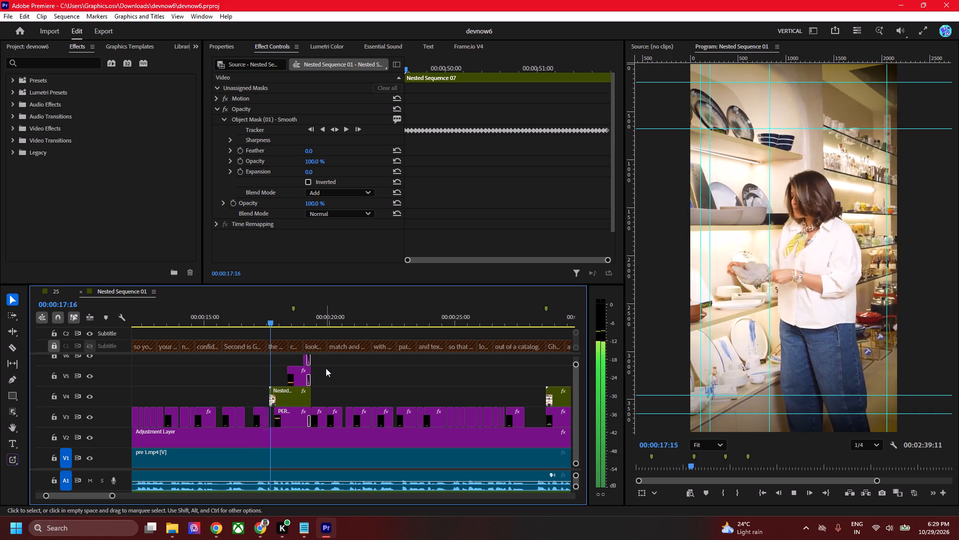
{"action": "key", "text": "space"}
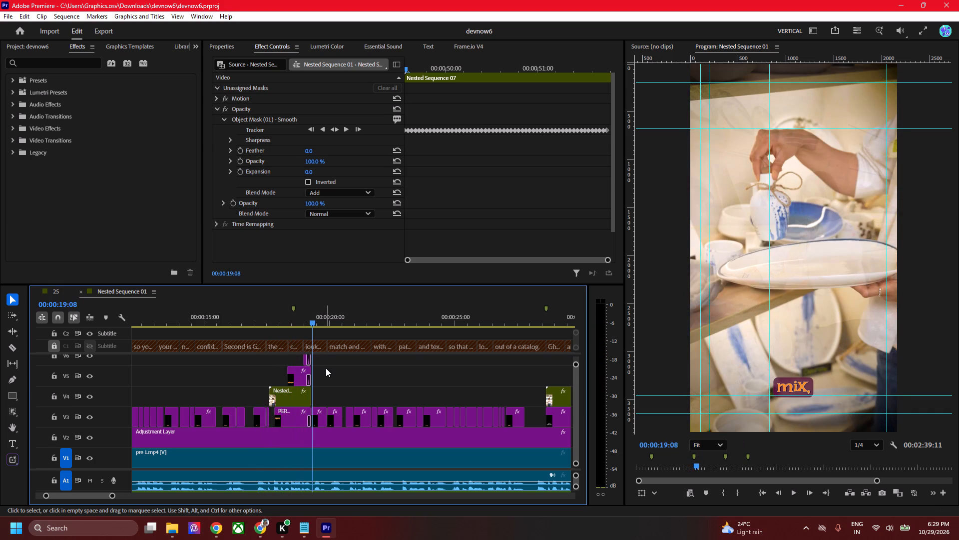
Trim the start of the PERFECTLY title on V3 slightly later beneath Nested Sequence 04, and play back that section.
{"action": "scroll", "coordinate": [257, 374], "scroll_direction": "up", "scroll_amount": 10, "text": "alt"}
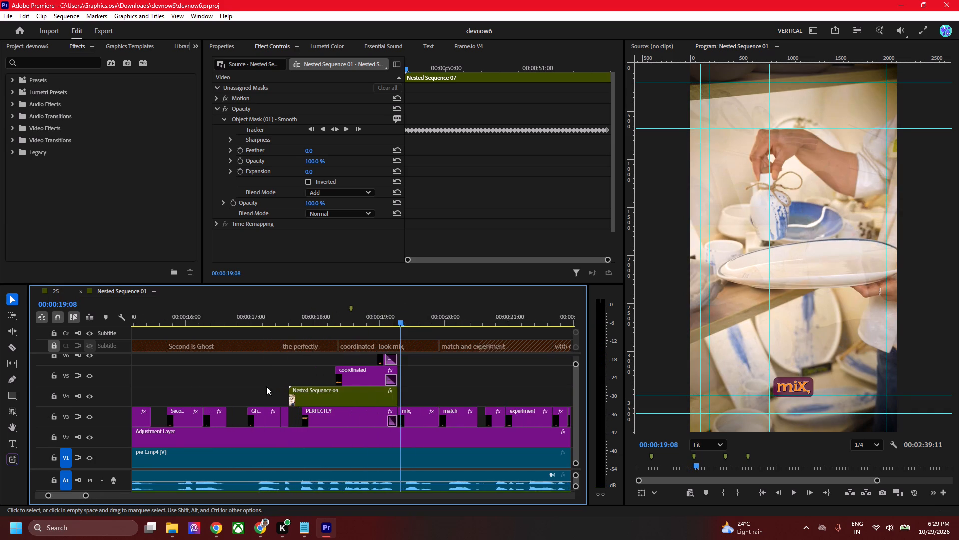
{"action": "scroll", "coordinate": [306, 408], "scroll_direction": "up", "scroll_amount": 3, "text": "alt"}
{"action": "left_click_drag", "start_coordinate": [308, 414], "coordinate": [313, 413]}
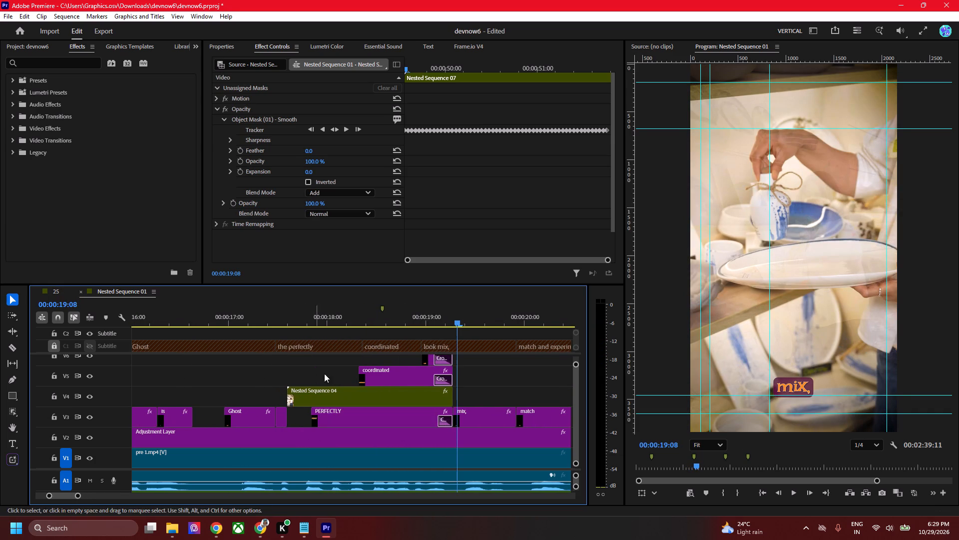
{"action": "left_click", "coordinate": [318, 324]}
{"action": "key", "text": "space"}
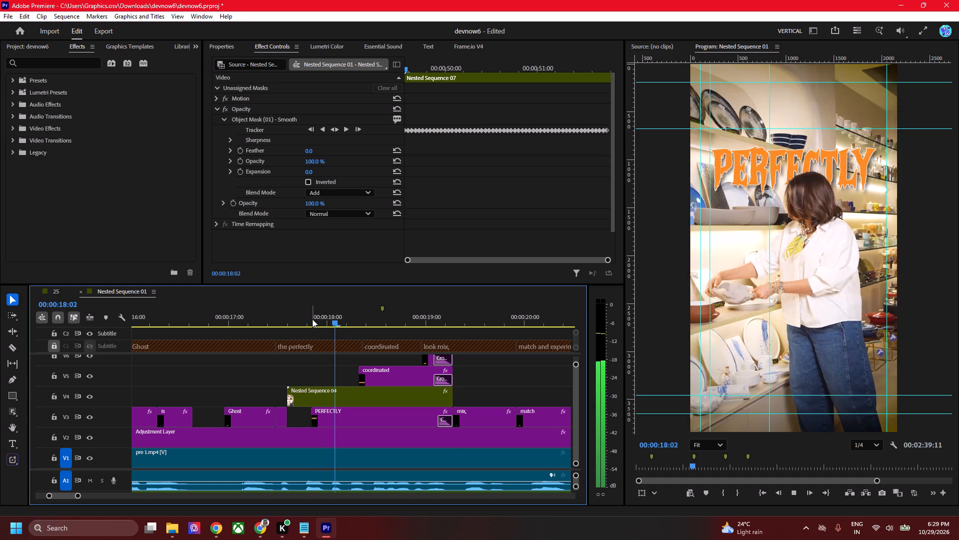
{"action": "key", "text": "space"}
Delete the "Ghost the plastics & acrylics" title clip that sits beneath Nested Sequence 05 on V3.
{"action": "scroll", "coordinate": [460, 357], "scroll_direction": "down", "scroll_amount": 4, "text": "alt"}
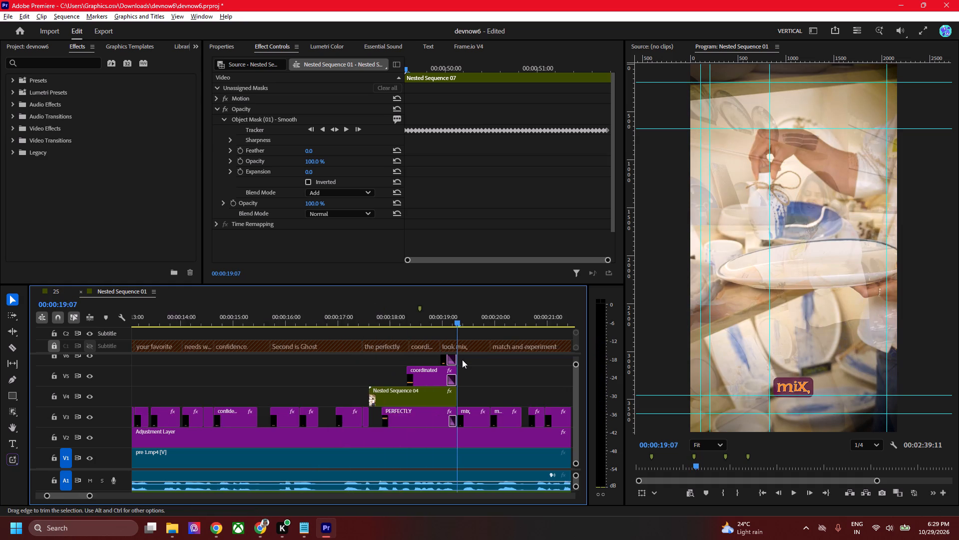
{"action": "scroll", "coordinate": [462, 359], "scroll_direction": "down", "scroll_amount": 15, "text": "alt"}
{"action": "scroll", "coordinate": [379, 383], "scroll_direction": "up", "scroll_amount": 11}
{"action": "scroll", "coordinate": [417, 381], "scroll_direction": "down", "scroll_amount": 2}
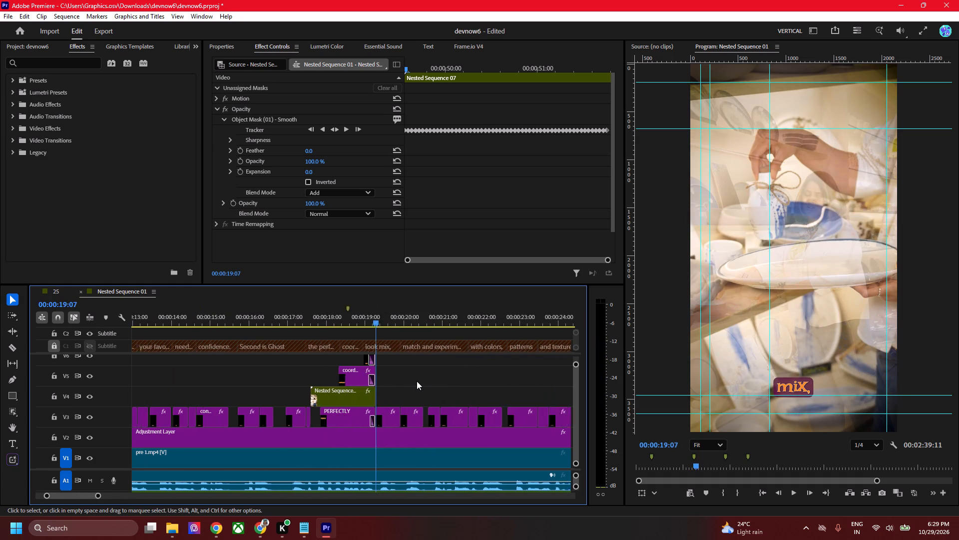
{"action": "scroll", "coordinate": [417, 381], "scroll_direction": "down", "scroll_amount": 20}
{"action": "scroll", "coordinate": [417, 381], "scroll_direction": "down", "scroll_amount": 4}
{"action": "scroll", "coordinate": [388, 373], "scroll_direction": "down", "scroll_amount": 6, "text": "alt"}
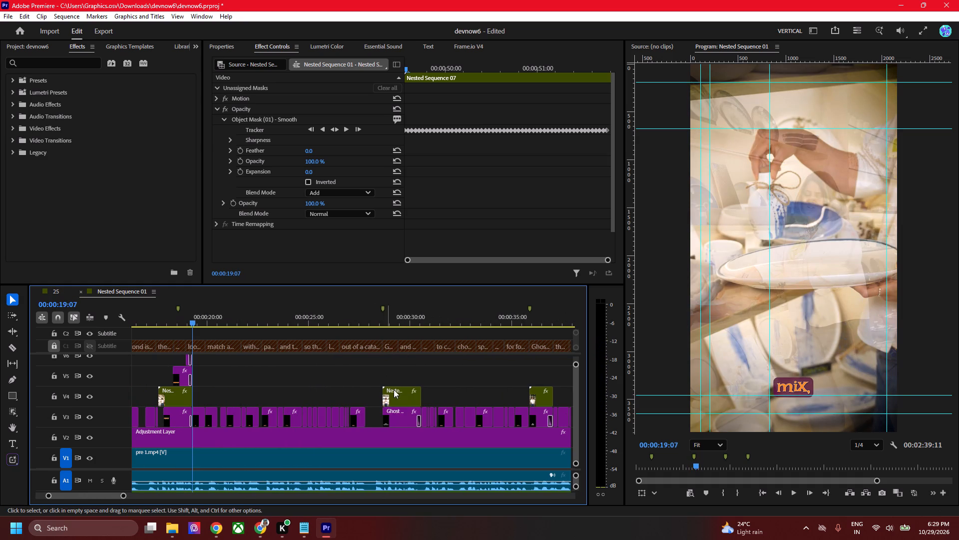
{"action": "left_click", "coordinate": [402, 413]}
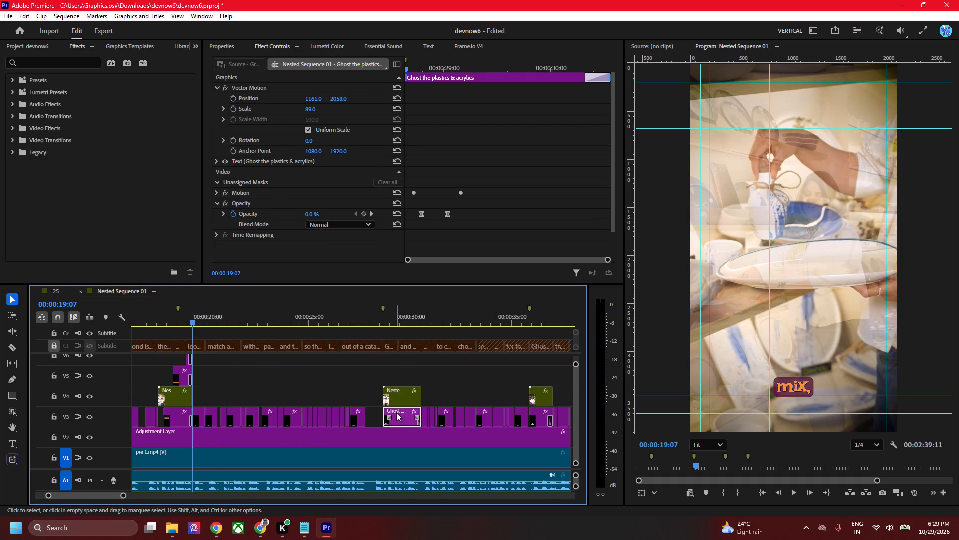
{"action": "left_click_drag", "start_coordinate": [402, 413], "coordinate": [396, 383]}
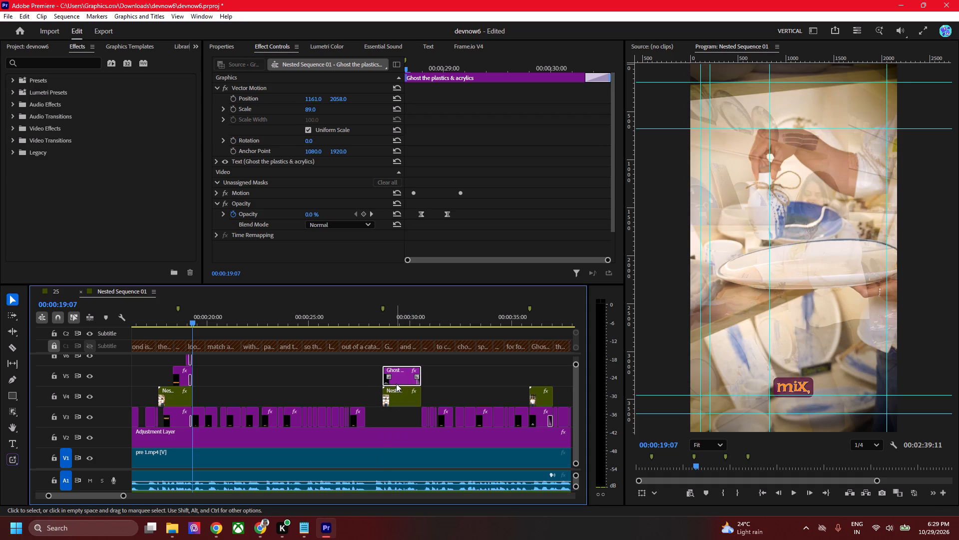
{"action": "key", "text": "Delete"}
Duplicate the PERFECTLY title onto V3 beneath Nested Sequence 05 and extend its start to match the nested clip.
{"action": "left_click", "coordinate": [174, 420]}
{"action": "left_click_drag", "start_coordinate": [178, 420], "coordinate": [457, 386], "text": "alt"}
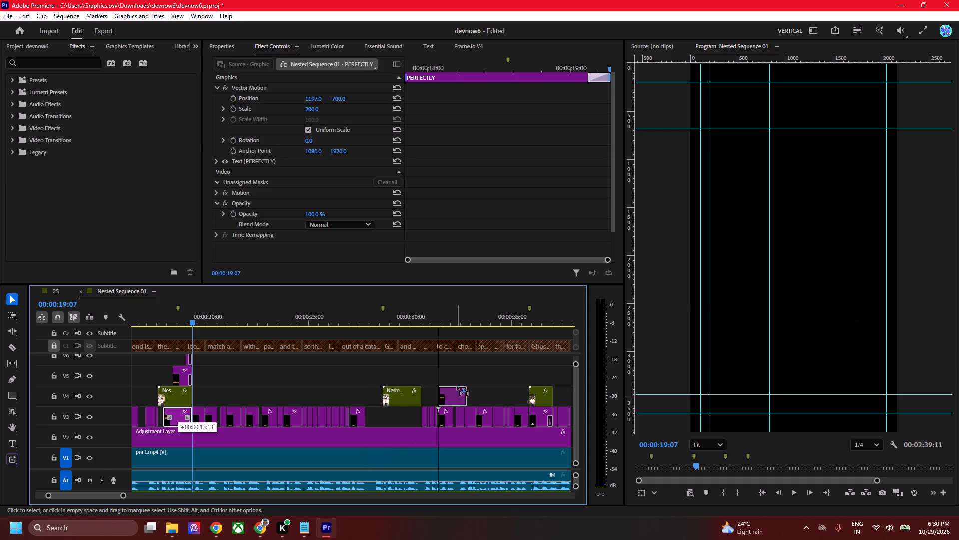
{"action": "left_click_drag", "start_coordinate": [457, 386], "coordinate": [406, 421], "text": "alt"}
{"action": "left_click_drag", "start_coordinate": [394, 419], "coordinate": [386, 418]}
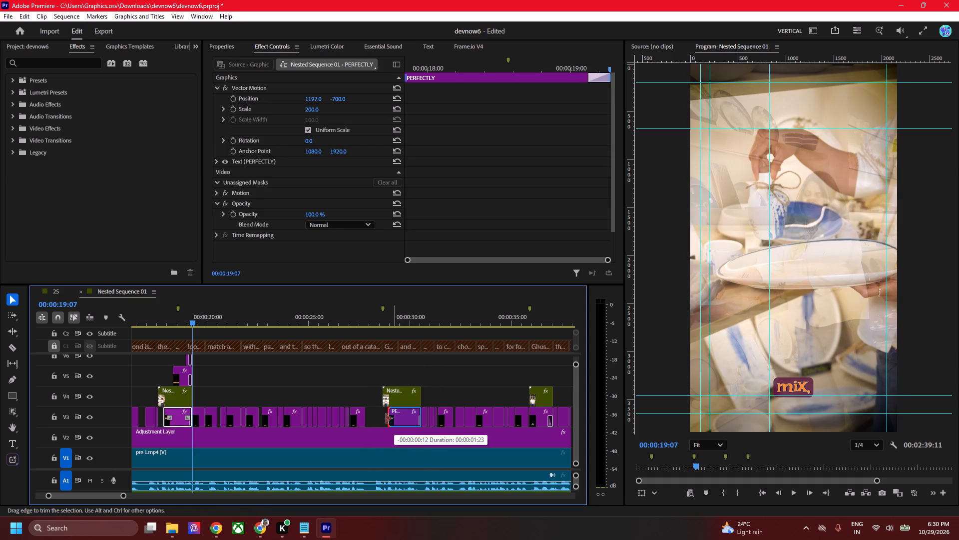
{"action": "left_click_drag", "start_coordinate": [386, 418], "coordinate": [383, 418]}
Play back the copied PERFECTLY title behind the speaker, from just before Nested Sequence 05 to 00:00:30:09.
{"action": "left_click", "coordinate": [368, 322]}
{"action": "key", "text": "space"}
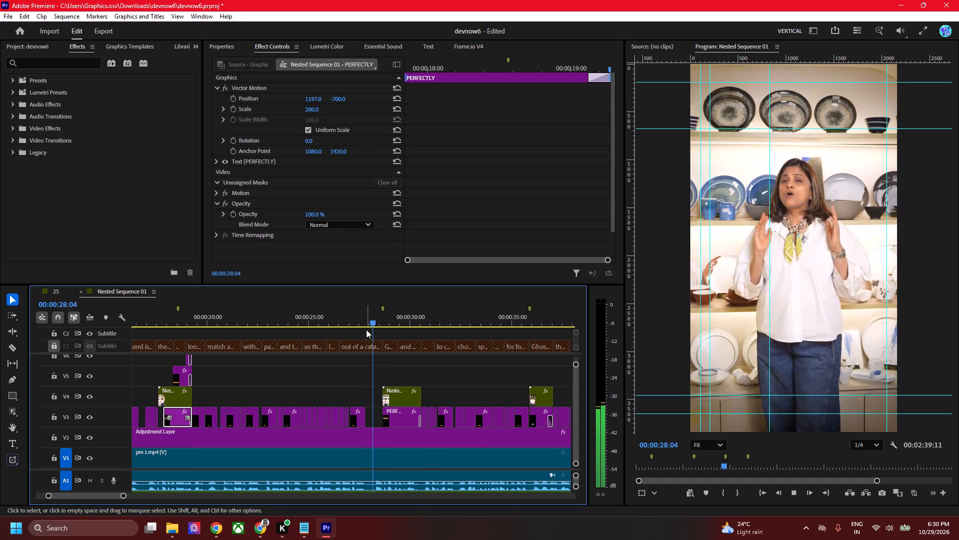
{"action": "key", "text": "space"}
{"action": "scroll", "coordinate": [396, 433], "scroll_direction": "up", "scroll_amount": 6, "text": "alt"}
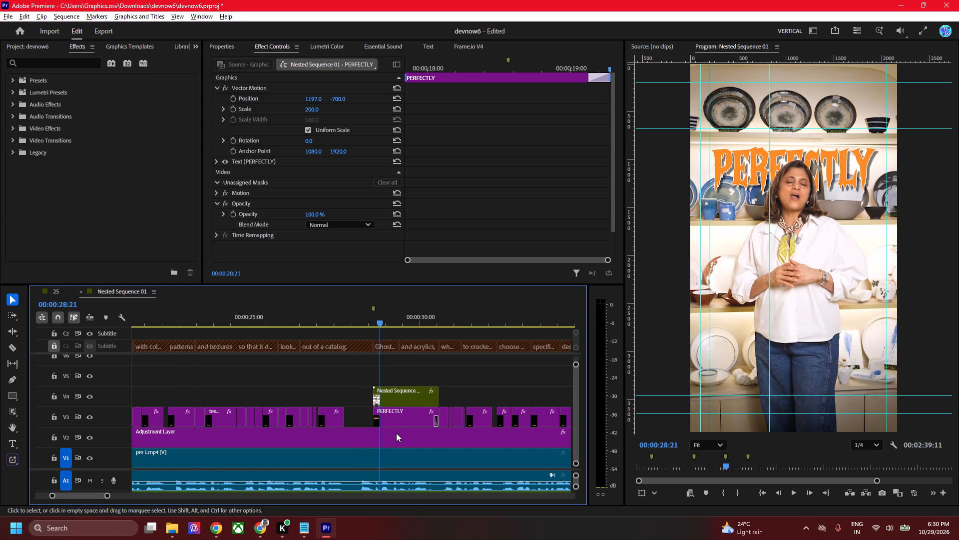
{"action": "key", "text": "space"}
{"action": "key", "text": "space"}
{"action": "key", "text": "space"}
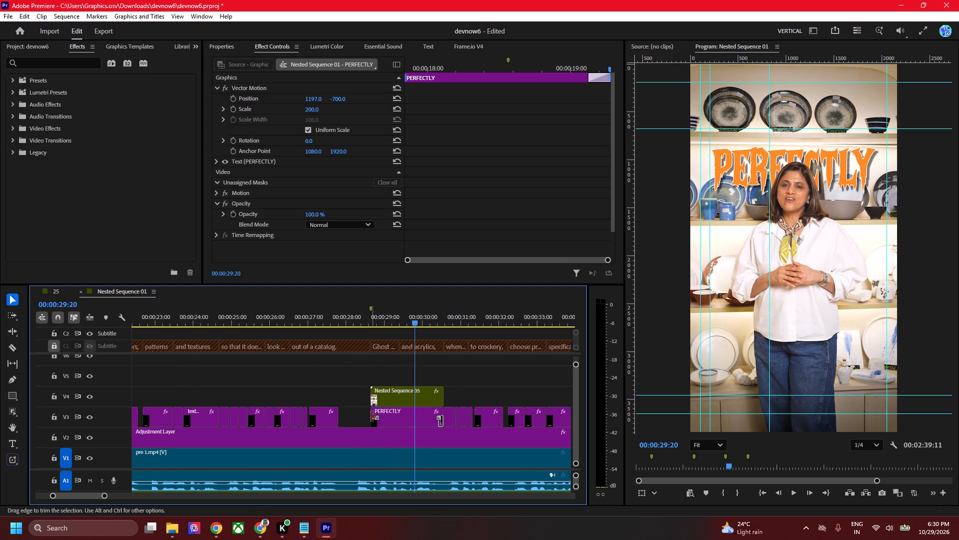
{"action": "key", "text": "space"}
Replace the text of the copied title beneath Nested Sequence 05 with "ghost".
{"action": "left_click", "coordinate": [392, 416]}
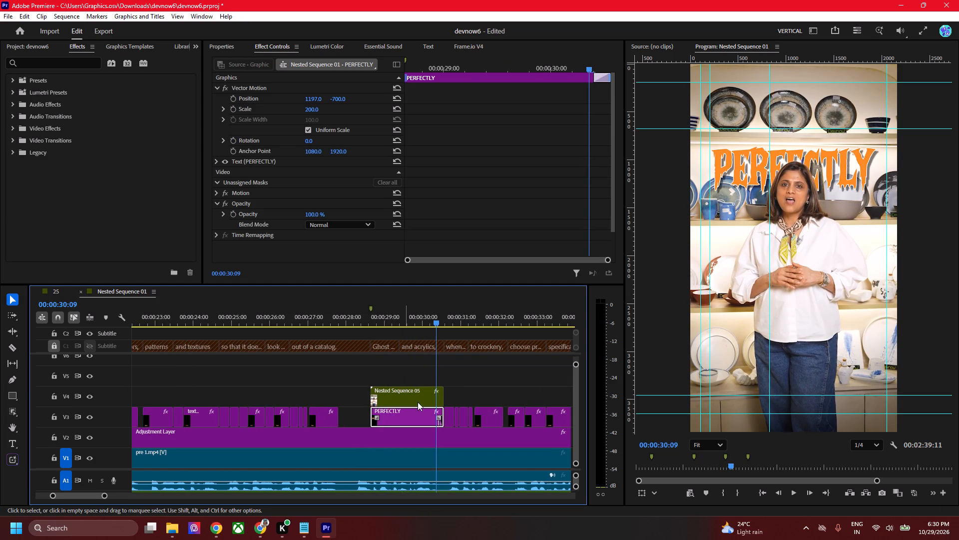
{"action": "double_click", "coordinate": [741, 171]}
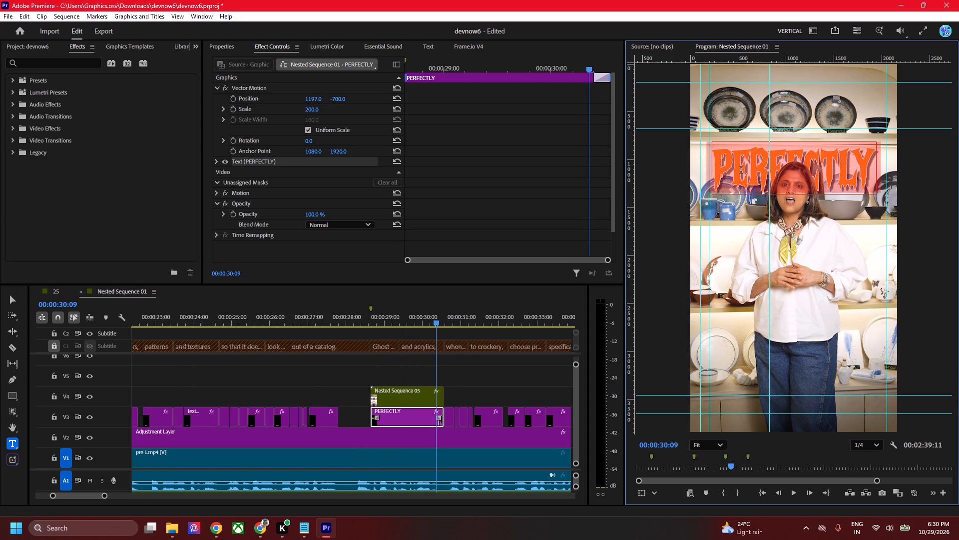
{"action": "type", "text": "ghost"}
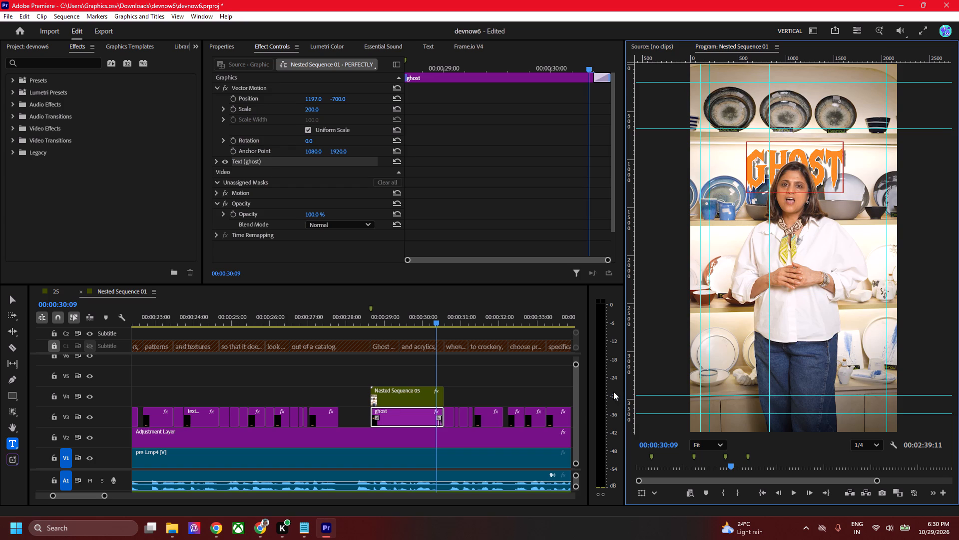
{"action": "left_click", "coordinate": [528, 400]}
{"action": "key", "text": "v"}
{"action": "left_click", "coordinate": [402, 421]}
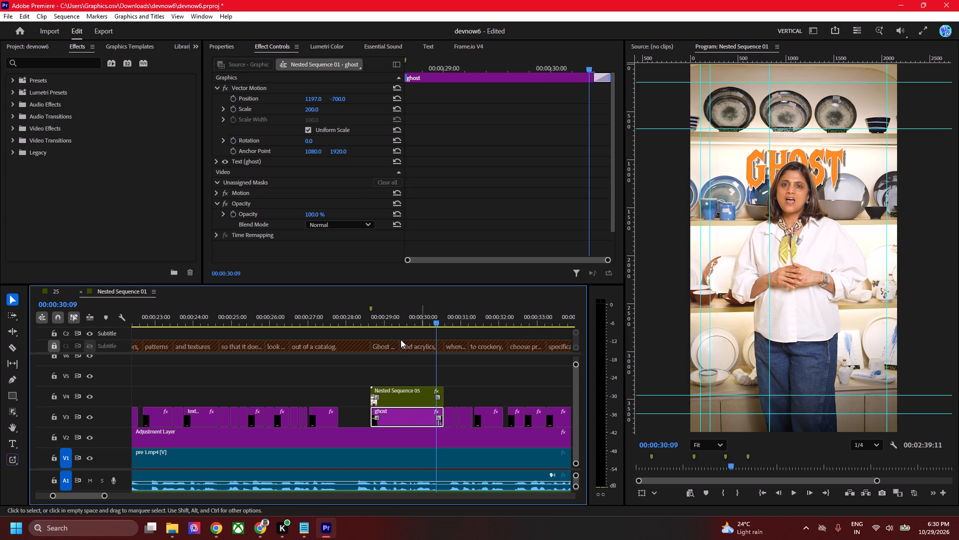
Raise the ghost title by setting its vertical position to -762, check it at 00:00:29:14, and save the project.
{"action": "left_click_drag", "start_coordinate": [343, 100], "coordinate": [312, 94]}
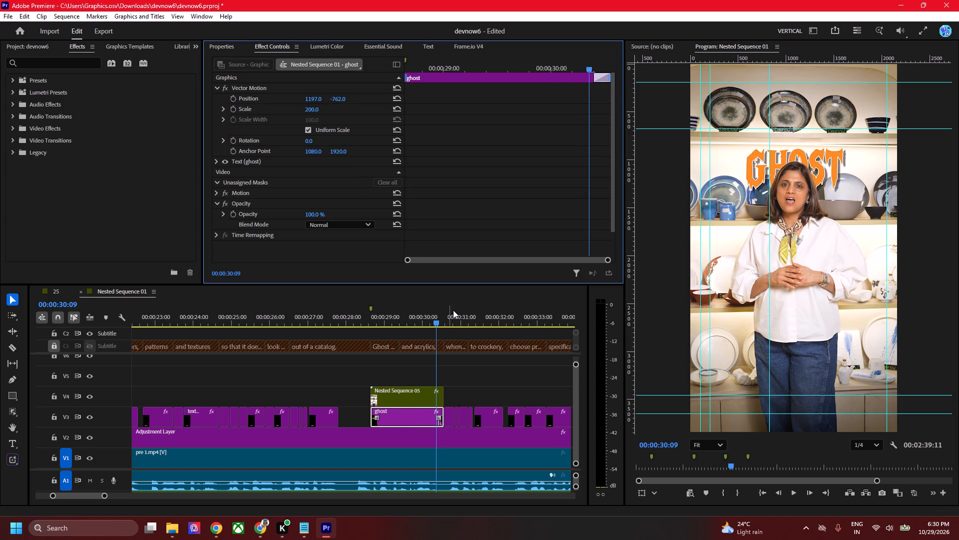
{"action": "left_click_drag", "start_coordinate": [418, 320], "coordinate": [407, 319]}
{"action": "key", "text": "ctrl+s"}
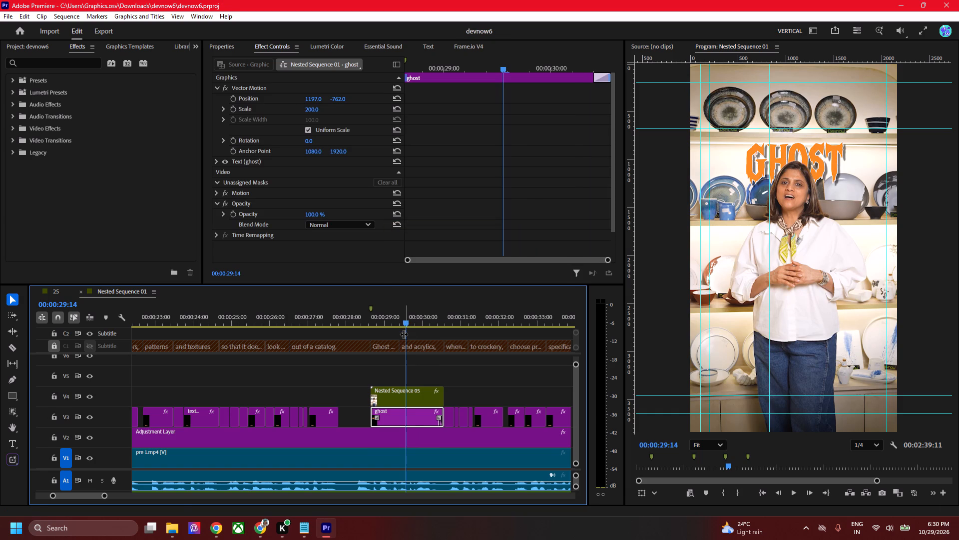
Duplicate the ghost title from V3 onto V5 above Nested Sequence 05, starting at 00:00:28:16.
{"action": "left_click_drag", "start_coordinate": [380, 320], "coordinate": [371, 319]}
{"action": "left_click_drag", "start_coordinate": [419, 420], "coordinate": [418, 396], "text": "alt"}
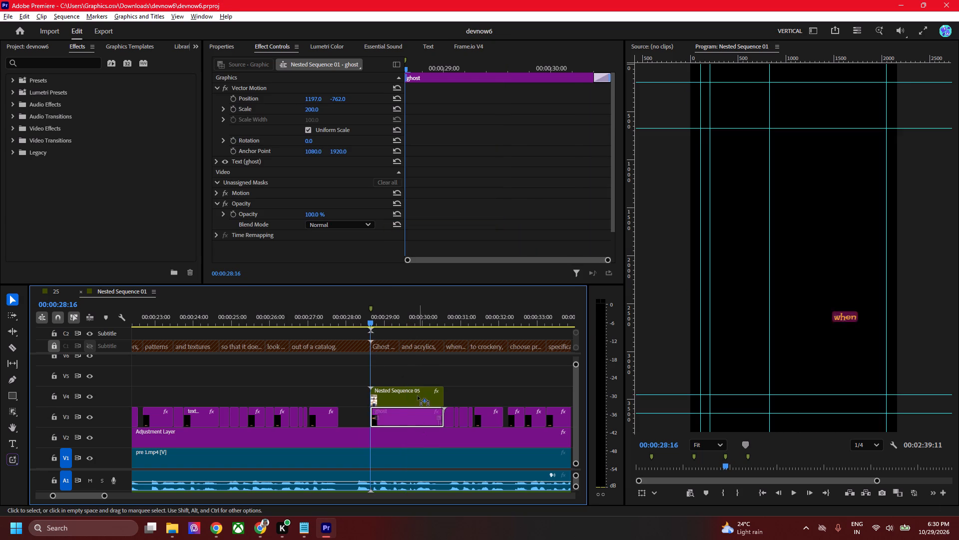
{"action": "left_click_drag", "start_coordinate": [418, 396], "coordinate": [415, 376], "text": "alt"}
Switch to the script in Notepad, copy "plastics & acrylics" from point 3, and return to Premiere Pro.
{"action": "key", "text": "alt+Tab"}
{"action": "key", "text": "alt+Tab"}
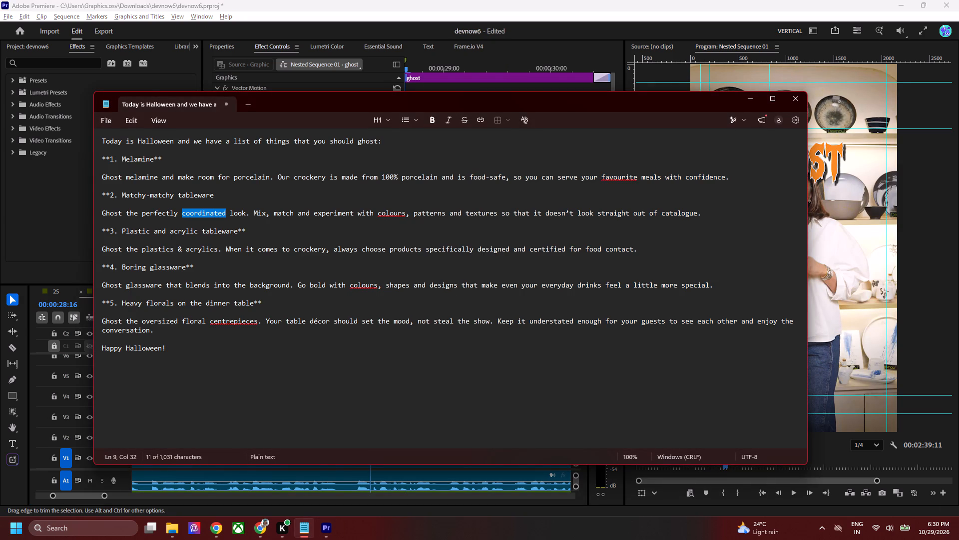
{"action": "left_click_drag", "start_coordinate": [142, 249], "coordinate": [219, 246]}
{"action": "key", "text": "ctrl+c"}
{"action": "key", "text": "alt+Tab"}
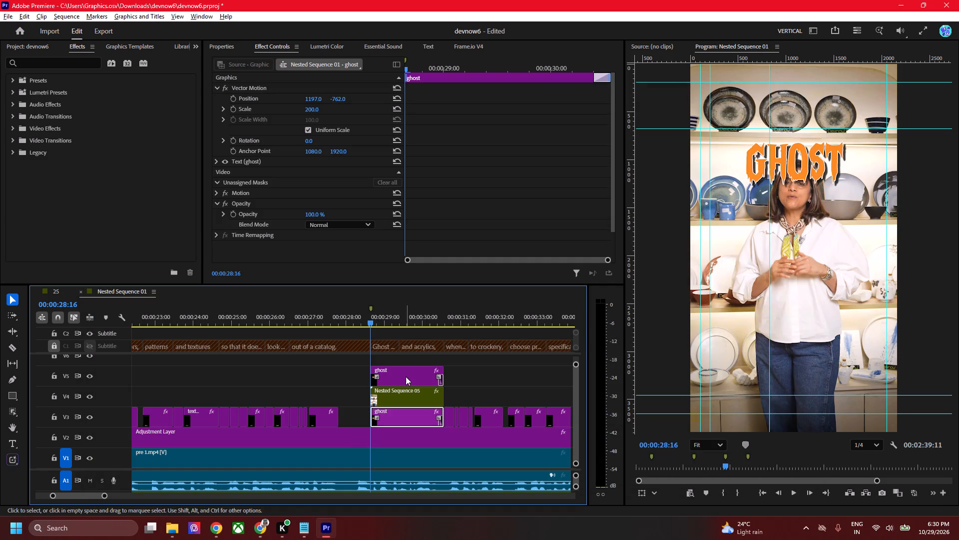
Move the V5 ghost title's text down to the speaker's waist at 00:00:29:11.
{"action": "left_click", "coordinate": [406, 376]}
{"action": "left_click_drag", "start_coordinate": [394, 316], "coordinate": [403, 320]}
{"action": "left_click_drag", "start_coordinate": [795, 170], "coordinate": [788, 200]}
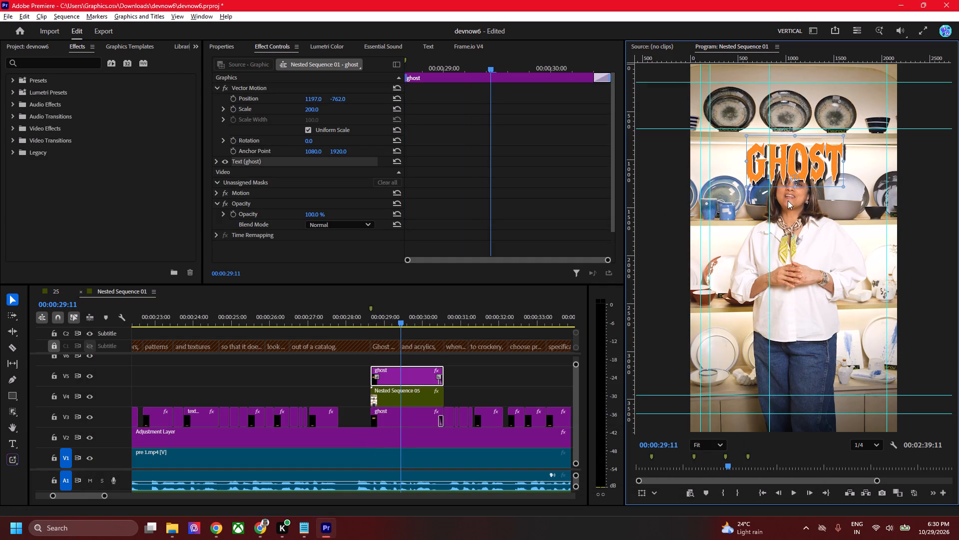
{"action": "left_click_drag", "start_coordinate": [788, 200], "coordinate": [781, 245]}
{"action": "left_click_drag", "start_coordinate": [801, 167], "coordinate": [794, 271]}
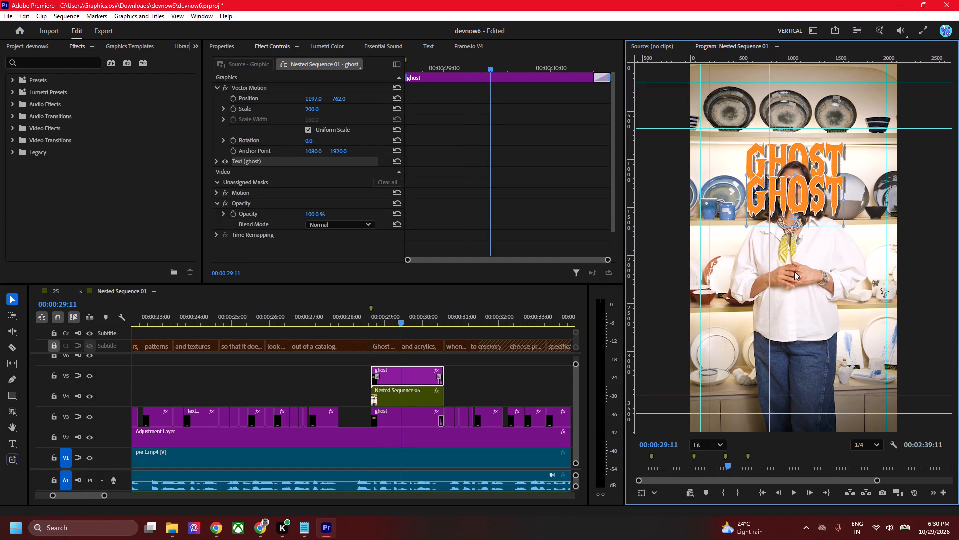
{"action": "left_click_drag", "start_coordinate": [794, 271], "coordinate": [797, 334]}
Replace the V5 title's text with the copied words, remove the ampersand, and split "plastics" and "acrylics" onto two lines.
{"action": "double_click", "coordinate": [798, 331]}
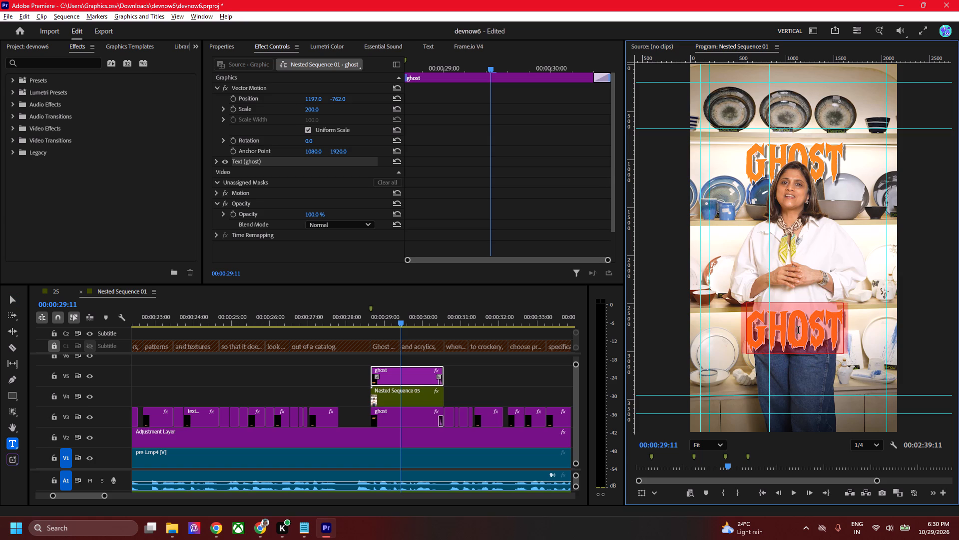
{"action": "key", "text": "ctrl+v"}
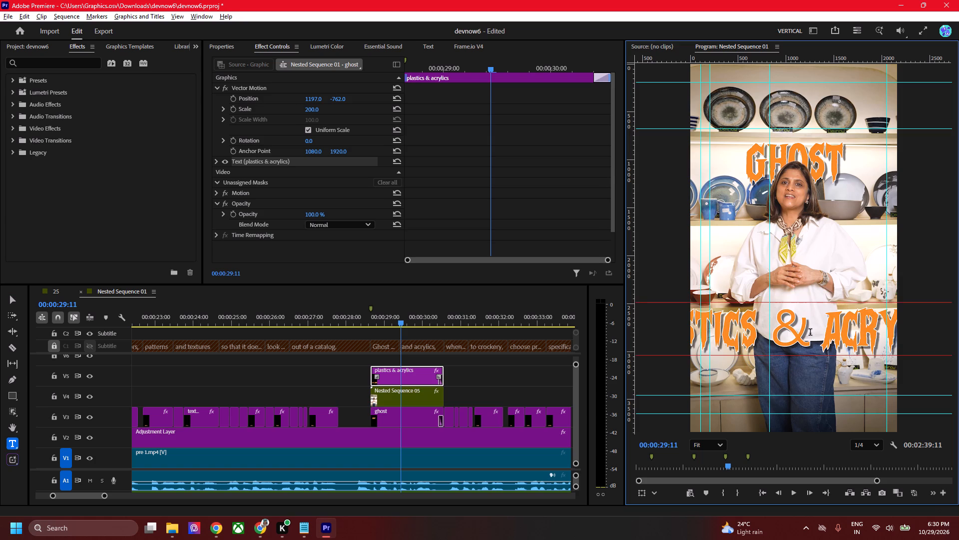
{"action": "left_click", "coordinate": [820, 329]}
{"action": "key", "text": "BackSpace"}
{"action": "key", "text": "BackSpace"}
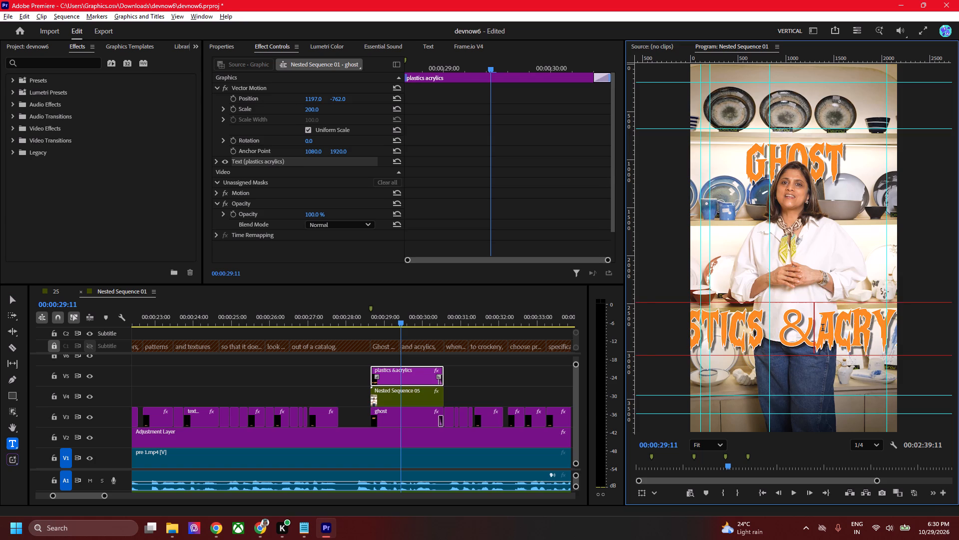
{"action": "key", "text": "Return"}
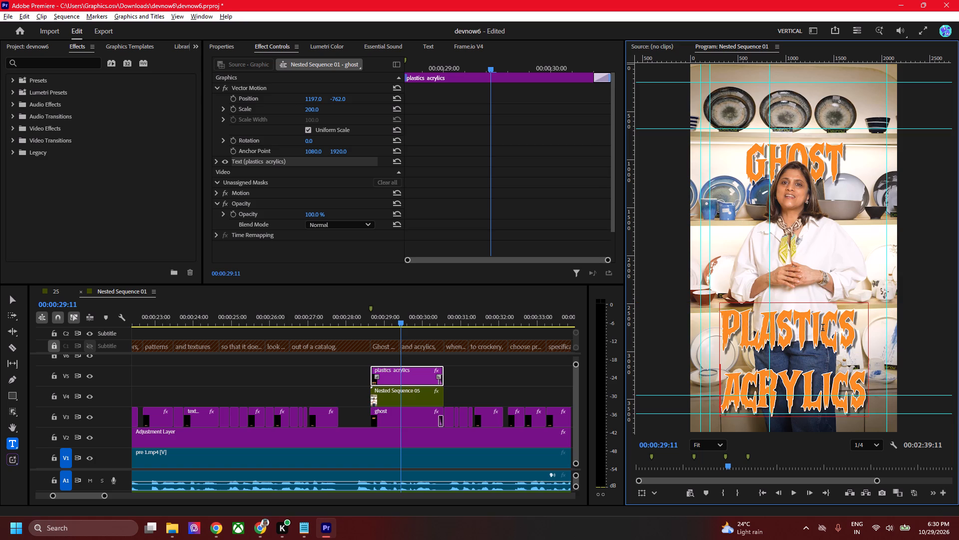
Remove the stray space between "plastics" and "acrylics" in the V5 title and break the words onto two lines again.
{"action": "left_click", "coordinate": [534, 383]}
{"action": "left_click", "coordinate": [420, 382]}
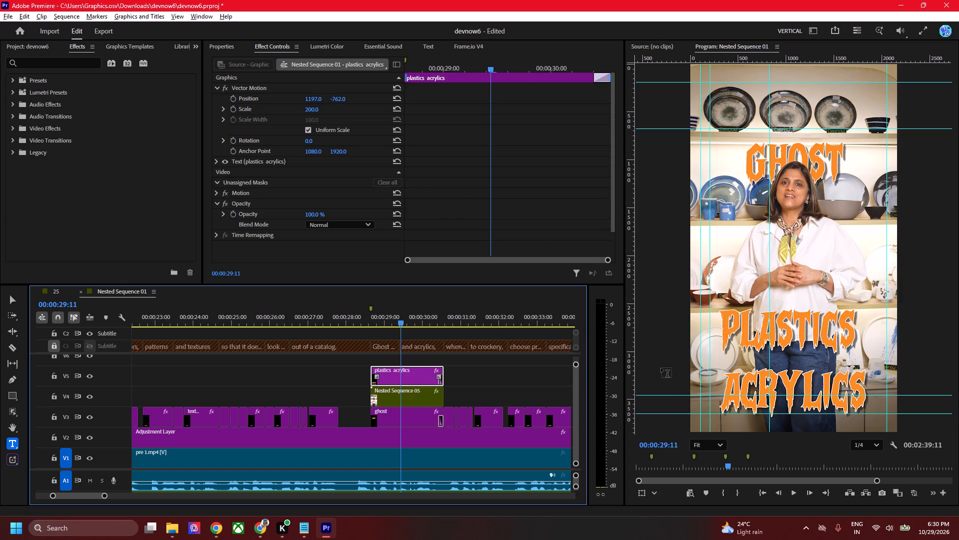
{"action": "left_click", "coordinate": [725, 385]}
{"action": "key", "text": "BackSpace"}
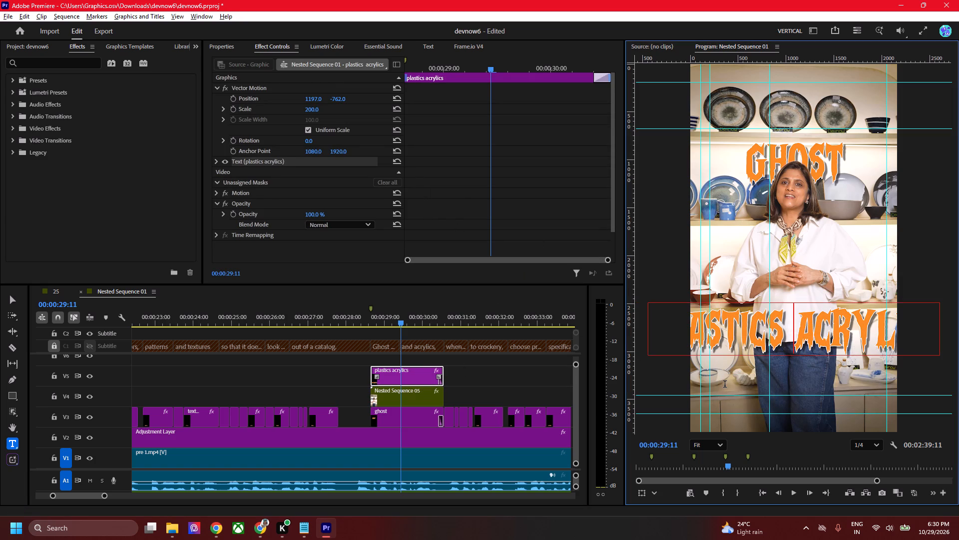
{"action": "key", "text": "BackSpace"}
{"action": "key", "text": "Return"}
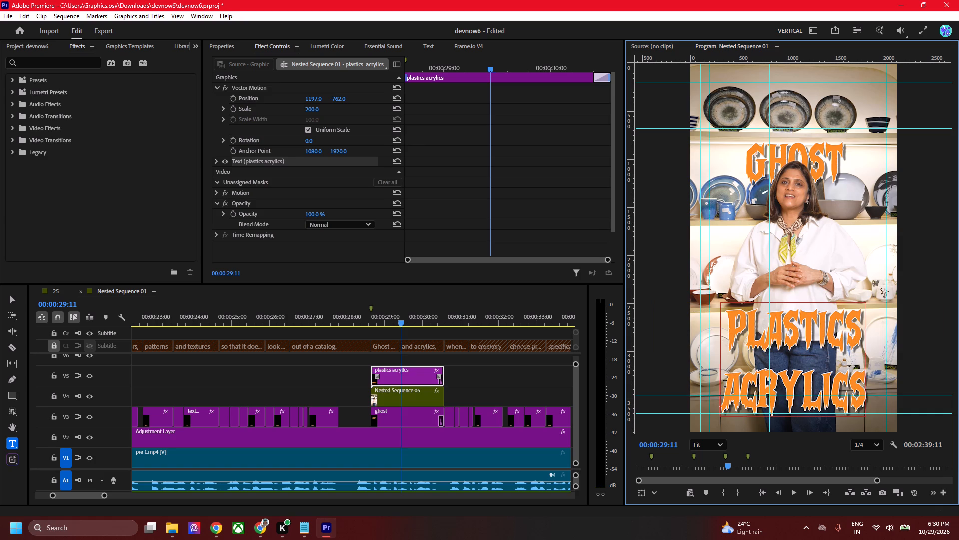
{"action": "left_click", "coordinate": [499, 372]}
{"action": "key", "text": "v"}
Set the V5 plastics acrylics title's Vector Motion scale to 150 and vertical position to 150, and save the project.
{"action": "left_click", "coordinate": [411, 370]}
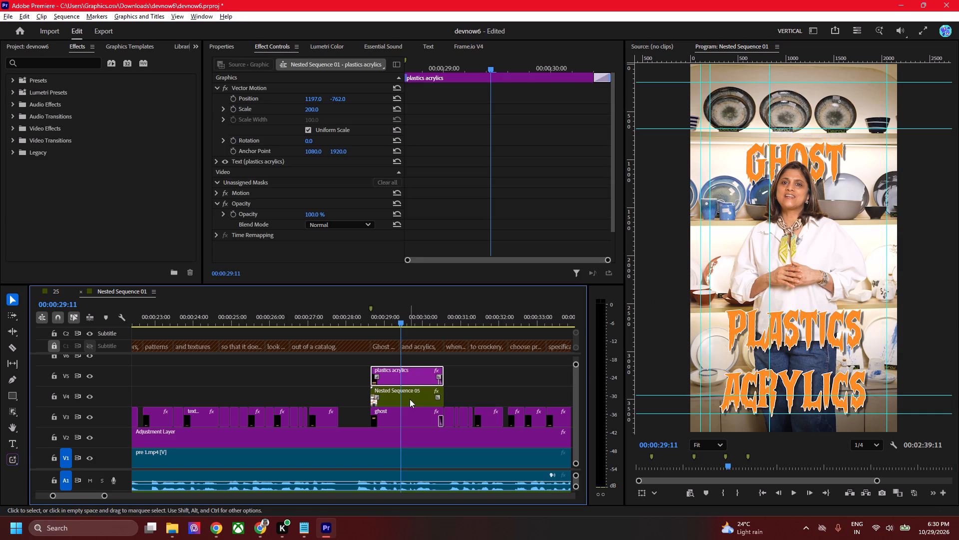
{"action": "left_click", "coordinate": [312, 109]}
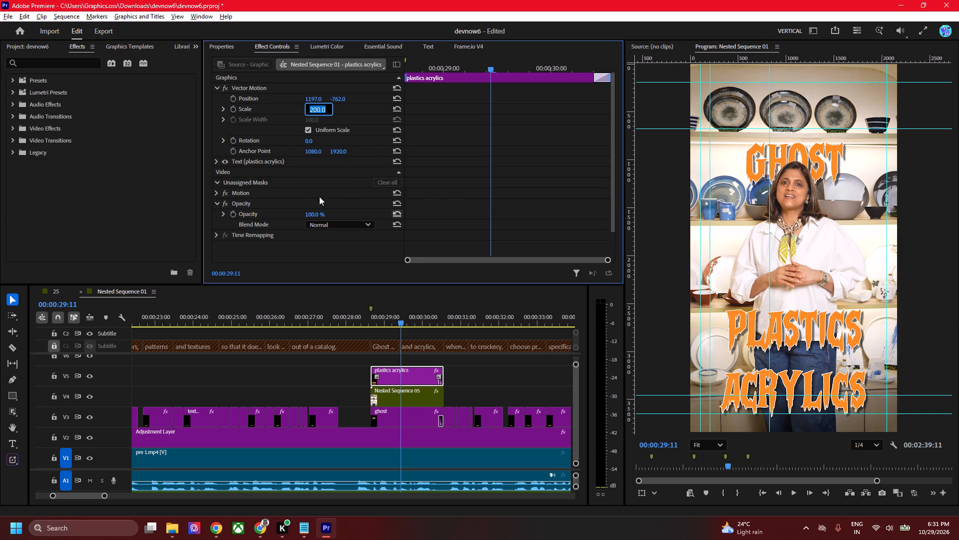
{"action": "type", "text": "150"}
{"action": "key", "text": "Return"}
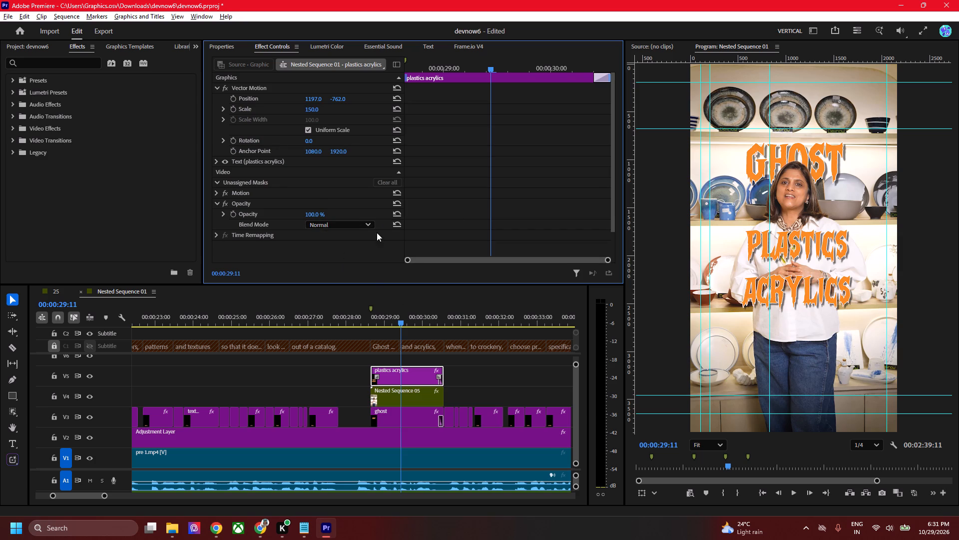
{"action": "left_click_drag", "start_coordinate": [339, 99], "coordinate": [546, 139]}
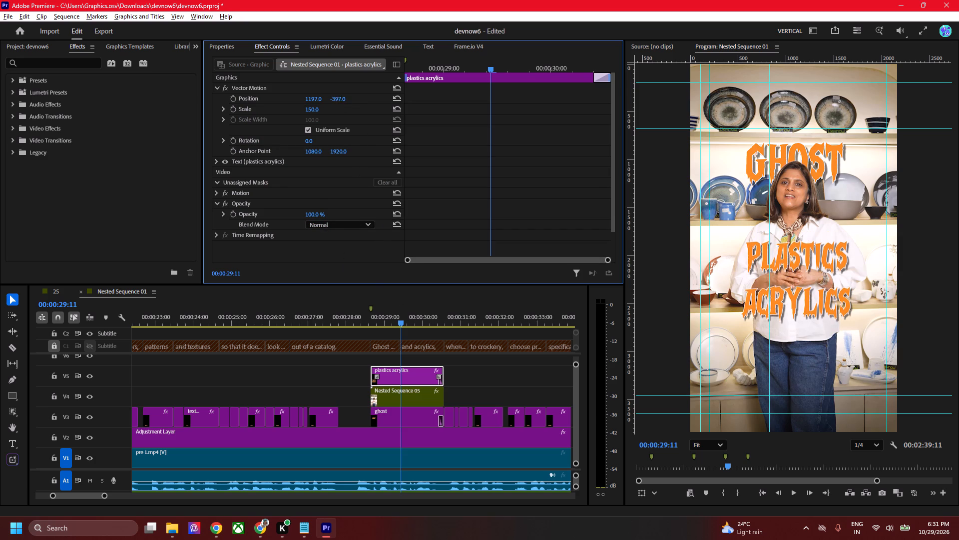
{"action": "left_click_drag", "start_coordinate": [546, 139], "coordinate": [789, 195]}
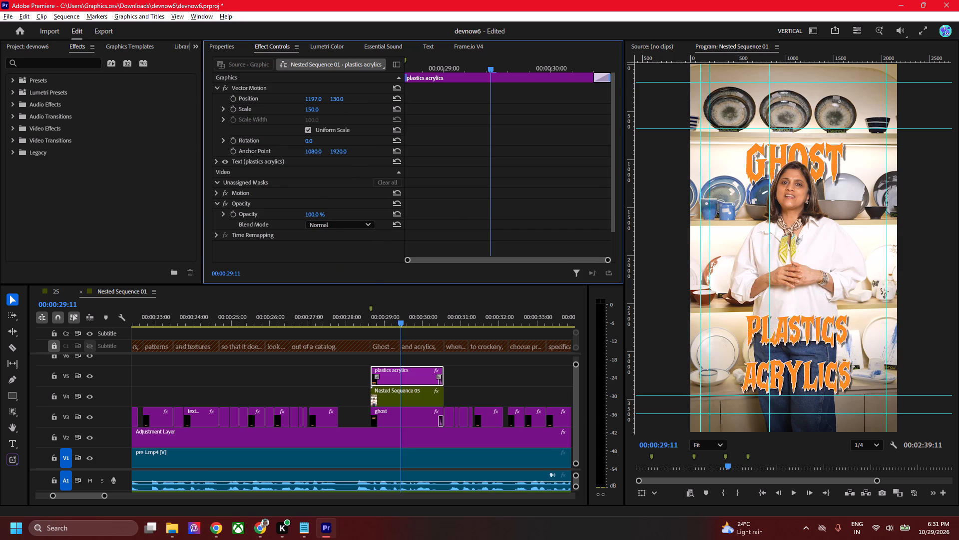
{"action": "left_click_drag", "start_coordinate": [789, 195], "coordinate": [801, 196]}
{"action": "key", "text": "ctrl+s"}
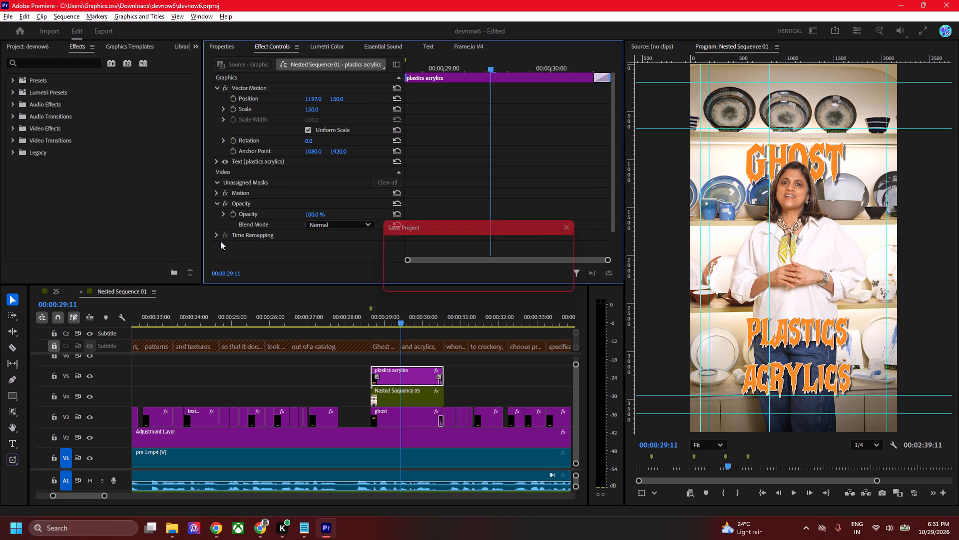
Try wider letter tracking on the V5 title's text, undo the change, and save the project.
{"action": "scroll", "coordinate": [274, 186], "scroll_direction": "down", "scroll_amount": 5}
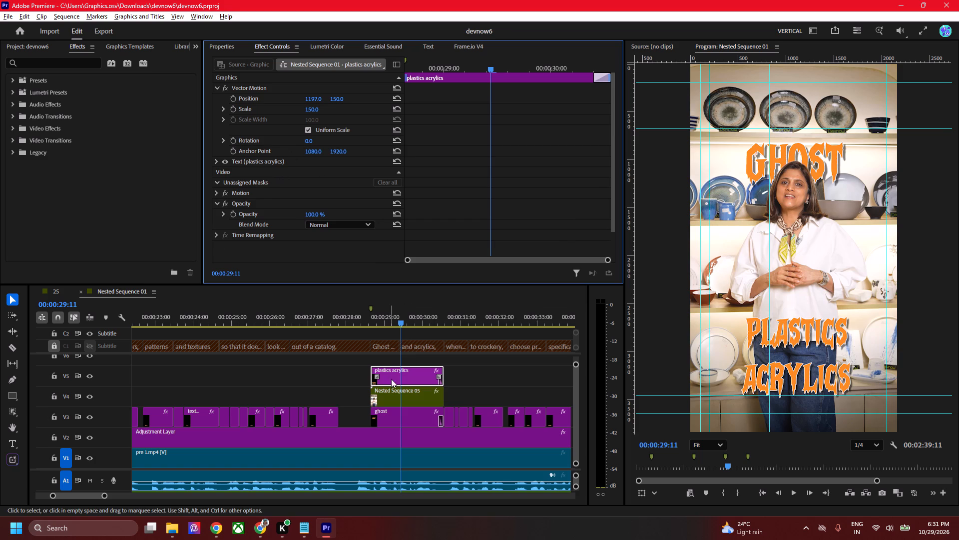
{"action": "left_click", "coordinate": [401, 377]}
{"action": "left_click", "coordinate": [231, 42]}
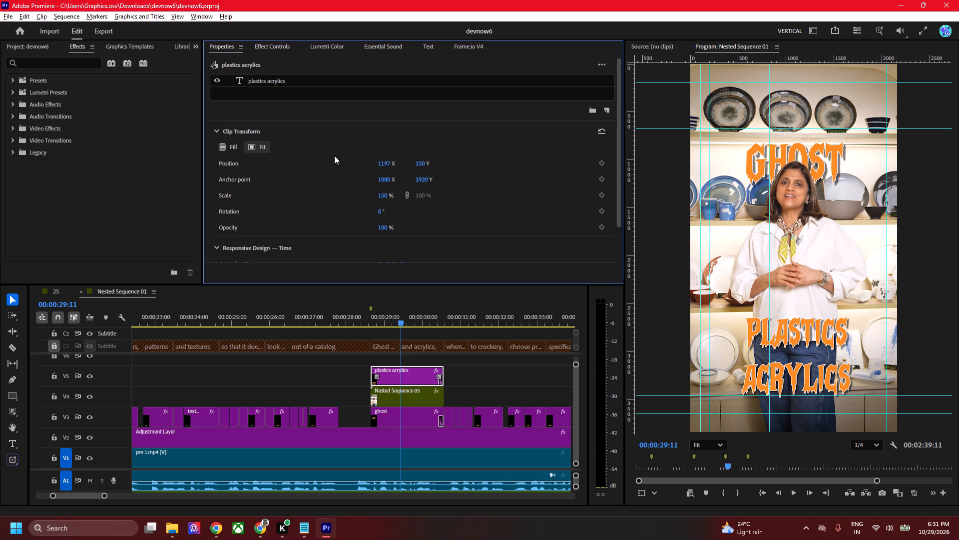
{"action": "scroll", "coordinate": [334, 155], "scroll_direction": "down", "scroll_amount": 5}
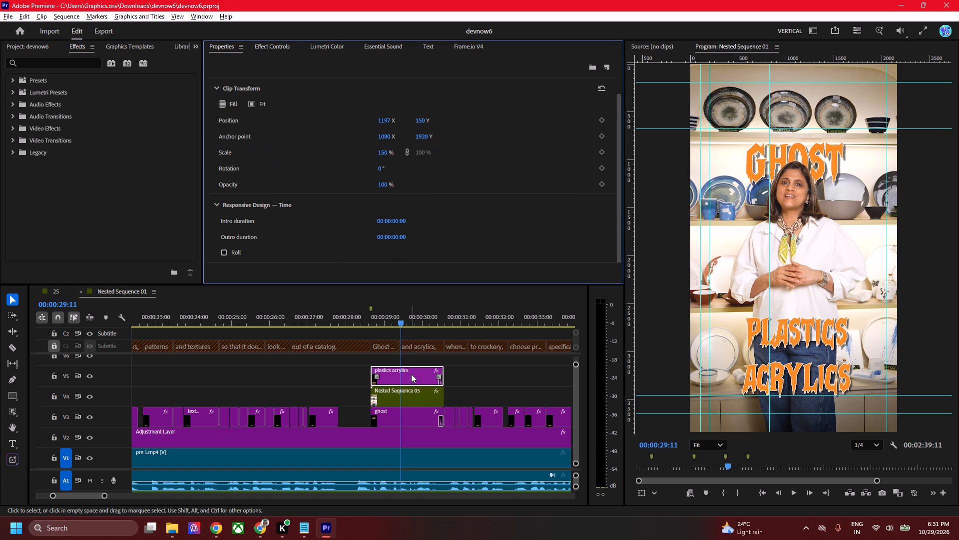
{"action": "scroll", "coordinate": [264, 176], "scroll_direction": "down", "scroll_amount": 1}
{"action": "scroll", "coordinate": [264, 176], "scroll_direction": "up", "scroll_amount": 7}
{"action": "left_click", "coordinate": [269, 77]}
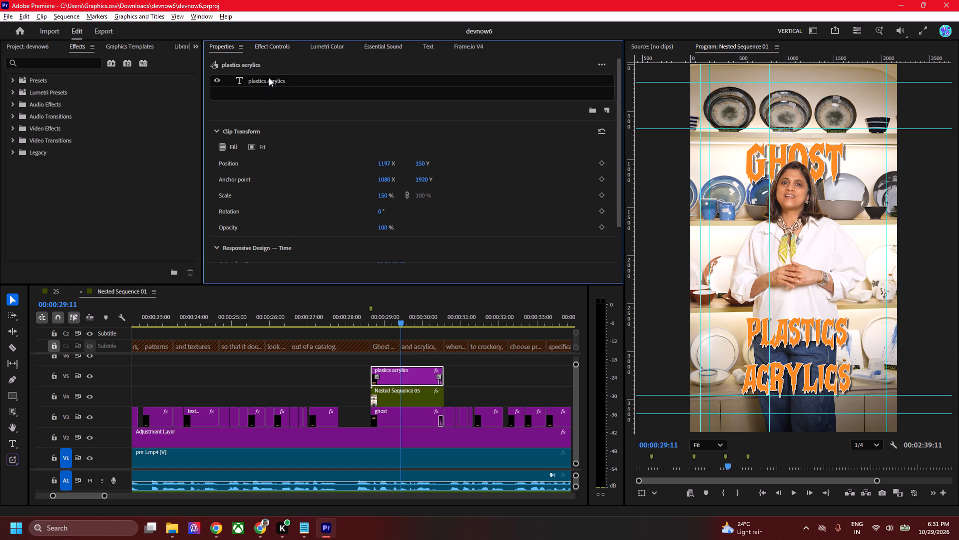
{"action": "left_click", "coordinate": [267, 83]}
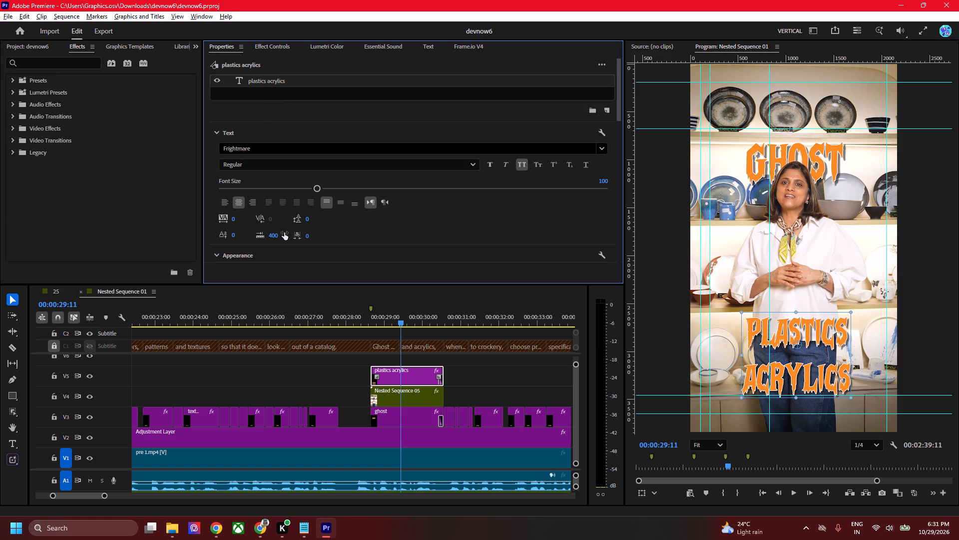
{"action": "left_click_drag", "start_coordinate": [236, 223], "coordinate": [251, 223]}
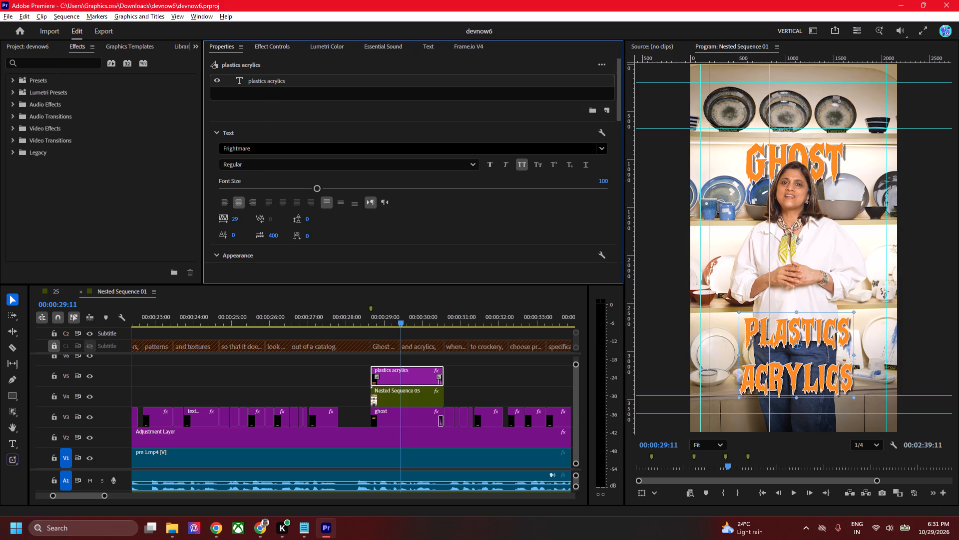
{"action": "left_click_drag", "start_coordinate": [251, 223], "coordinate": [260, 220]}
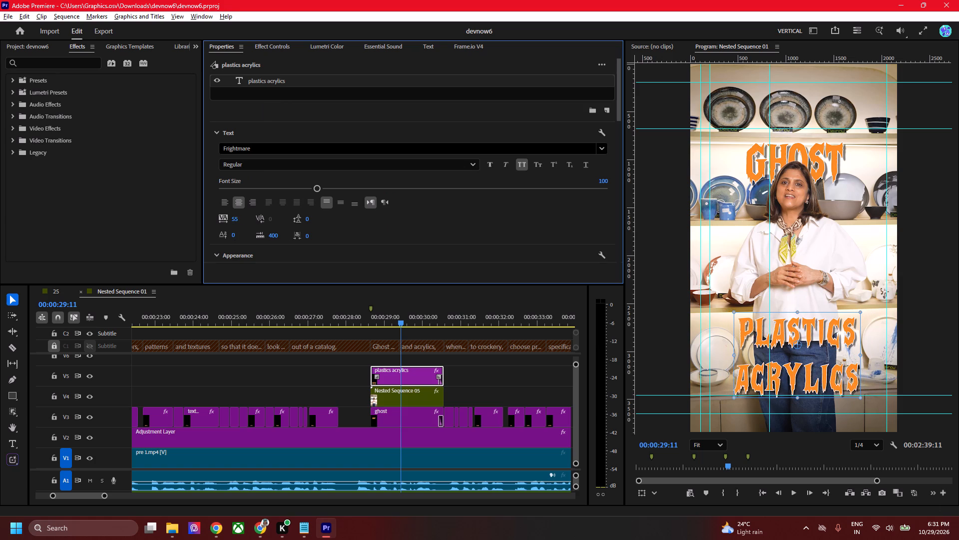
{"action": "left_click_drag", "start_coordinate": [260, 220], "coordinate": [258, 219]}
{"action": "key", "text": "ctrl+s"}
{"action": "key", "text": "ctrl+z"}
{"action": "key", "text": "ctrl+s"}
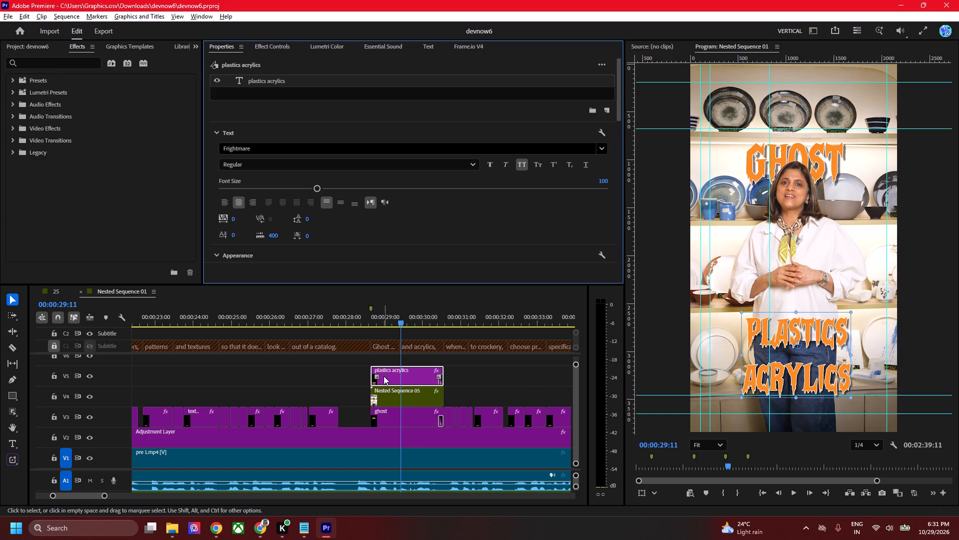
Play back the ghost and plastics acrylics titles from just before 00:00:28:16 to check their timing against the speech.
{"action": "left_click_drag", "start_coordinate": [391, 319], "coordinate": [371, 316]}
{"action": "key", "text": "space"}
{"action": "key", "text": "space"}
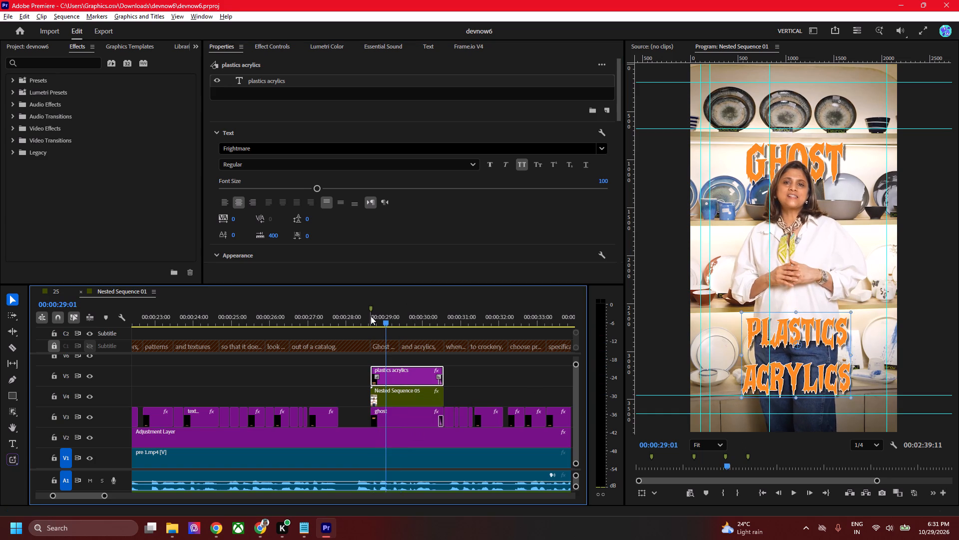
{"action": "key", "text": "space"}
{"action": "key", "text": "space"}
{"action": "key", "text": "space"}
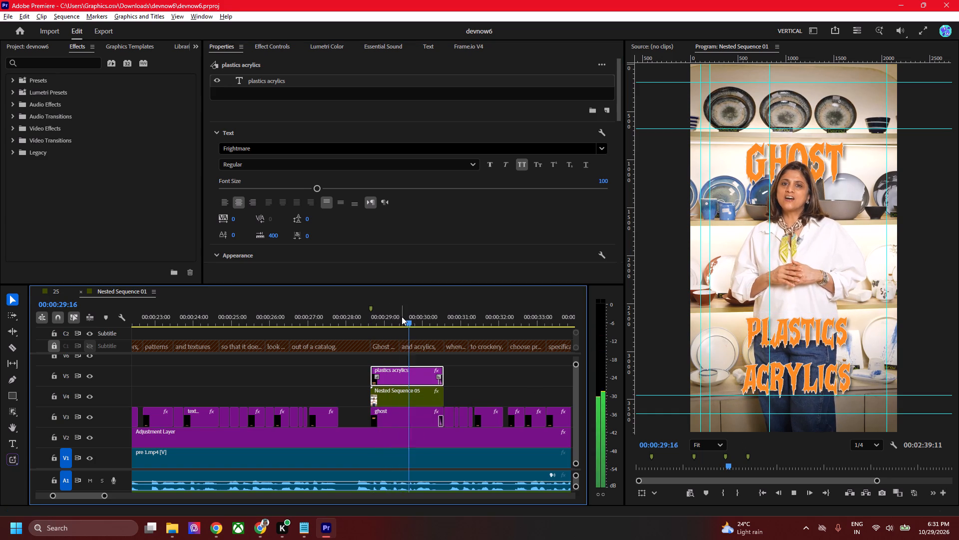
{"action": "key", "text": "space"}
{"action": "left_click_drag", "start_coordinate": [373, 318], "coordinate": [359, 315]}
{"action": "key", "text": "space"}
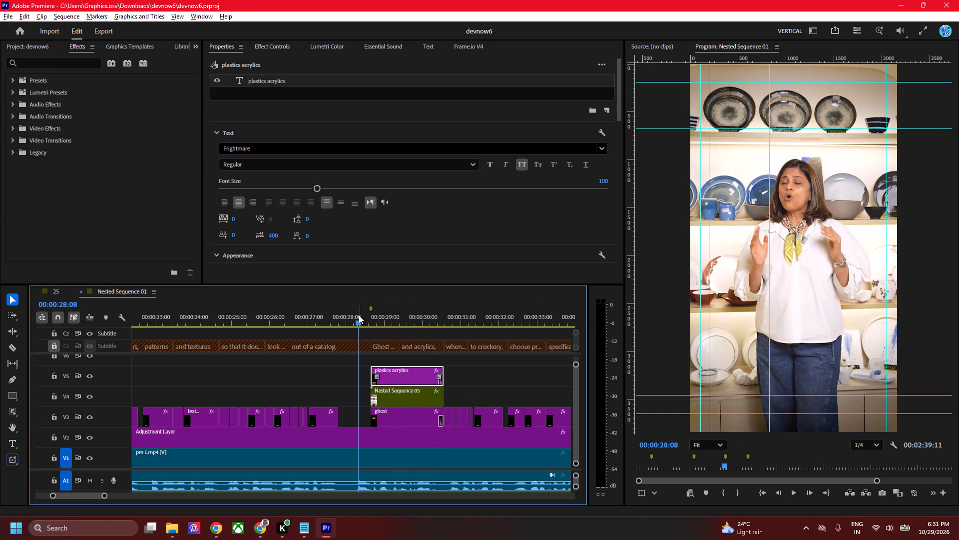
{"action": "key", "text": "space"}
{"action": "left_click", "coordinate": [358, 325]}
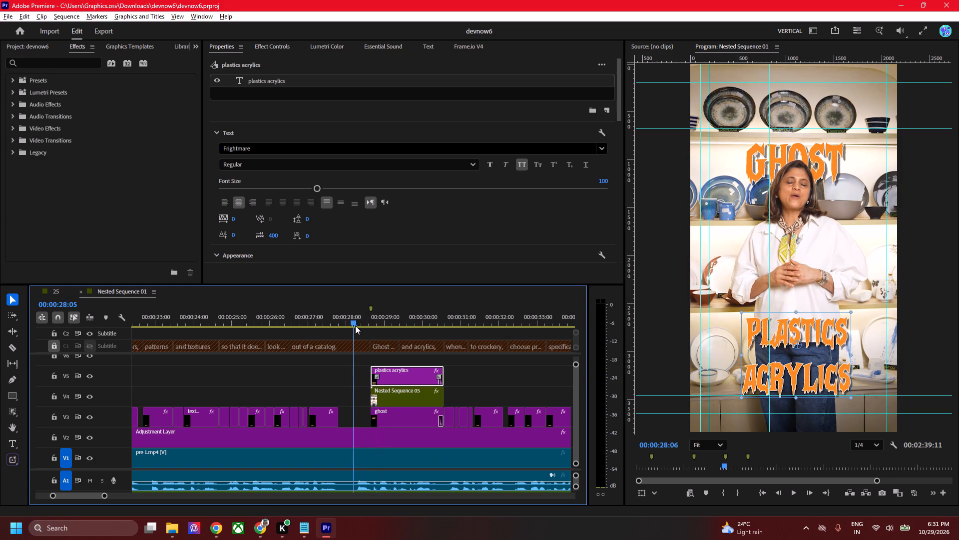
{"action": "key", "text": "space"}
{"action": "key", "text": "space"}
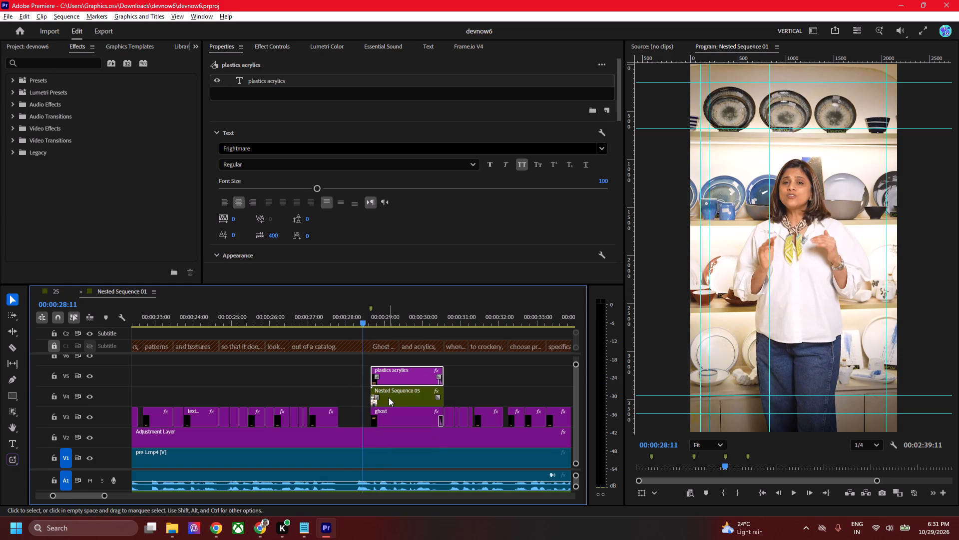
{"action": "key", "text": "space"}
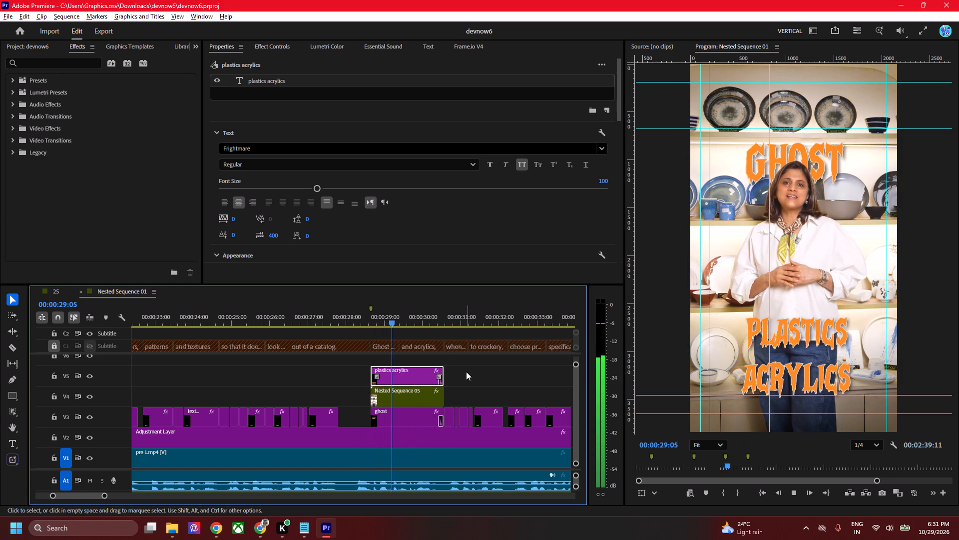
{"action": "key", "text": "space"}
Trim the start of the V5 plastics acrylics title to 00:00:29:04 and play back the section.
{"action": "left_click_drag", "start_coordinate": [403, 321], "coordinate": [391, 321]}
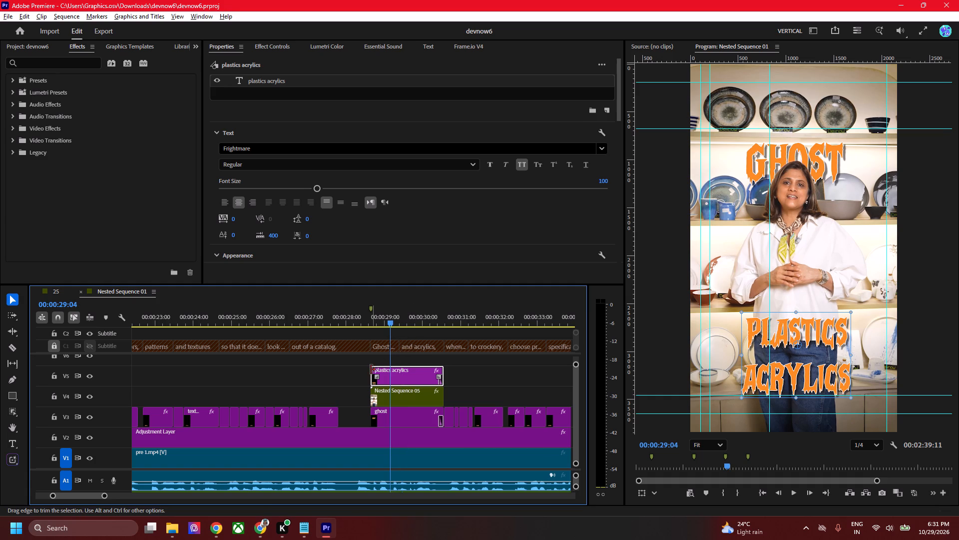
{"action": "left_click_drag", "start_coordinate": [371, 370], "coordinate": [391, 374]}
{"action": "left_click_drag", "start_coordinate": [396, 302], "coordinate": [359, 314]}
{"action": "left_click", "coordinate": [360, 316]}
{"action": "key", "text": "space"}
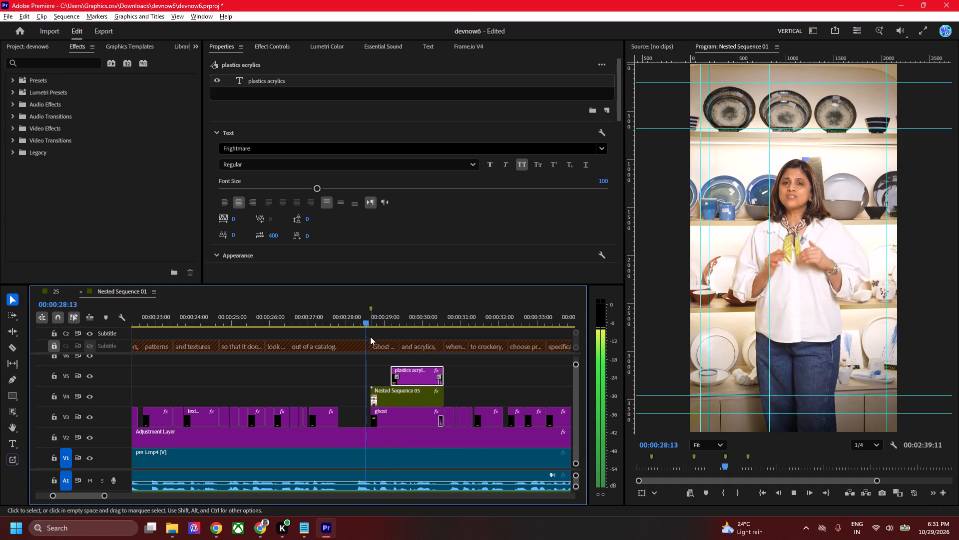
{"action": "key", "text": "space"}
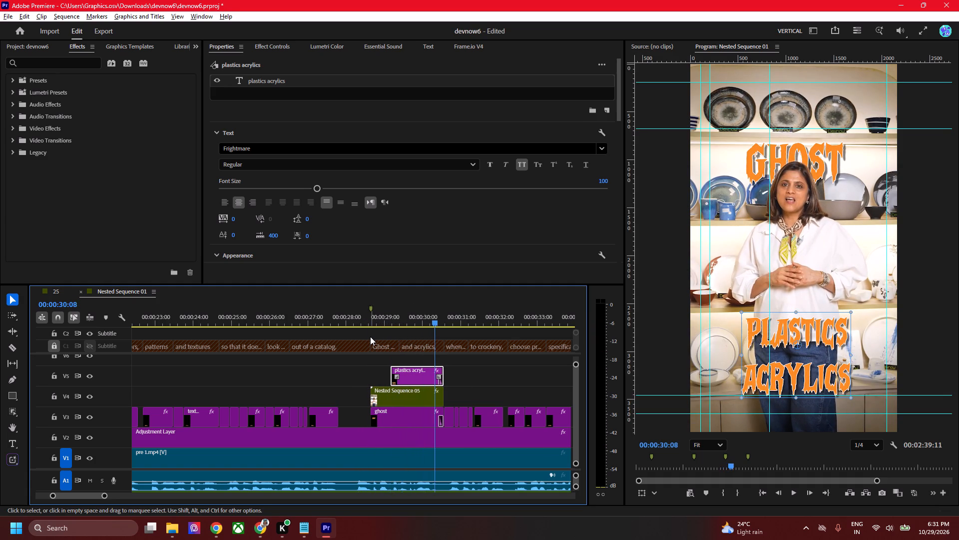
Extend the start of the V5 plastics acrylics title back to 00:00:28:24.
{"action": "left_click_drag", "start_coordinate": [397, 320], "coordinate": [382, 319]}
{"action": "key", "text": "space"}
{"action": "key", "text": "space"}
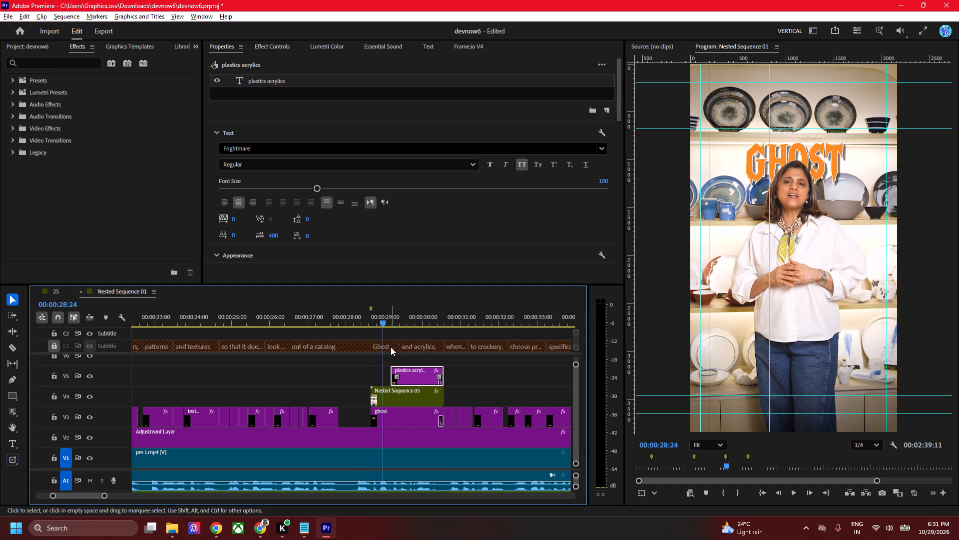
{"action": "left_click_drag", "start_coordinate": [395, 373], "coordinate": [382, 373]}
{"action": "left_click_drag", "start_coordinate": [375, 369], "coordinate": [381, 369]}
Duplicate the plastics acrylics title from V5 onto V6, directly above the original.
{"action": "left_click", "coordinate": [413, 376]}
{"action": "left_click_drag", "start_coordinate": [422, 373], "coordinate": [421, 358], "text": "alt"}
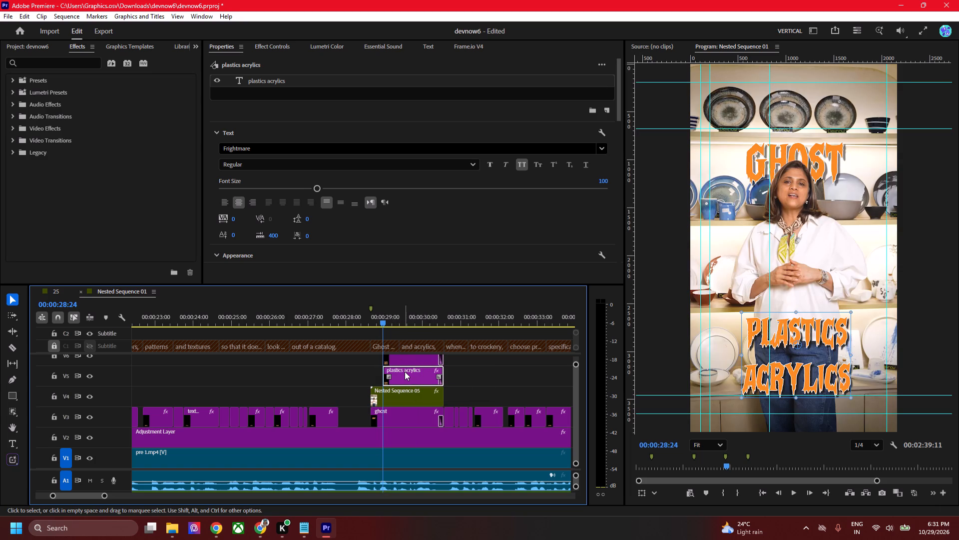
Shorten the V5 title's text to "plastics acrylic" by deleting its last letter.
{"action": "double_click", "coordinate": [405, 371]}
{"action": "scroll", "coordinate": [256, 148], "scroll_direction": "up", "scroll_amount": 2}
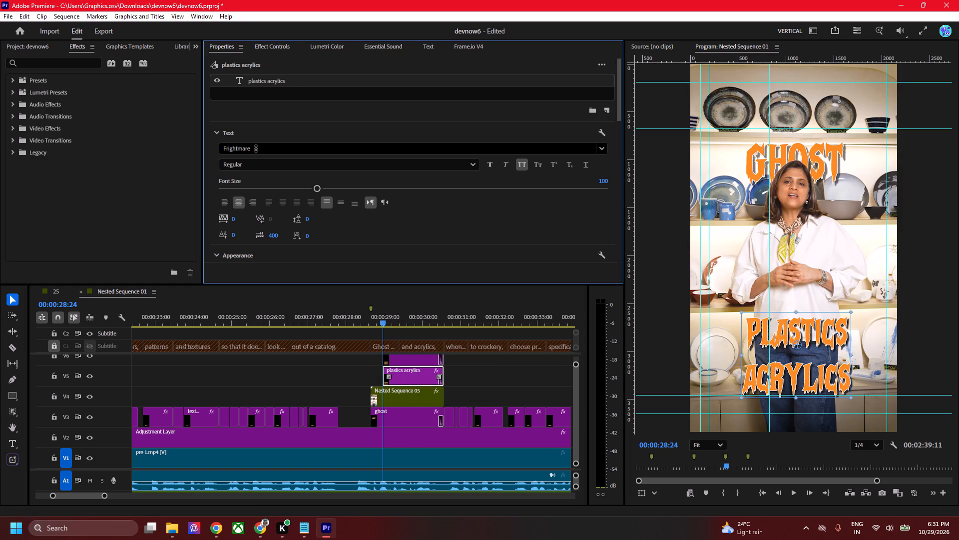
{"action": "scroll", "coordinate": [256, 148], "scroll_direction": "up", "scroll_amount": 2}
{"action": "key", "text": "ctrl+z"}
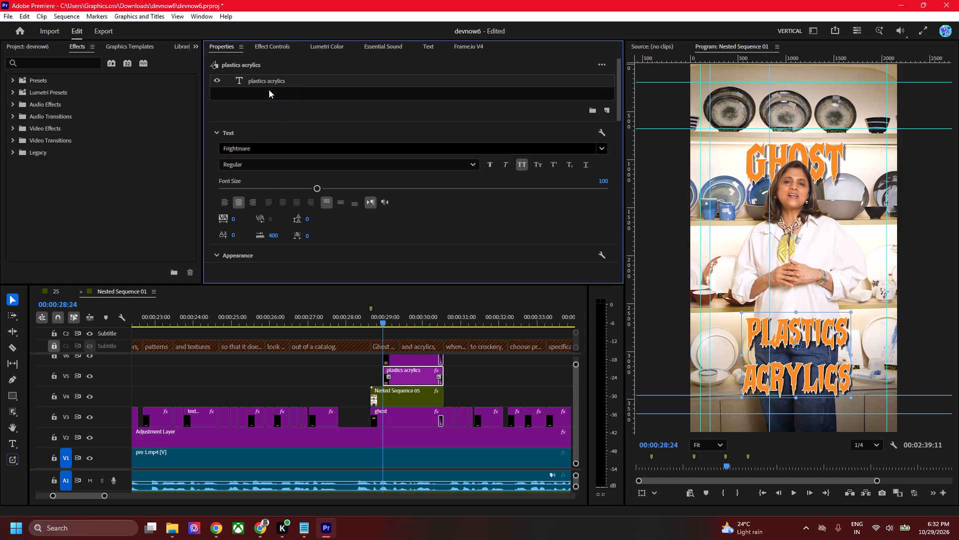
{"action": "double_click", "coordinate": [269, 78]}
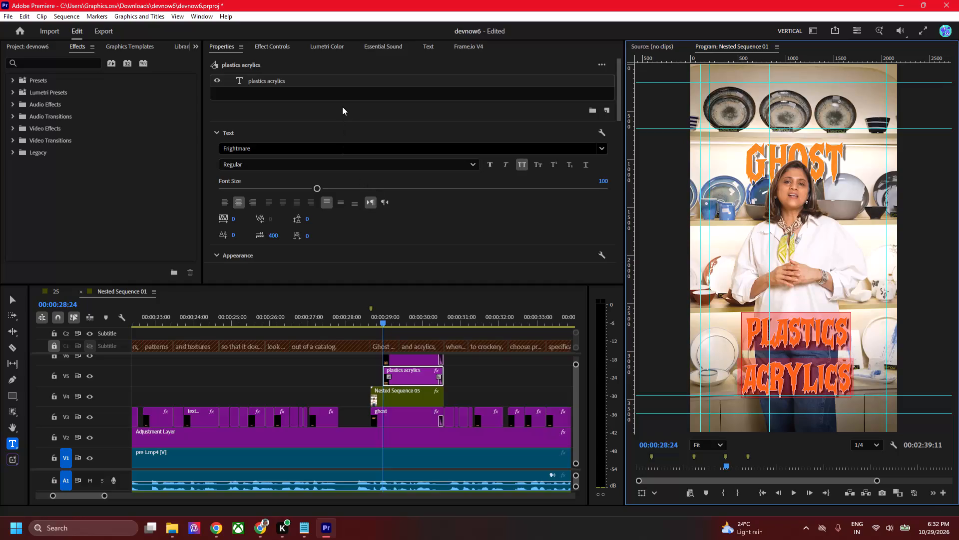
{"action": "key", "text": "Right"}
{"action": "key", "text": "Right"}
{"action": "key", "text": "Right"}
{"action": "key", "text": "Right"}
{"action": "key", "text": "Right"}
{"action": "key", "text": "Right"}
{"action": "key", "text": "ctrl+shift+Left"}
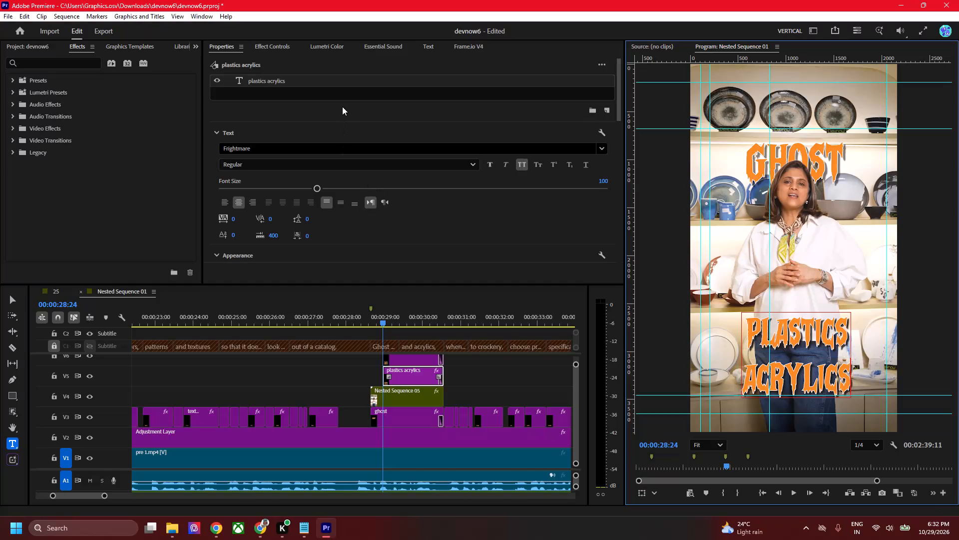
{"action": "key", "text": "BackSpace"}
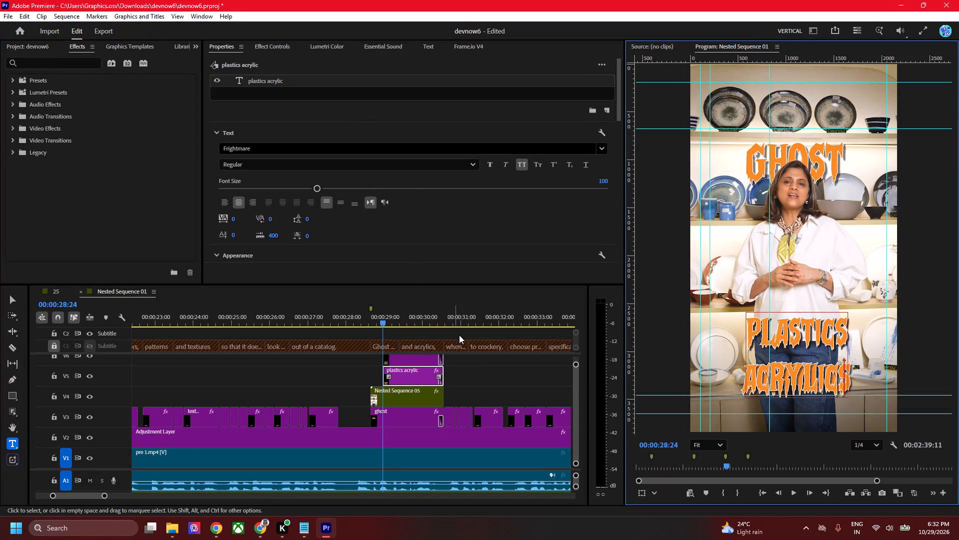
{"action": "left_click", "coordinate": [472, 374]}
Shorten the V6 title's text to "plastics acrylic" by deleting its last letter.
{"action": "left_click", "coordinate": [396, 317]}
{"action": "left_click", "coordinate": [421, 356]}
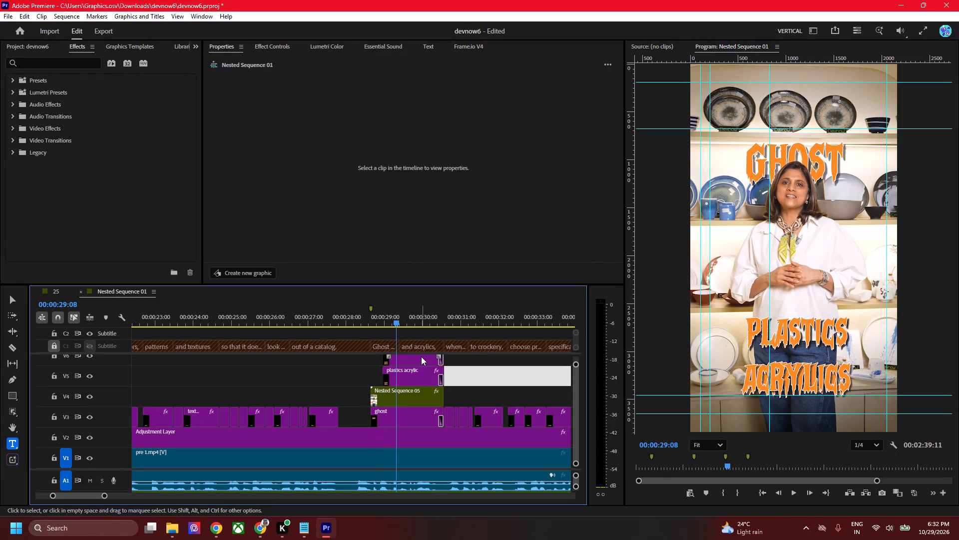
{"action": "double_click", "coordinate": [267, 83]}
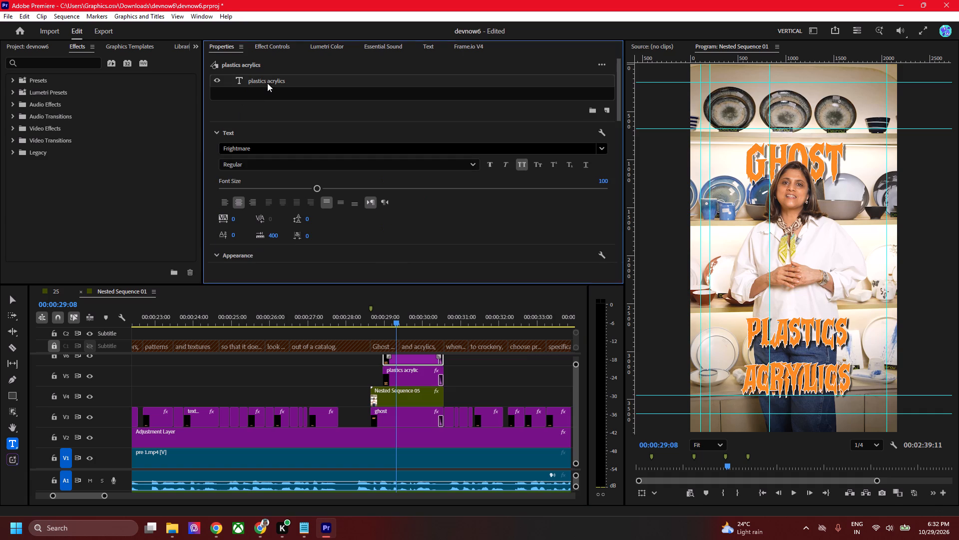
{"action": "key", "text": "Right"}
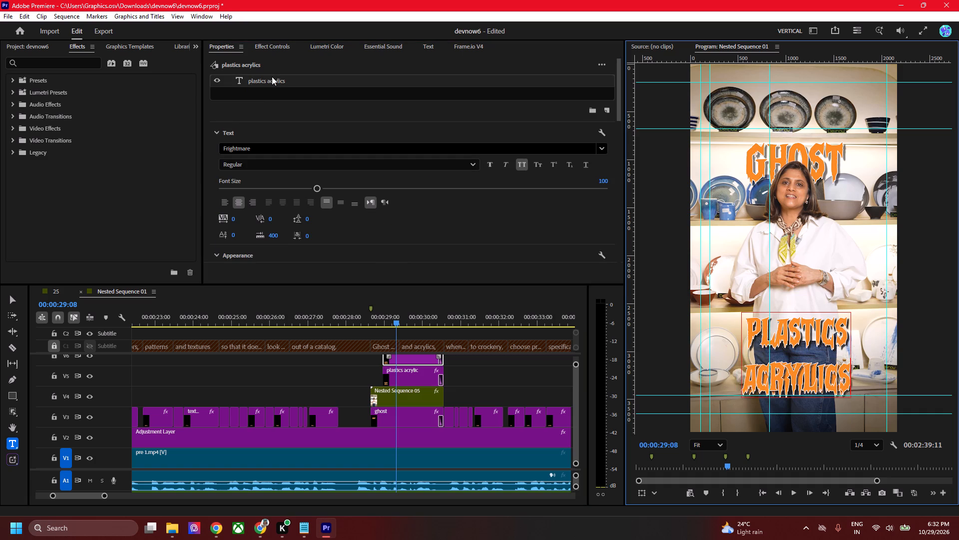
{"action": "key", "text": "ctrl+Left"}
{"action": "key", "text": "ctrl+shift+Left"}
{"action": "key", "text": "BackSpace"}
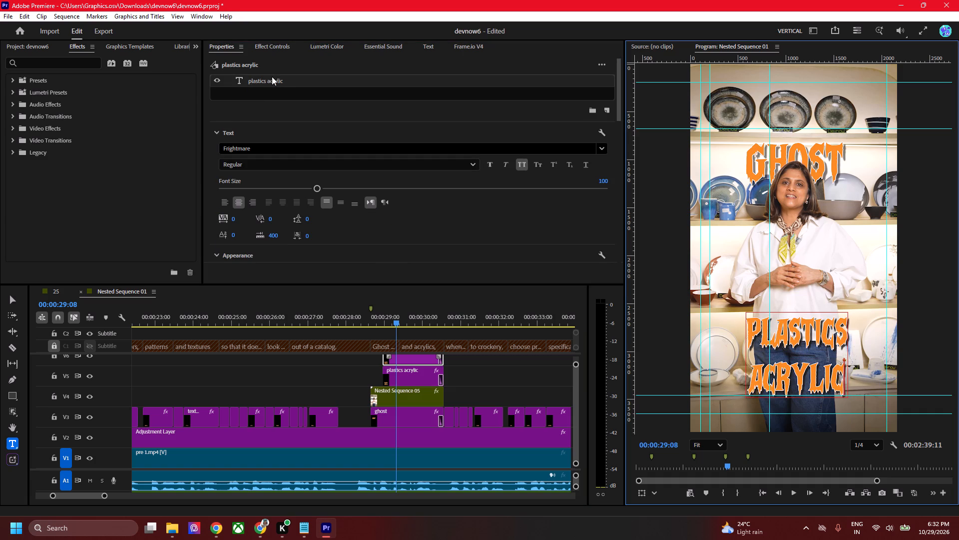
{"action": "left_click", "coordinate": [476, 375]}
Trim the start of the V6 plastics acrylic title to 00:00:29:12 and save the project.
{"action": "left_click", "coordinate": [386, 322]}
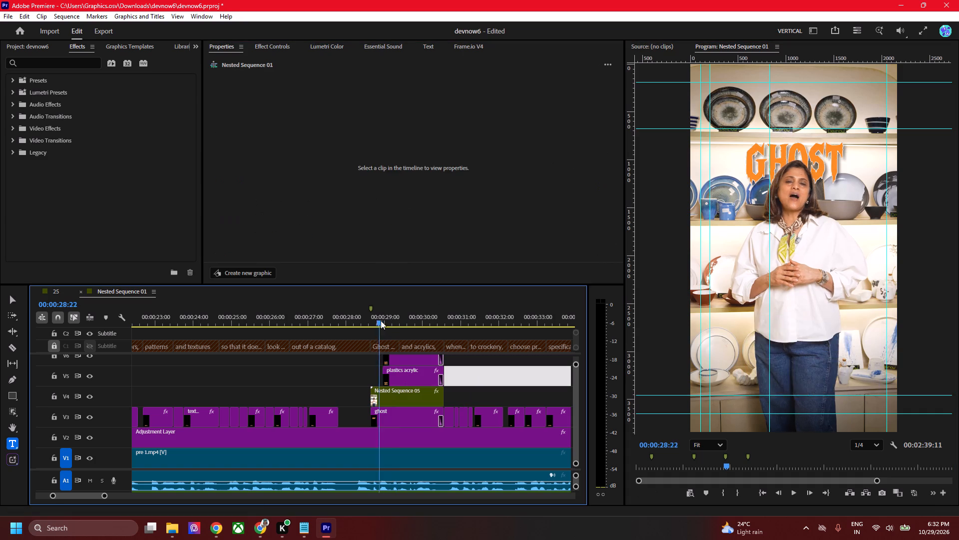
{"action": "key", "text": "space"}
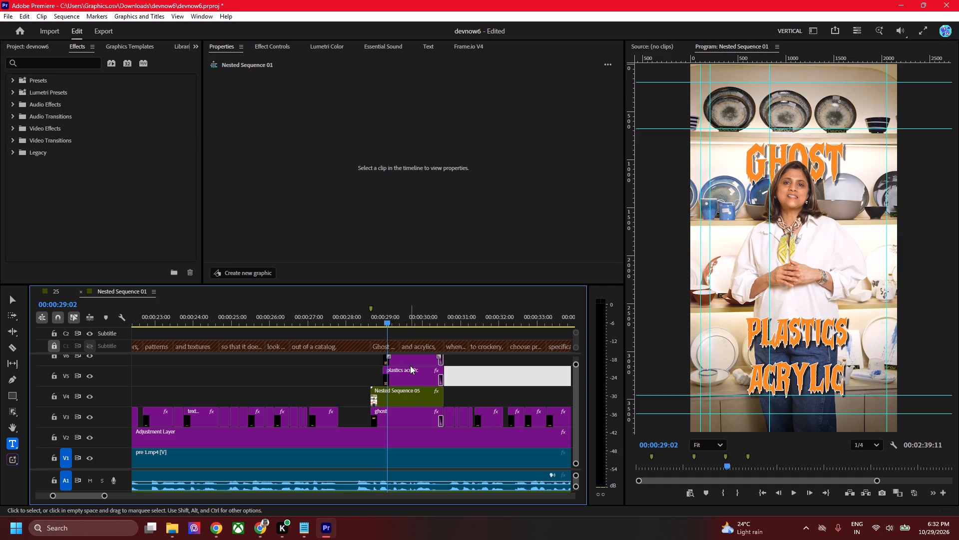
{"action": "key", "text": "space"}
{"action": "left_click_drag", "start_coordinate": [386, 362], "coordinate": [407, 365]}
{"action": "left_click", "coordinate": [489, 381]}
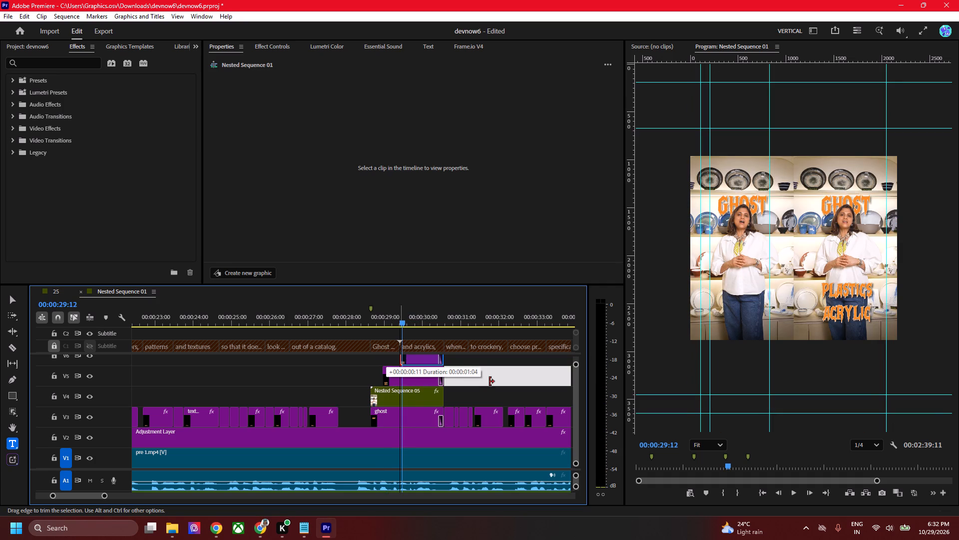
{"action": "left_click", "coordinate": [489, 382]}
{"action": "left_click", "coordinate": [345, 357]}
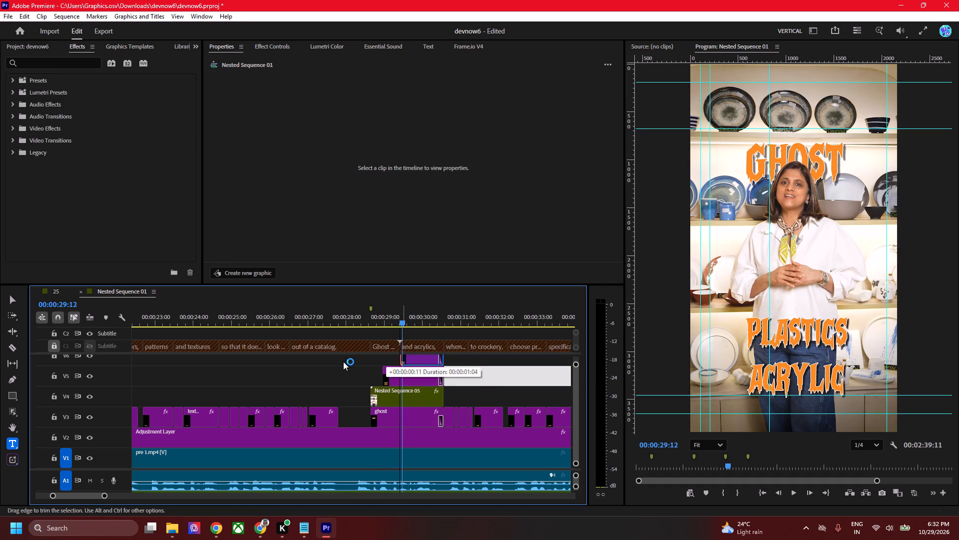
{"action": "key", "text": "ctrl+s"}
Save again and play back the ghost title section from 00:00:28:16 to check the V5 and V6 title timing.
{"action": "left_click_drag", "start_coordinate": [405, 315], "coordinate": [399, 316]}
{"action": "left_click", "coordinate": [371, 324]}
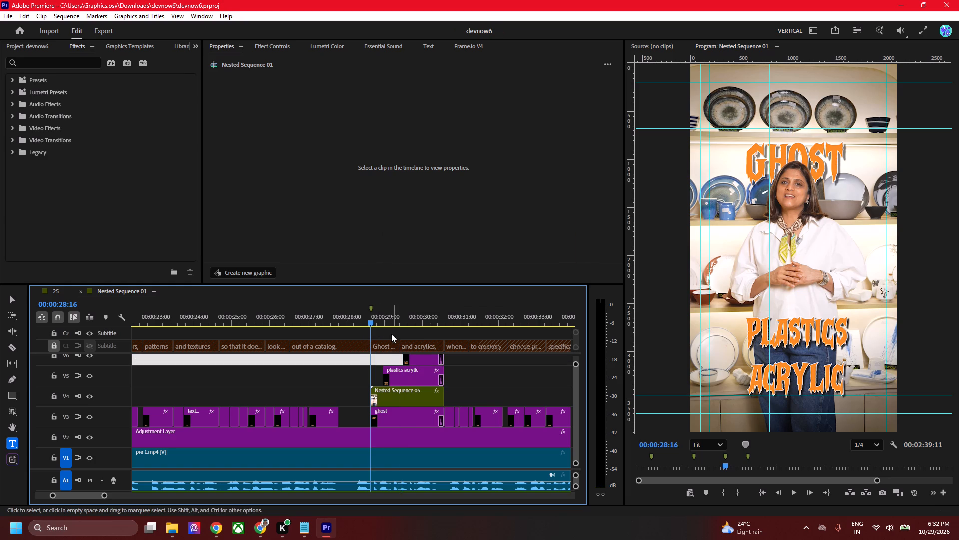
{"action": "key", "text": "ctrl+s"}
{"action": "left_click", "coordinate": [514, 386]}
{"action": "key", "text": "space"}
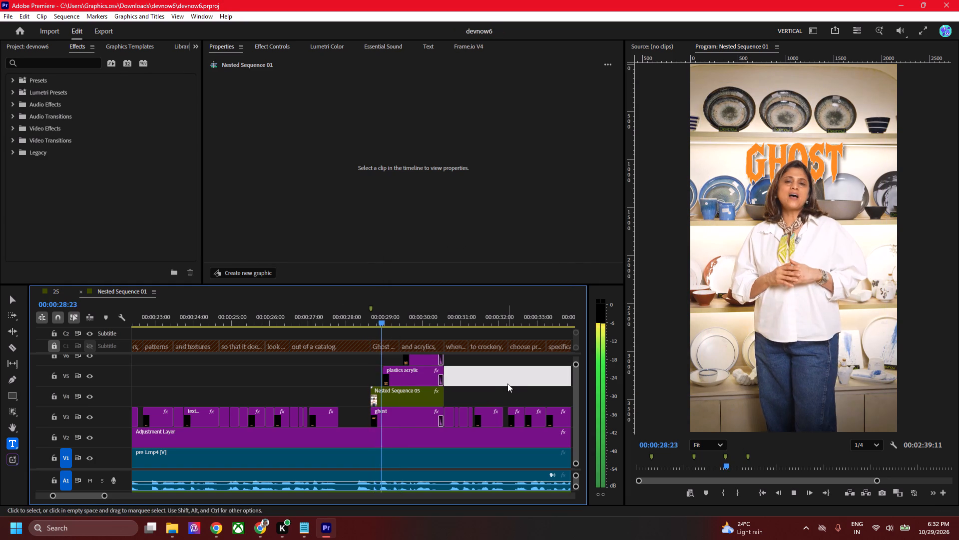
{"action": "key", "text": "space"}
Delete the word "acrylic" from the V5 title so its text reads only "plastics".
{"action": "left_click", "coordinate": [401, 317]}
{"action": "left_click", "coordinate": [406, 378]}
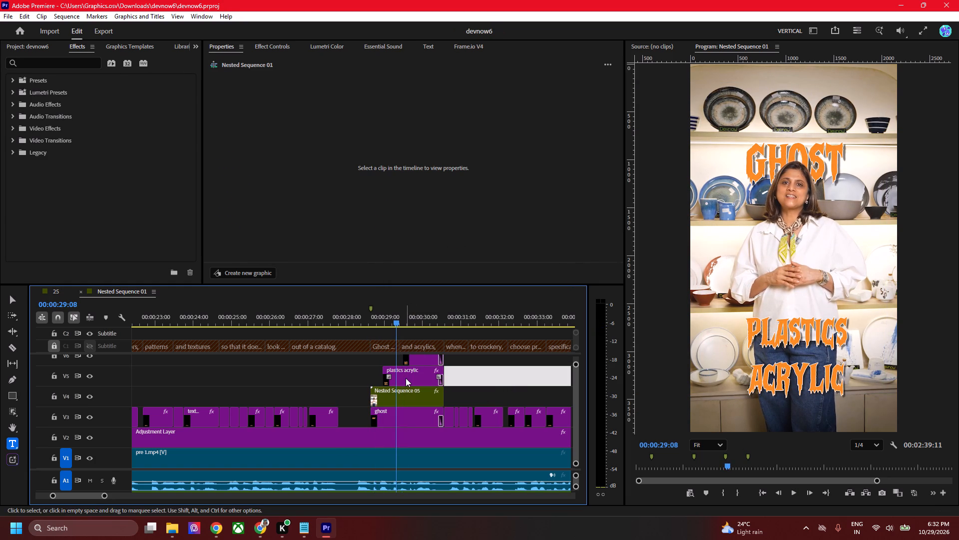
{"action": "left_click", "coordinate": [812, 376]}
{"action": "left_click_drag", "start_coordinate": [751, 373], "coordinate": [862, 374]}
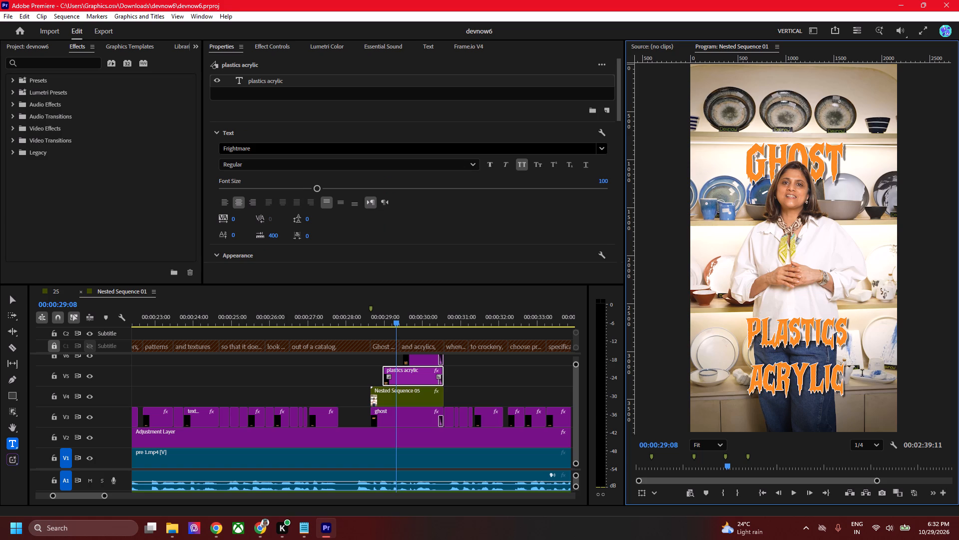
{"action": "left_click_drag", "start_coordinate": [862, 374], "coordinate": [847, 373]}
{"action": "key", "text": "BackSpace"}
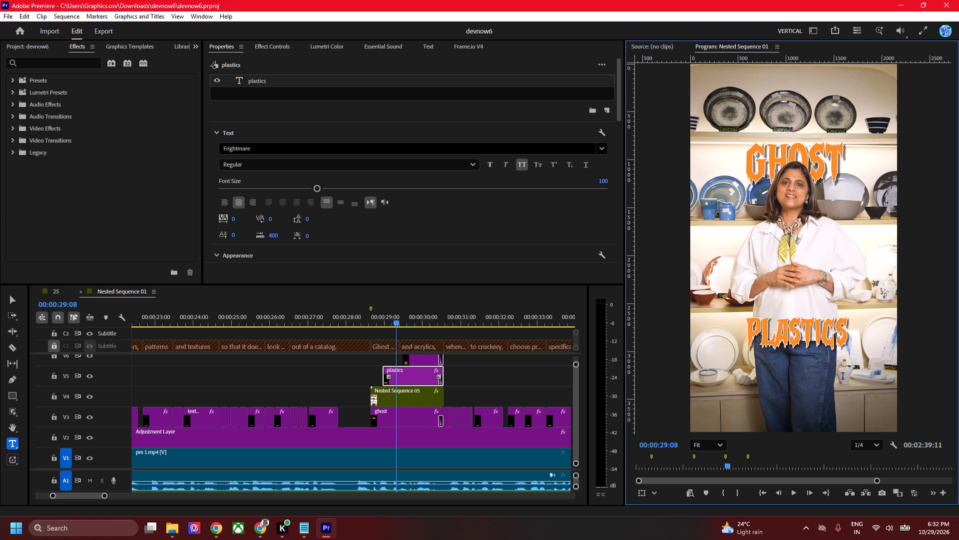
{"action": "left_click", "coordinate": [531, 393]}
Delete the word "plastics" and its line break from the V6 title so its text reads only "acrylic".
{"action": "left_click_drag", "start_coordinate": [393, 325], "coordinate": [408, 325]}
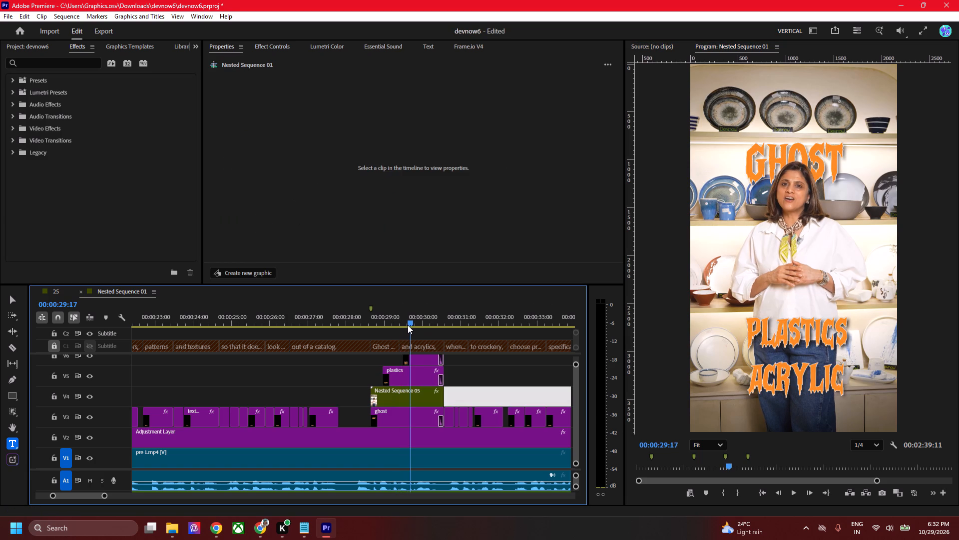
{"action": "left_click_drag", "start_coordinate": [408, 325], "coordinate": [403, 324]}
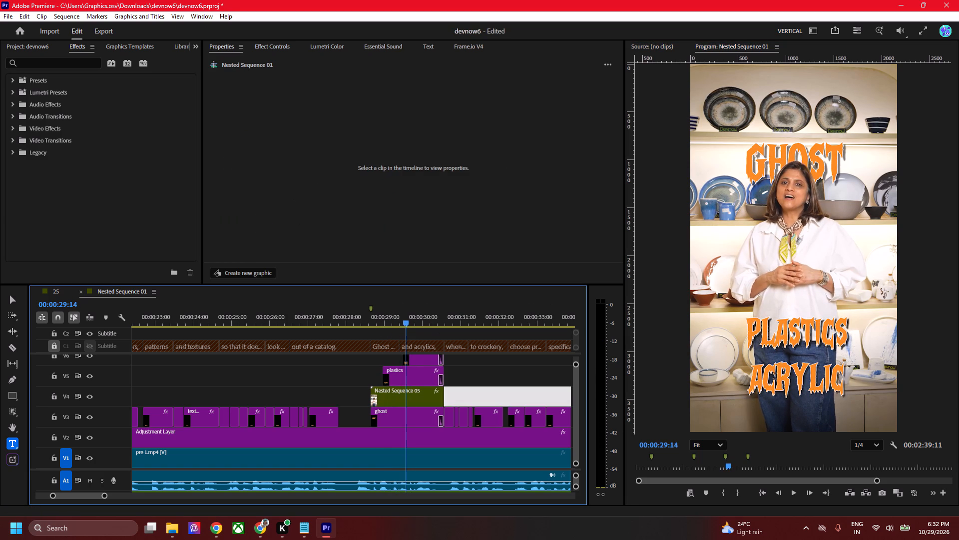
{"action": "left_click_drag", "start_coordinate": [754, 374], "coordinate": [736, 326]}
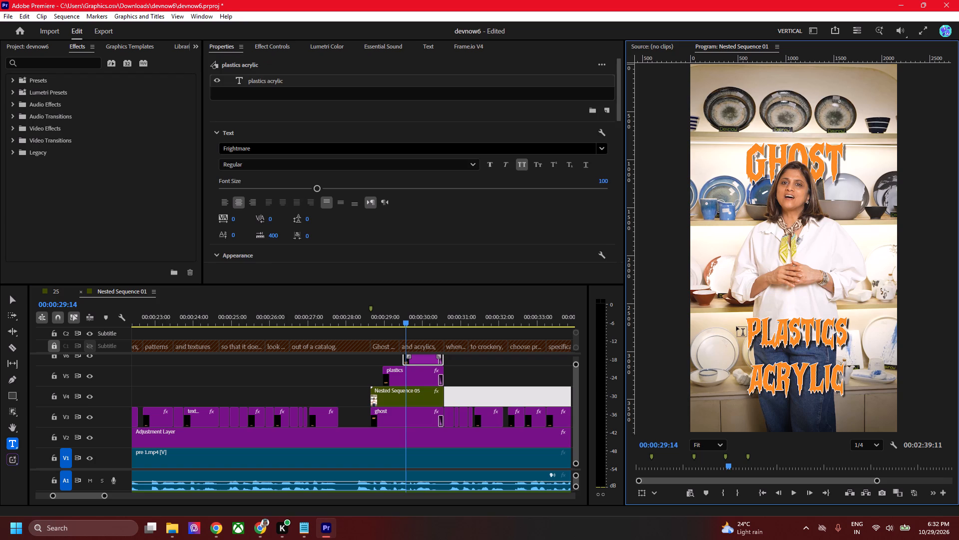
{"action": "key", "text": "BackSpace"}
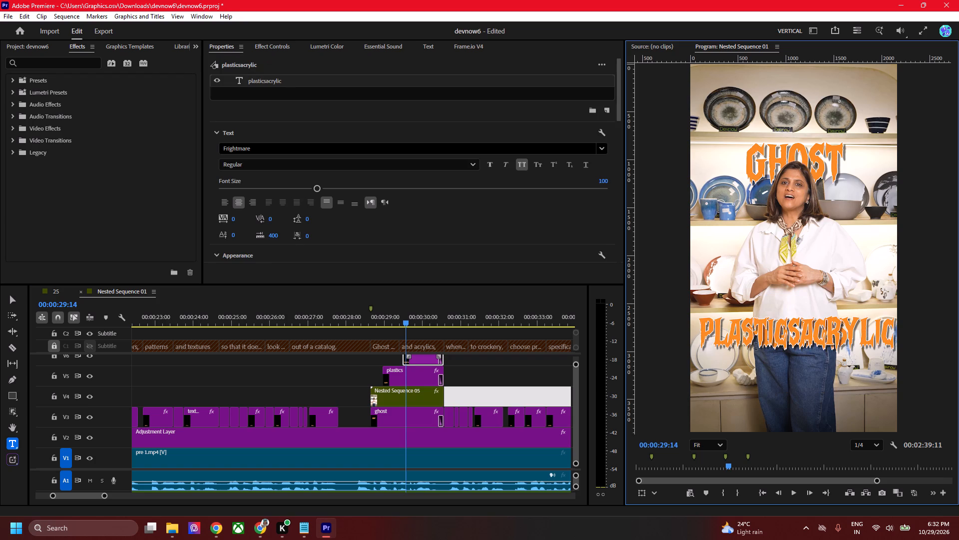
{"action": "key", "text": "ctrl+shift+Left"}
{"action": "key", "text": "BackSpace"}
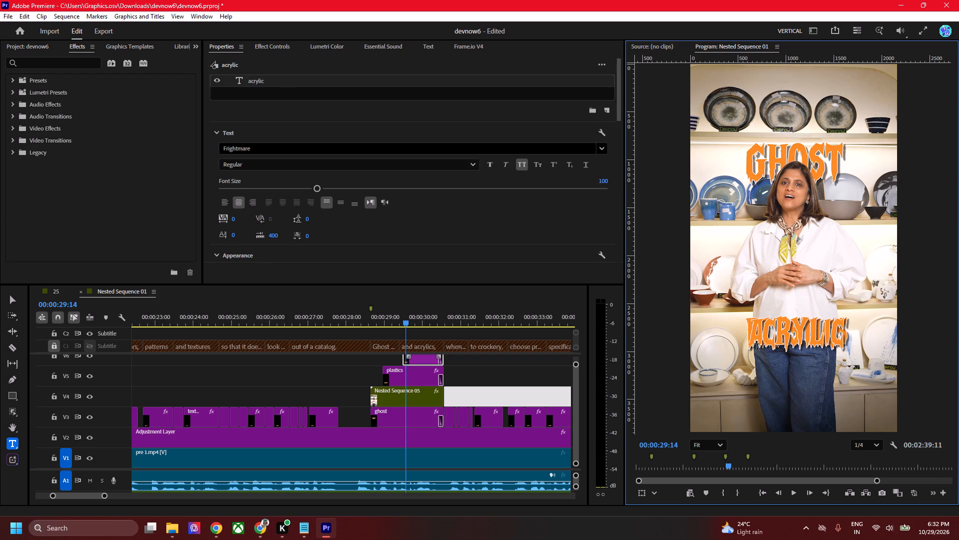
{"action": "left_click", "coordinate": [493, 364]}
Move the V6 acrylic title down below the plastics title by setting its Position Y to 614.
{"action": "key", "text": "v"}
{"action": "left_click", "coordinate": [424, 359]}
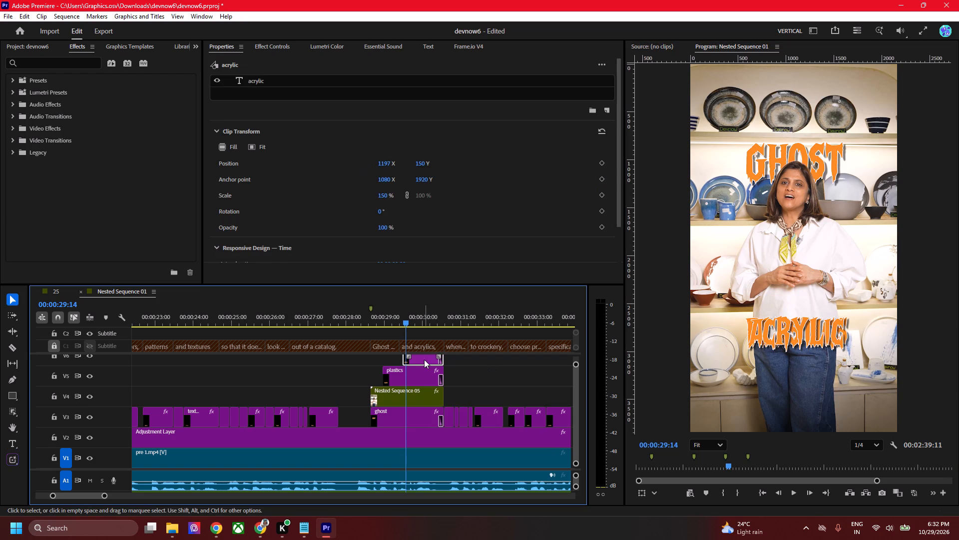
{"action": "left_click_drag", "start_coordinate": [423, 166], "coordinate": [600, 180]}
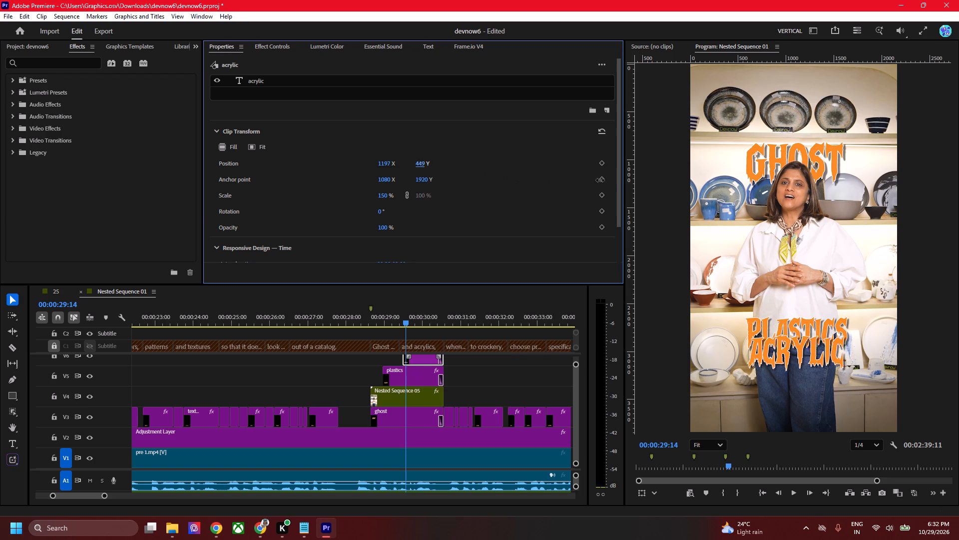
{"action": "left_click_drag", "start_coordinate": [600, 180], "coordinate": [673, 182]}
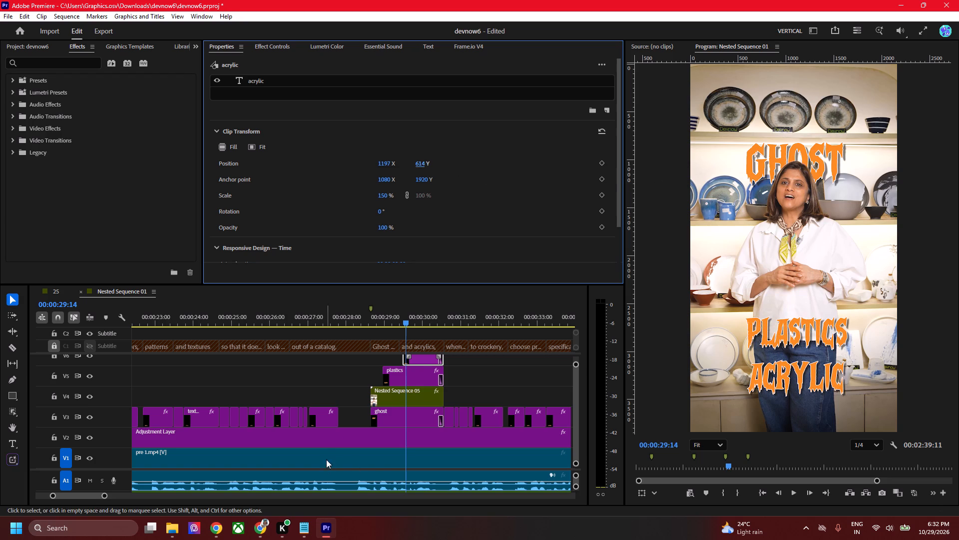
Switch to the Halloween palettes page in Chrome and copy the golden yellow from the Colorful Daybreak palette.
{"action": "left_click", "coordinate": [417, 321]}
{"action": "left_click", "coordinate": [422, 357]}
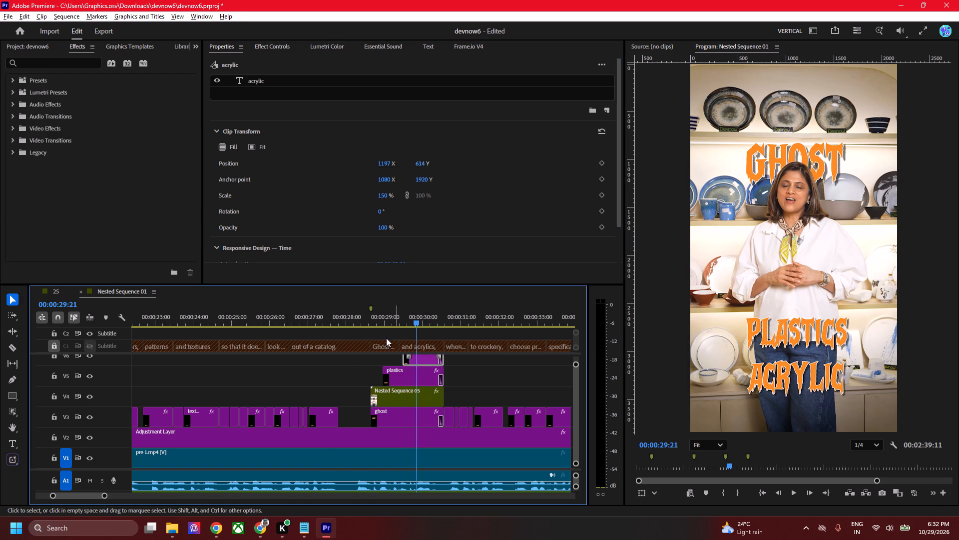
{"action": "key", "text": "alt+Tab"}
{"action": "key", "text": "alt+Tab"}
{"action": "scroll", "coordinate": [72, 234], "scroll_direction": "up", "scroll_amount": 6}
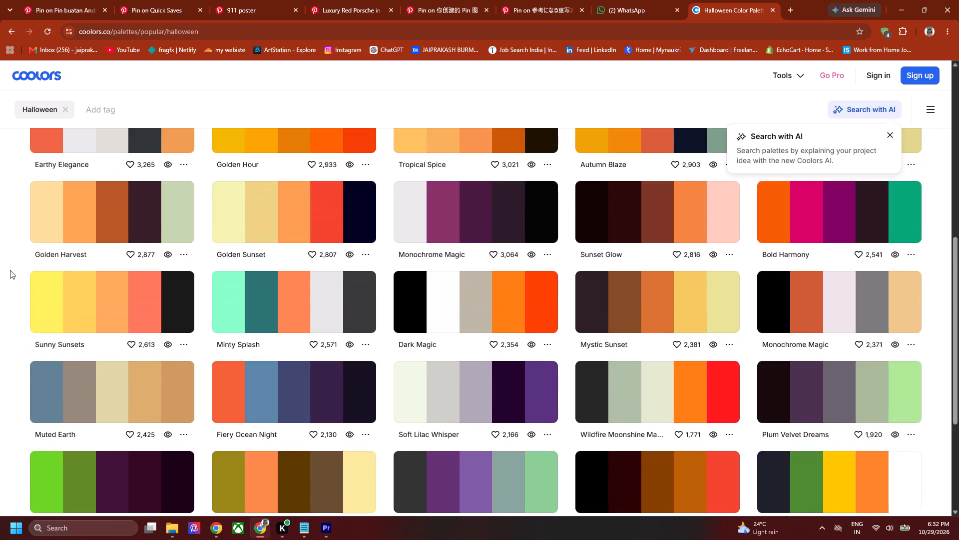
{"action": "scroll", "coordinate": [10, 270], "scroll_direction": "up", "scroll_amount": 8}
{"action": "left_click", "coordinate": [476, 351]}
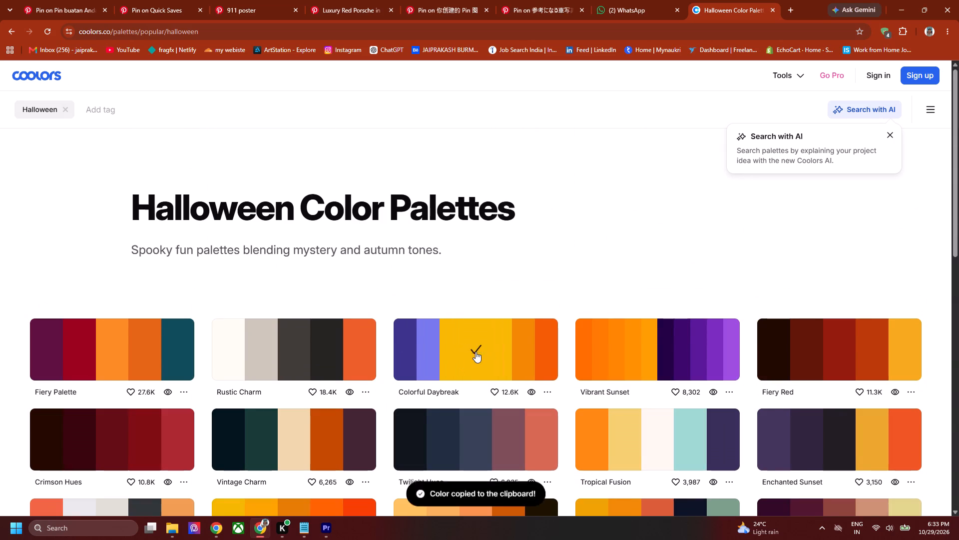
{"action": "key", "text": "alt+Tab"}
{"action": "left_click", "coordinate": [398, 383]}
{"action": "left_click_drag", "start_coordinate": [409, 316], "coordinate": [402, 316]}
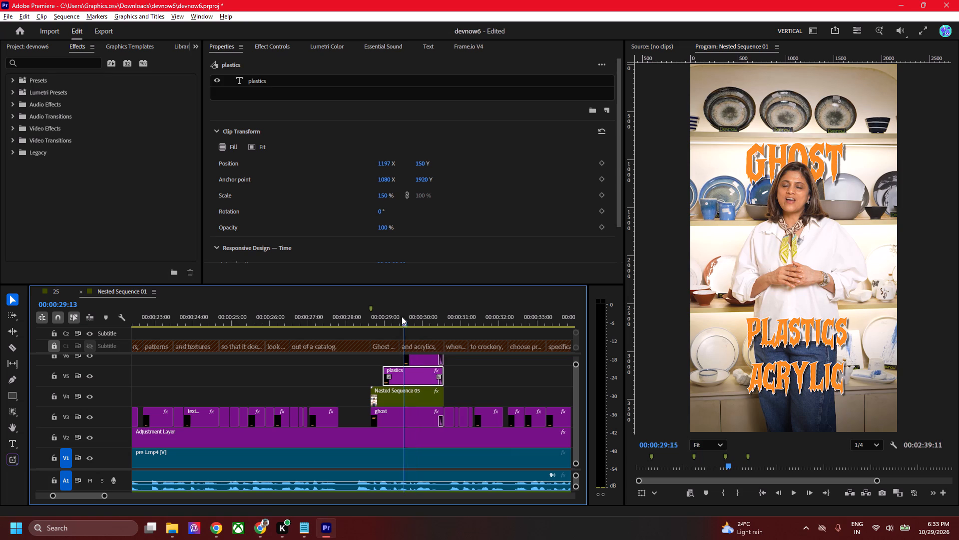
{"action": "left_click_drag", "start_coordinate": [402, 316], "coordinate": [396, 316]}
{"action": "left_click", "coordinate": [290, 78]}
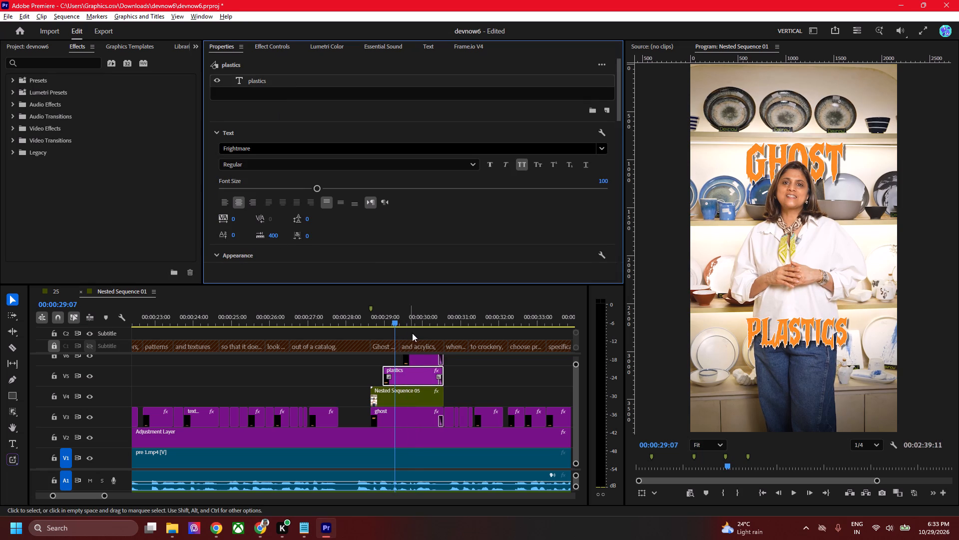
Set the V6 acrylic title's text fill to the copied golden yellow and save the project.
{"action": "left_click", "coordinate": [413, 333]}
{"action": "left_click_drag", "start_coordinate": [415, 316], "coordinate": [422, 316]}
{"action": "left_click_drag", "start_coordinate": [427, 350], "coordinate": [427, 356]}
{"action": "left_click", "coordinate": [425, 362]}
{"action": "scroll", "coordinate": [245, 179], "scroll_direction": "down", "scroll_amount": 5}
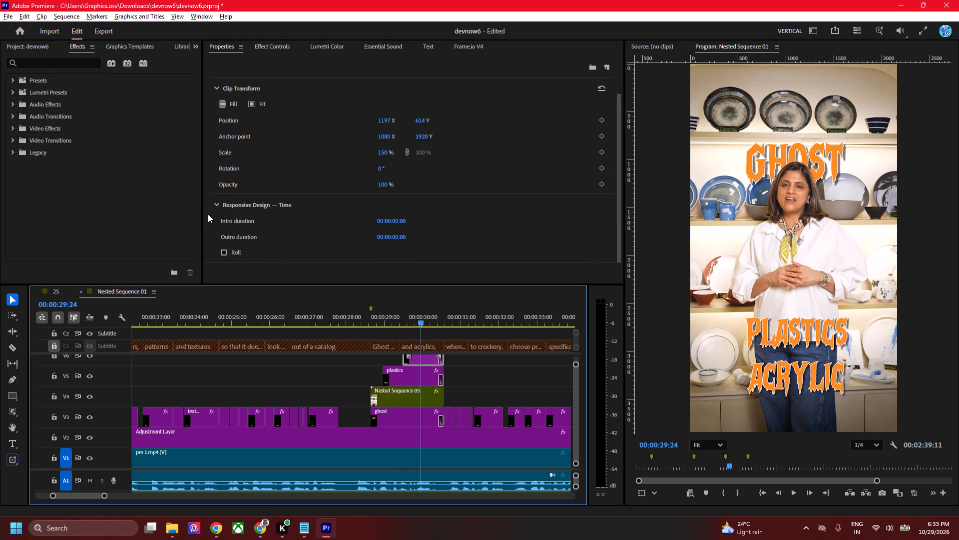
{"action": "scroll", "coordinate": [208, 217], "scroll_direction": "down", "scroll_amount": 5}
{"action": "scroll", "coordinate": [247, 99], "scroll_direction": "up", "scroll_amount": 2}
{"action": "scroll", "coordinate": [247, 99], "scroll_direction": "down", "scroll_amount": 1}
{"action": "scroll", "coordinate": [247, 99], "scroll_direction": "up", "scroll_amount": 4}
{"action": "left_click", "coordinate": [276, 74]}
{"action": "left_click", "coordinate": [278, 82]}
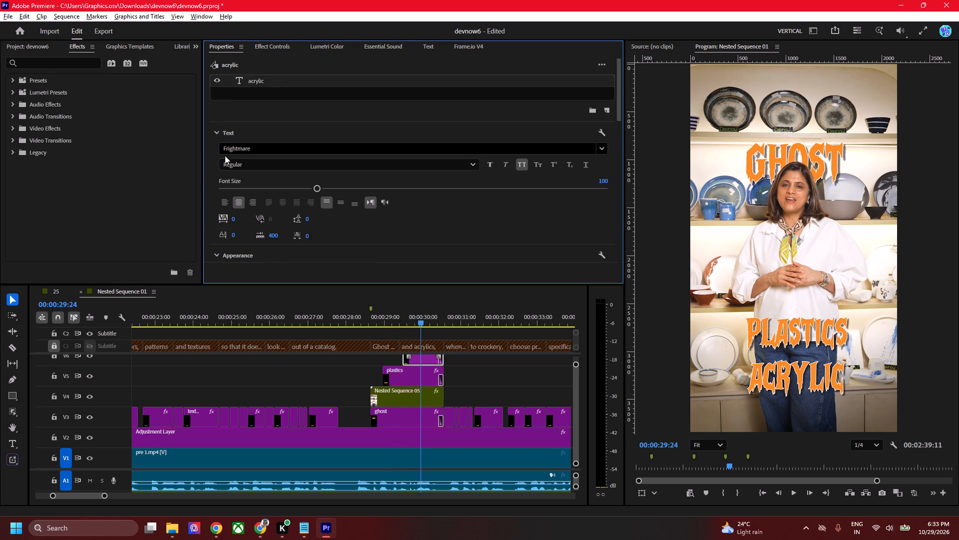
{"action": "scroll", "coordinate": [221, 211], "scroll_direction": "down", "scroll_amount": 6}
{"action": "left_click", "coordinate": [235, 225]}
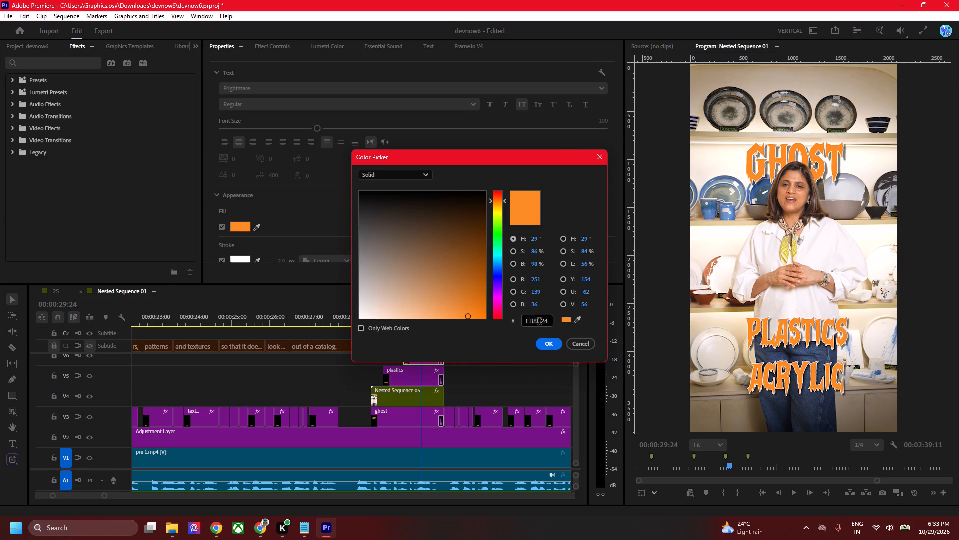
{"action": "left_click", "coordinate": [539, 319]}
{"action": "key", "text": "ctrl+a"}
{"action": "key", "text": "ctrl+v"}
{"action": "left_click", "coordinate": [543, 346]}
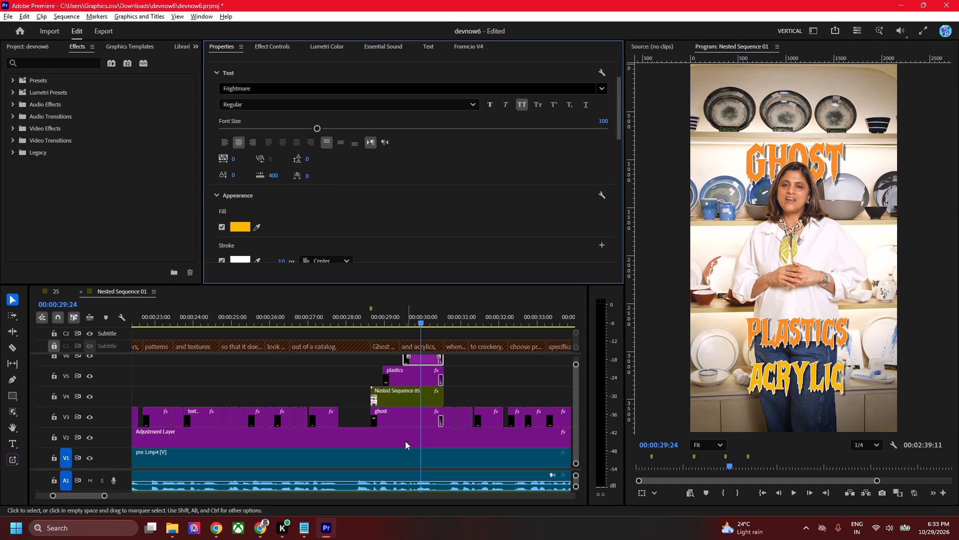
{"action": "key", "text": "ctrl+s"}
Play back the sequence from 00:00:28:07 to 00:00:37:00 to review the titles and reach the second ghost section.
{"action": "scroll", "coordinate": [381, 463], "scroll_direction": "down", "scroll_amount": 3, "text": "alt"}
{"action": "left_click", "coordinate": [364, 324]}
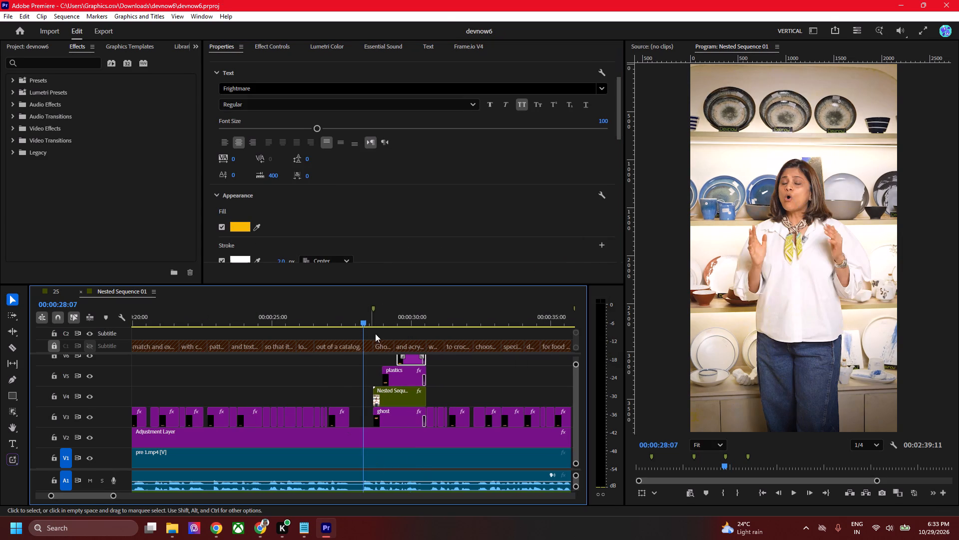
{"action": "key", "text": "space"}
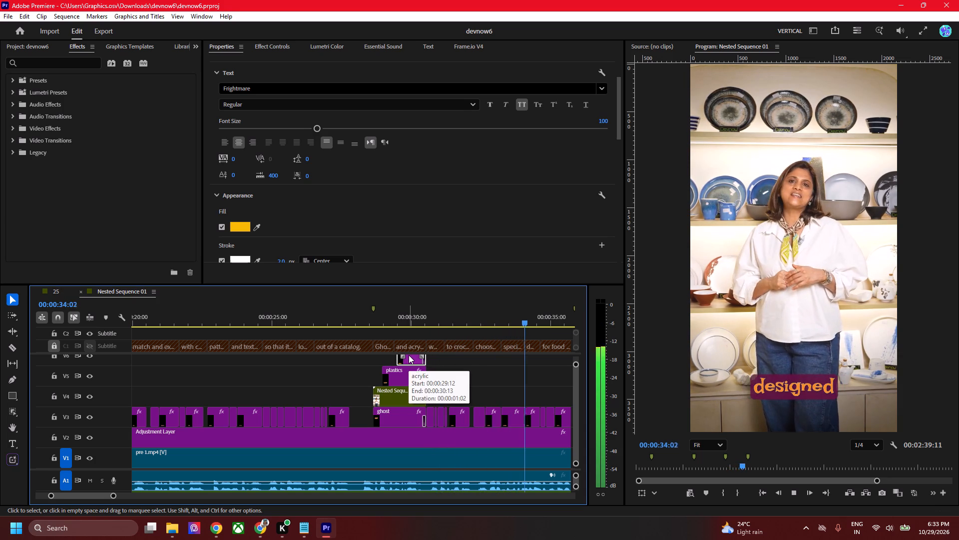
{"action": "scroll", "coordinate": [456, 356], "scroll_direction": "down", "scroll_amount": 10}
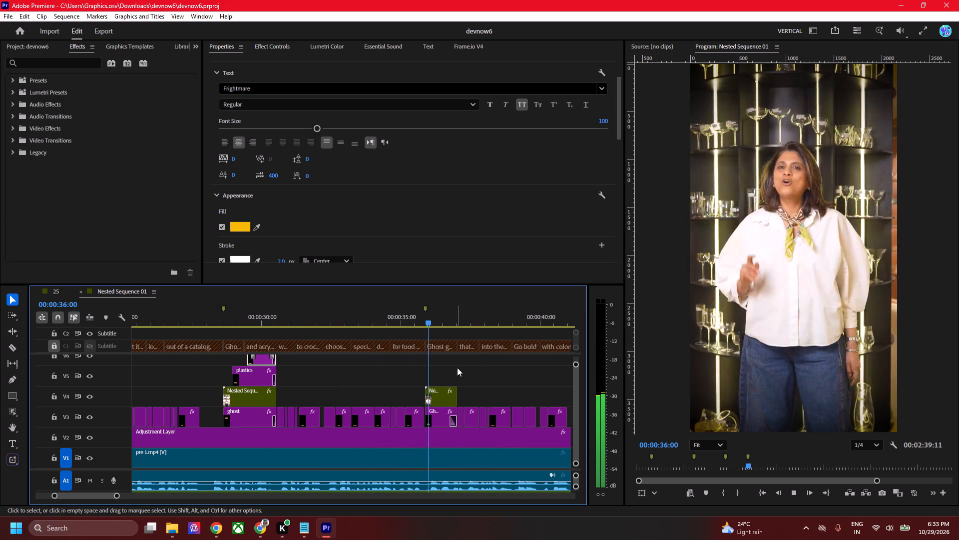
{"action": "key", "text": "space"}
Move the nested sequence clip near 00:00:36:00 from V4 up to V5 and delete the ghost title on V3 beneath it.
{"action": "left_click_drag", "start_coordinate": [439, 398], "coordinate": [441, 381]}
{"action": "left_click", "coordinate": [446, 413]}
{"action": "key", "text": "Delete"}
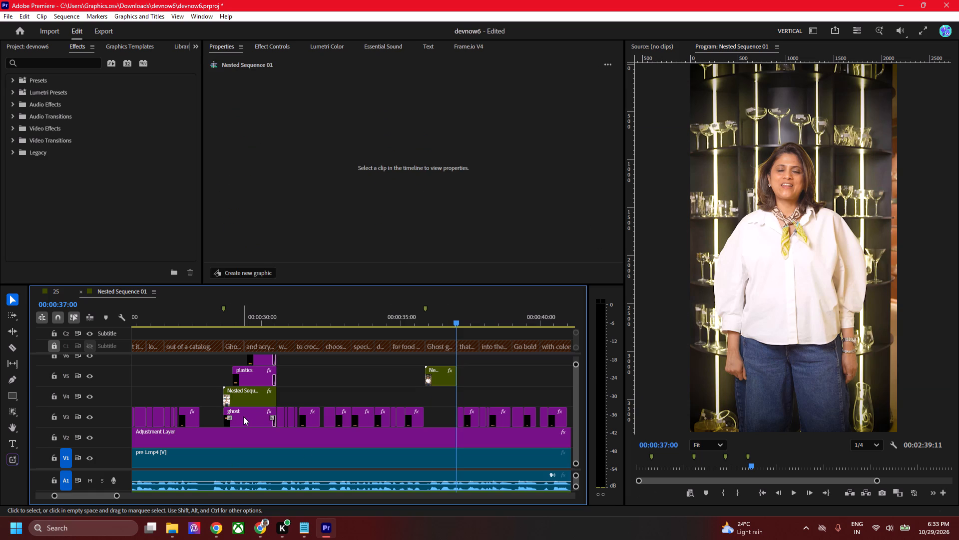
Duplicate the first ghost title onto V4 beneath the second nested sequence clip and trim its end to 00:00:37:00.
{"action": "left_click", "coordinate": [243, 416]}
{"action": "left_click_drag", "start_coordinate": [244, 414], "coordinate": [444, 398], "text": "alt"}
{"action": "left_click_drag", "start_coordinate": [479, 397], "coordinate": [457, 393]}
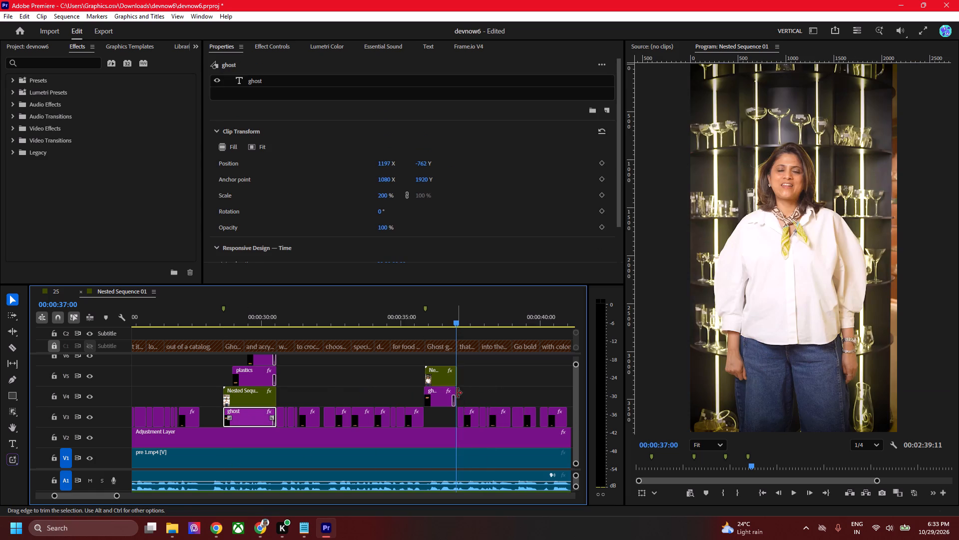
Move the nested sequence clip near 00:00:36:00 and its ghost title down one track each, to V4 and V3.
{"action": "left_click", "coordinate": [457, 393]}
{"action": "left_click", "coordinate": [436, 367]}
{"action": "left_click", "coordinate": [438, 395], "text": "shift"}
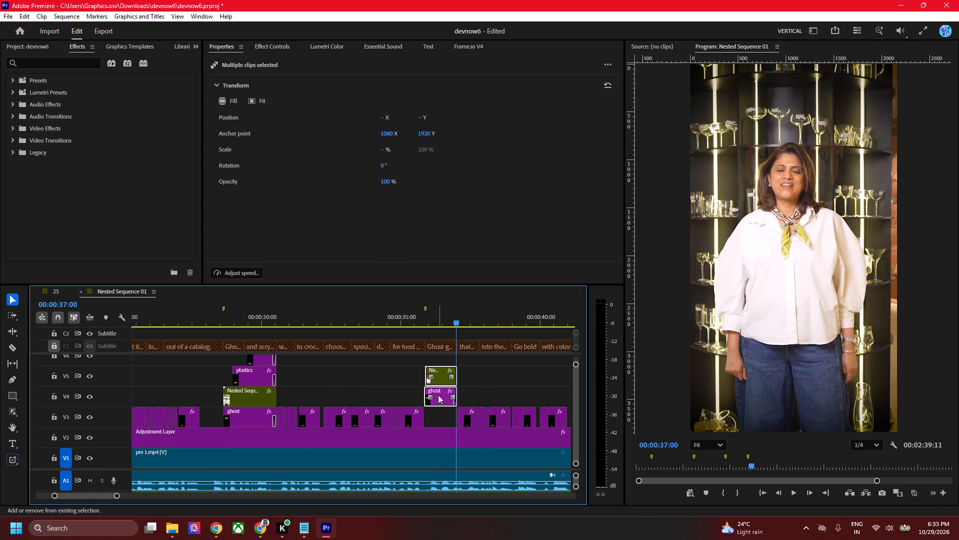
{"action": "left_click_drag", "start_coordinate": [443, 397], "coordinate": [439, 412]}
{"action": "left_click", "coordinate": [473, 388]}
{"action": "scroll", "coordinate": [462, 392], "scroll_direction": "up", "scroll_amount": 12, "text": "alt"}
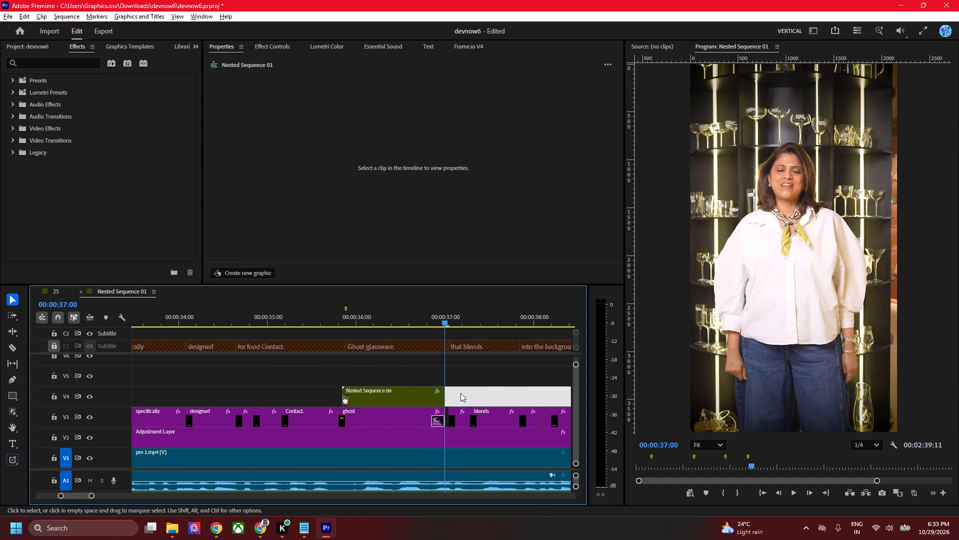
Play through the second ghost section and raise the V3 ghost title by setting its Y position to -924.
{"action": "left_click", "coordinate": [410, 328]}
{"action": "left_click", "coordinate": [327, 308]}
{"action": "key", "text": "space"}
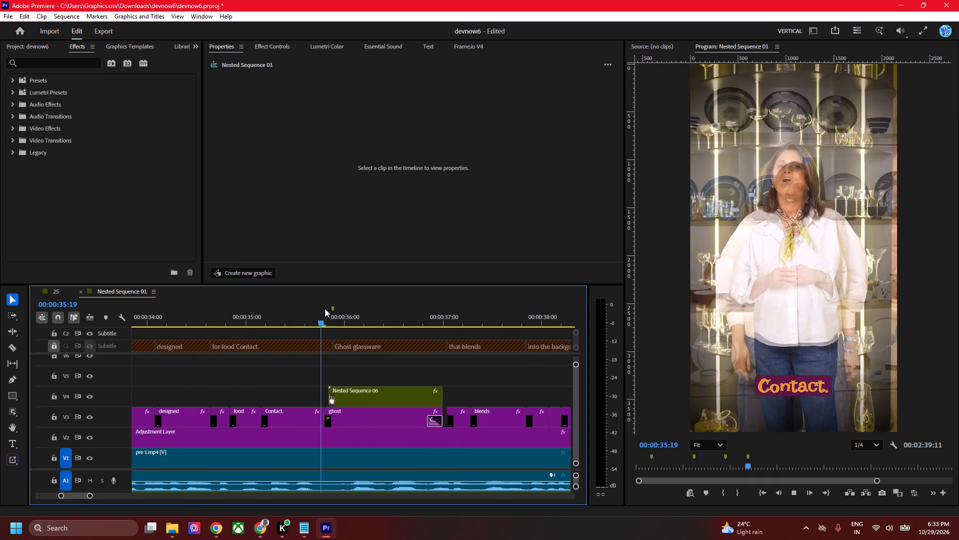
{"action": "key", "text": "space"}
{"action": "left_click", "coordinate": [390, 427]}
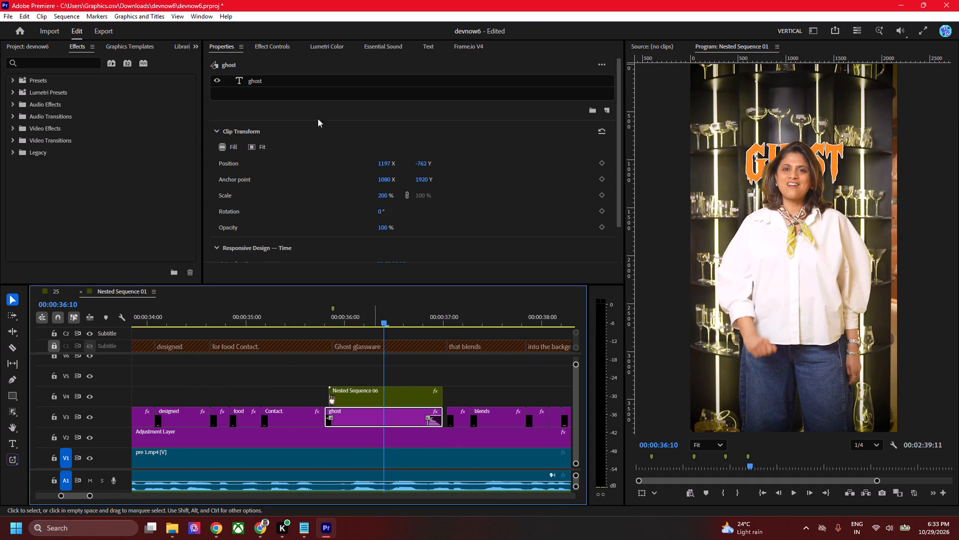
{"action": "left_click_drag", "start_coordinate": [429, 163], "coordinate": [347, 158]}
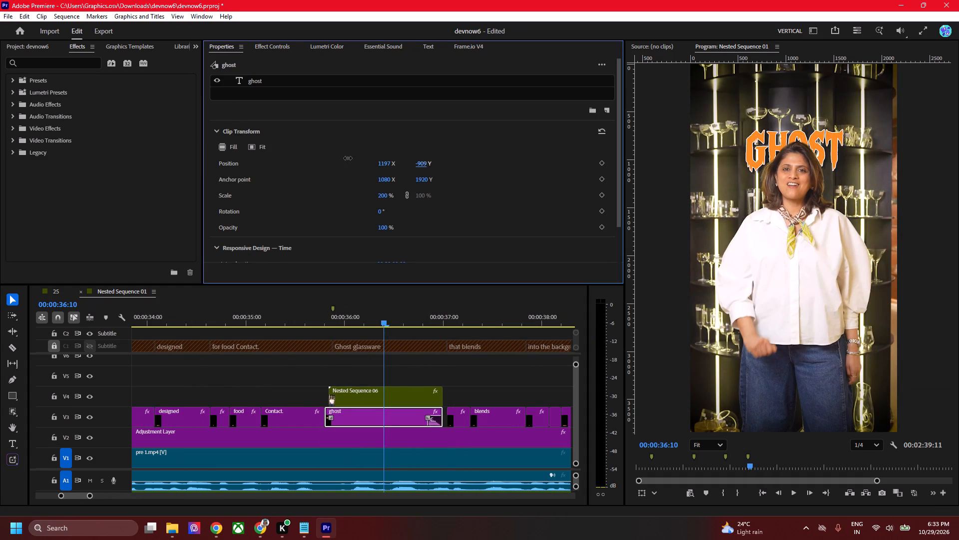
{"action": "left_click_drag", "start_coordinate": [347, 158], "coordinate": [341, 157]}
Duplicate the plastics title onto V5 above the nested sequence clip near 00:00:36:00, with its end aligned to 00:00:37:00.
{"action": "scroll", "coordinate": [291, 379], "scroll_direction": "up", "scroll_amount": 8}
{"action": "scroll", "coordinate": [291, 379], "scroll_direction": "down", "scroll_amount": 1}
{"action": "scroll", "coordinate": [291, 379], "scroll_direction": "up", "scroll_amount": 5}
{"action": "scroll", "coordinate": [291, 379], "scroll_direction": "down", "scroll_amount": 8, "text": "alt"}
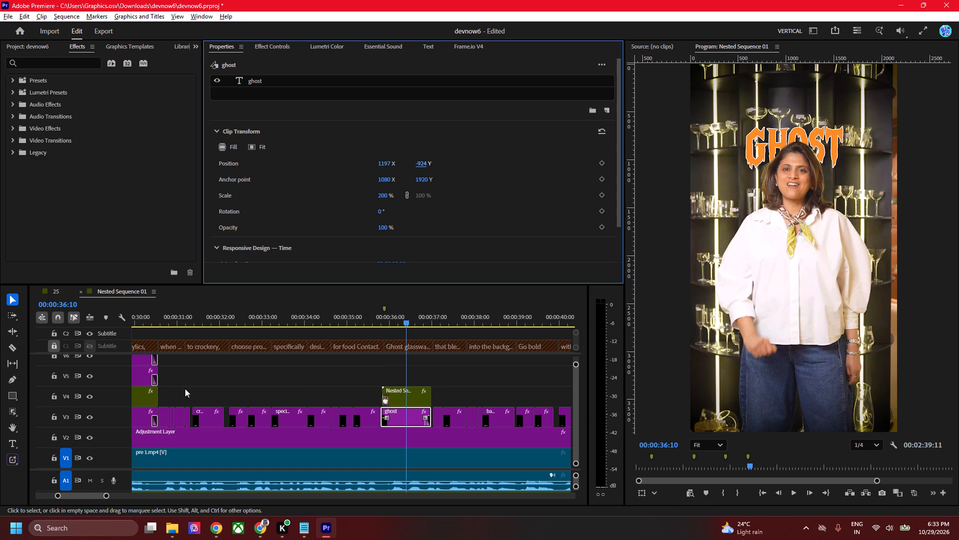
{"action": "left_click", "coordinate": [139, 379]}
{"action": "left_click_drag", "start_coordinate": [133, 378], "coordinate": [407, 377], "text": "alt"}
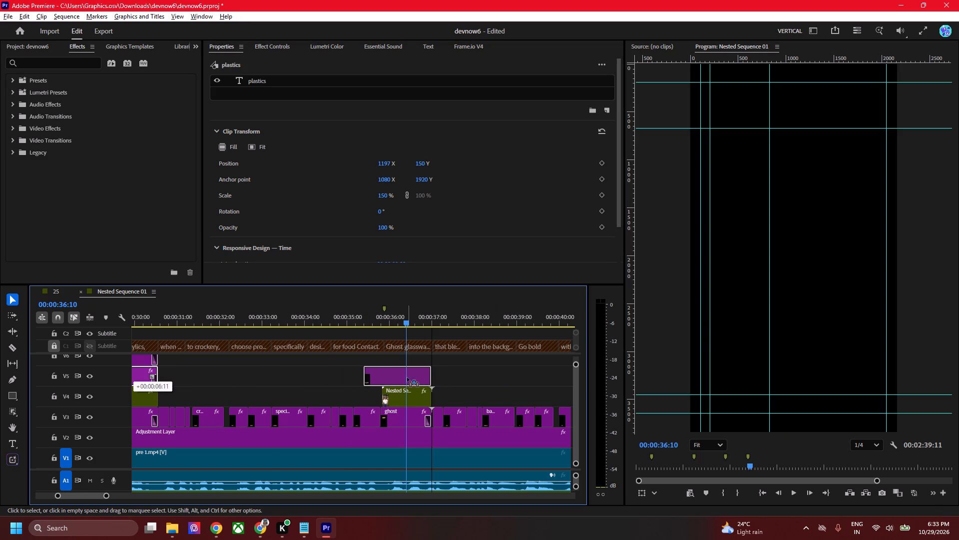
{"action": "left_click_drag", "start_coordinate": [407, 377], "coordinate": [406, 377], "text": "alt"}
Play the section to find the word's cue and trim the start of the duplicated plastics title to 00:00:36:11.
{"action": "left_click", "coordinate": [354, 372]}
{"action": "left_click_drag", "start_coordinate": [385, 325], "coordinate": [372, 322]}
{"action": "key", "text": "space"}
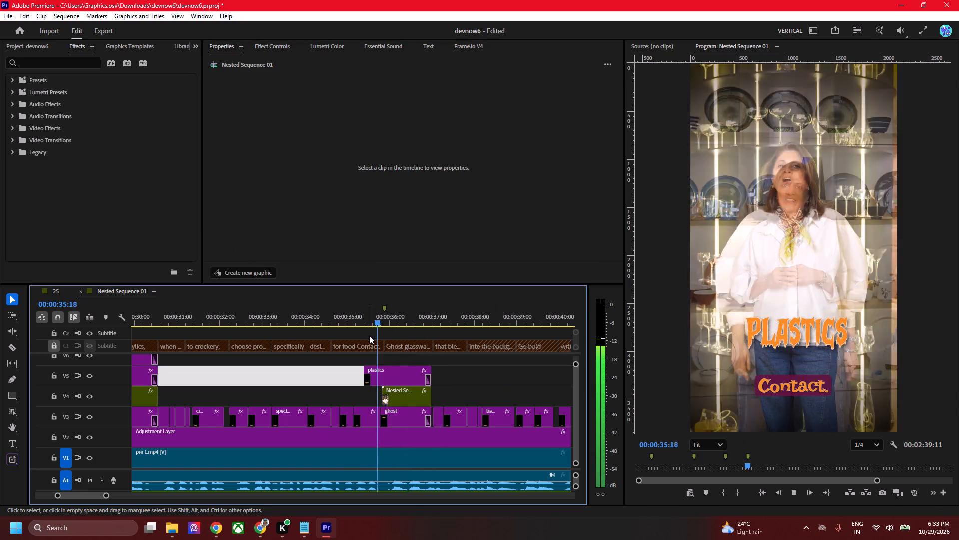
{"action": "key", "text": "space"}
{"action": "left_click_drag", "start_coordinate": [363, 375], "coordinate": [390, 378]}
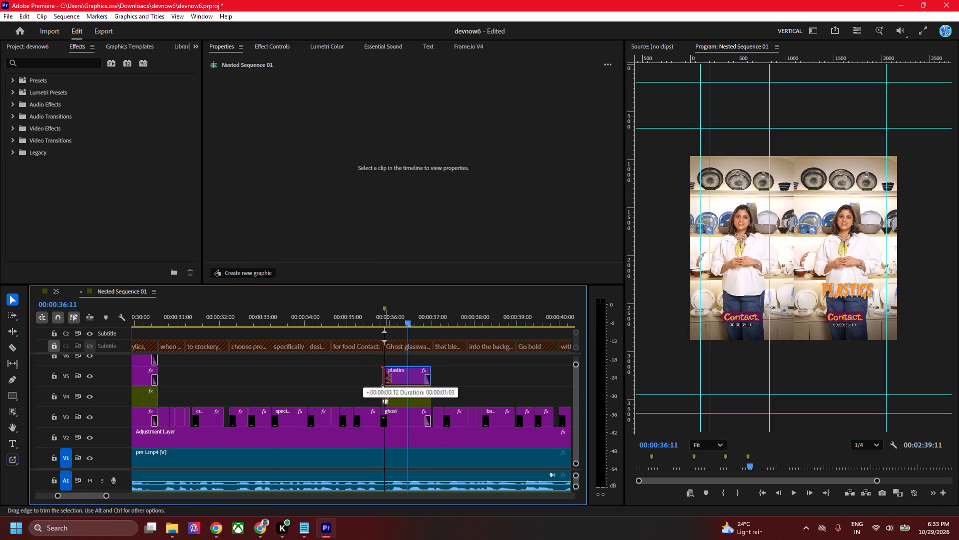
{"action": "left_click_drag", "start_coordinate": [390, 378], "coordinate": [410, 380]}
Copy "glassware" from the Notepad script and replace the duplicated plastics title's text with it.
{"action": "left_click", "coordinate": [425, 378]}
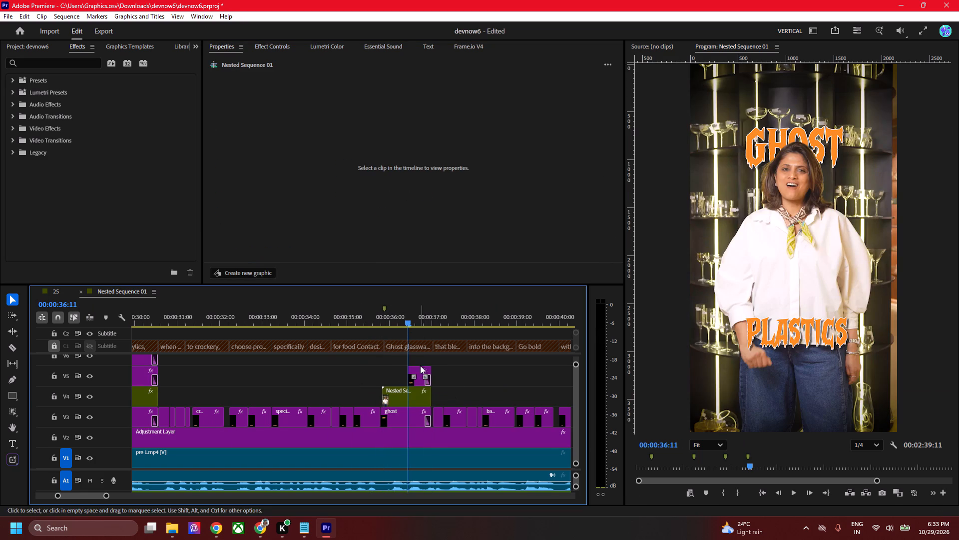
{"action": "key", "text": "alt+Tab"}
{"action": "key", "text": "alt+Tab"}
{"action": "key", "text": "alt+Tab"}
{"action": "key", "text": "alt+Tab"}
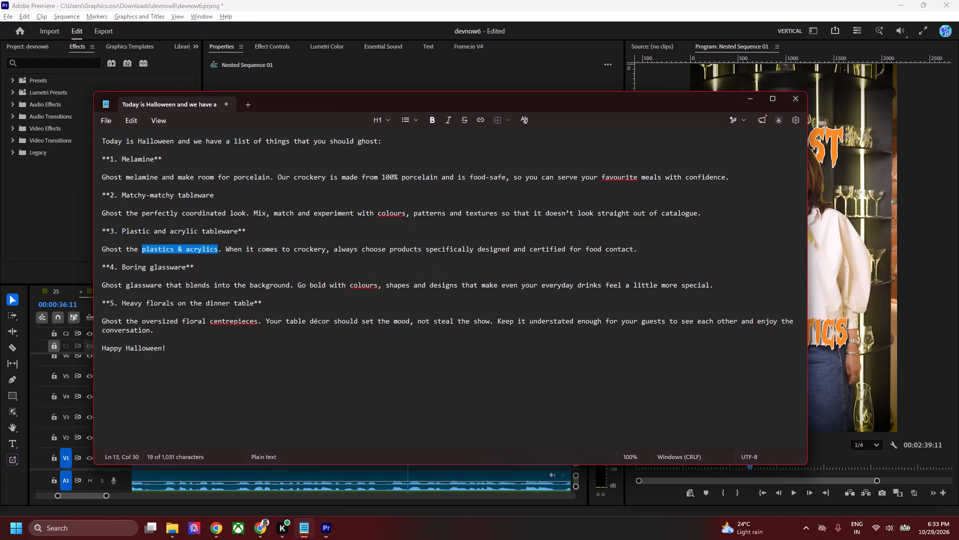
{"action": "left_click_drag", "start_coordinate": [150, 269], "coordinate": [186, 272]}
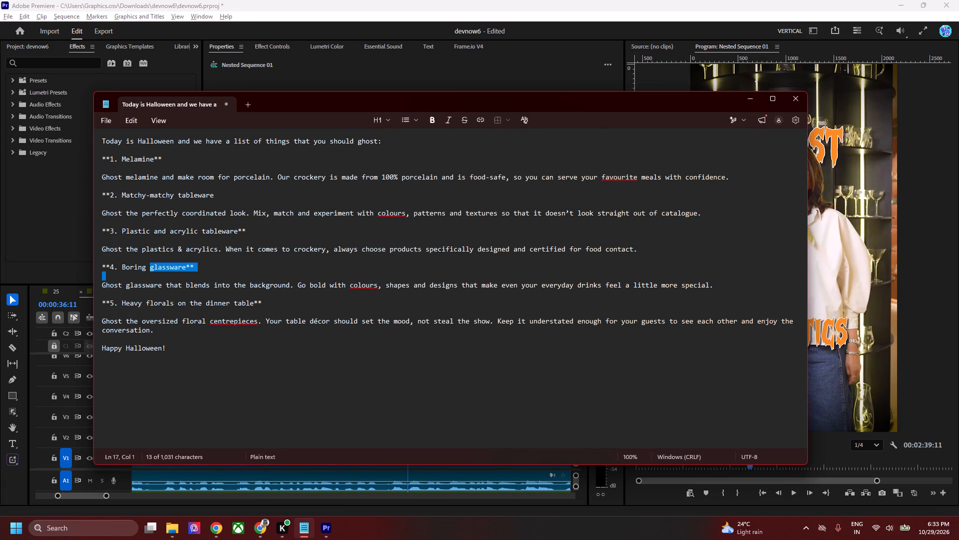
{"action": "left_click_drag", "start_coordinate": [186, 272], "coordinate": [186, 263]}
{"action": "key", "text": "ctrl+c"}
{"action": "key", "text": "ctrl+c"}
{"action": "key", "text": "alt+Tab"}
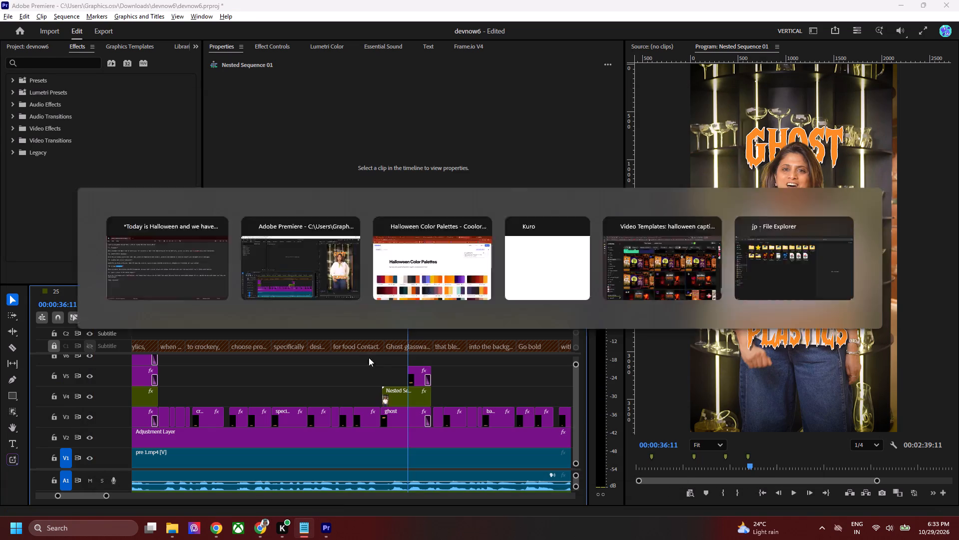
{"action": "double_click", "coordinate": [785, 332]}
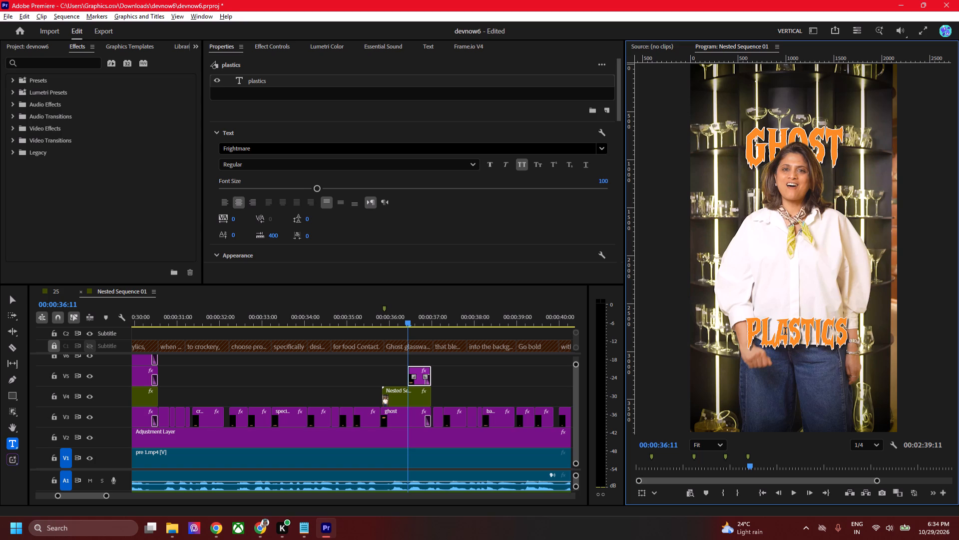
{"action": "key", "text": "ctrl+a"}
{"action": "key", "text": "ctrl+v"}
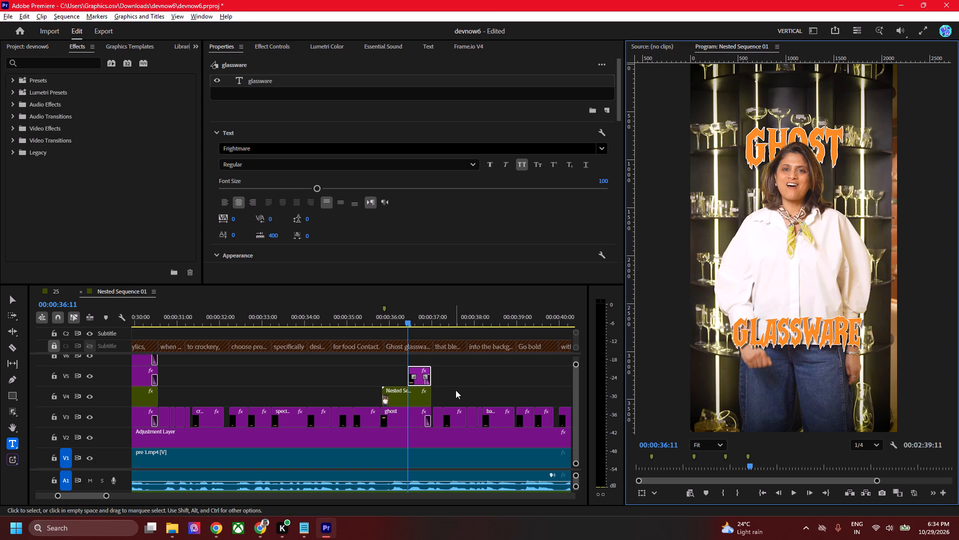
{"action": "left_click", "coordinate": [456, 390]}
Play back the sequence from about 00:00:36:11 to review the glassware title and locate the next nested ghost section.
{"action": "key", "text": "v"}
{"action": "key", "text": "space"}
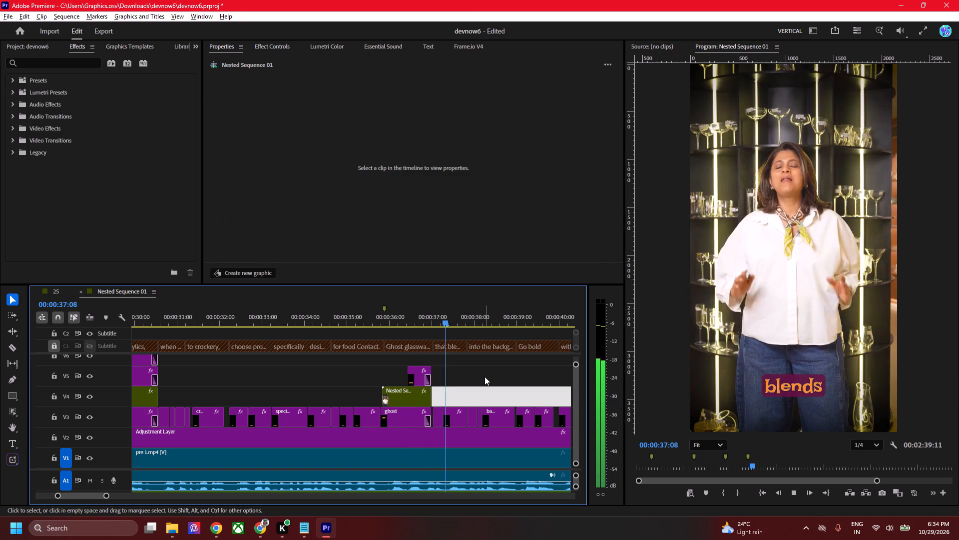
{"action": "key", "text": "space"}
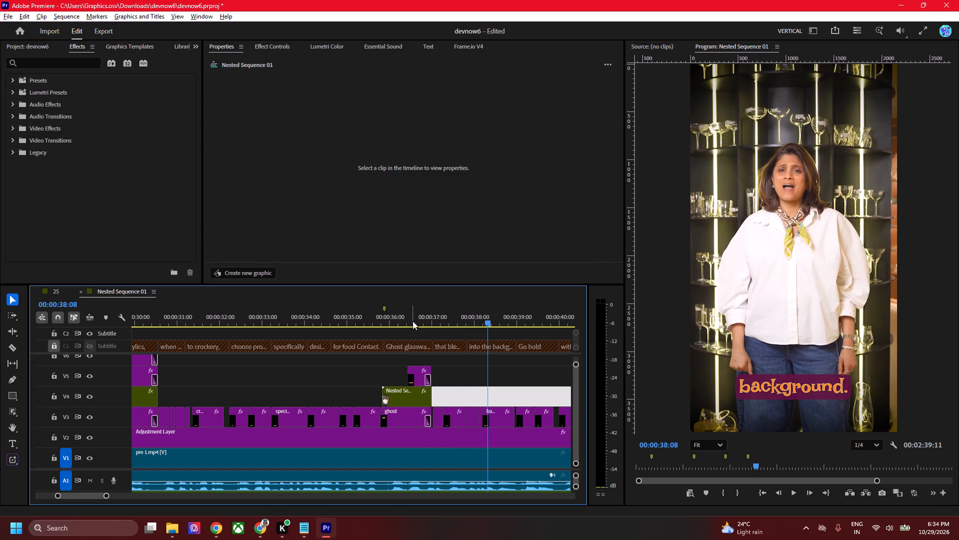
{"action": "left_click", "coordinate": [414, 318]}
{"action": "left_click", "coordinate": [419, 382]}
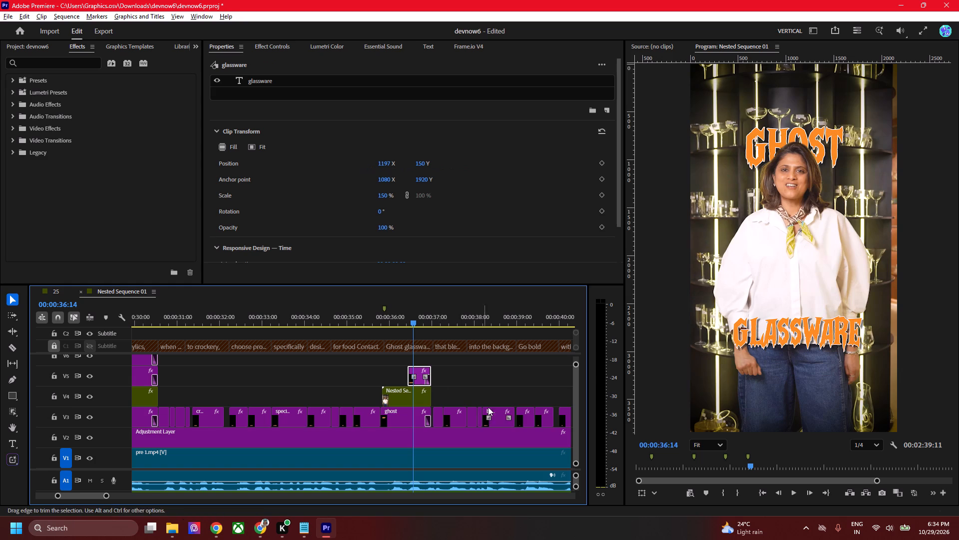
{"action": "key", "text": "space"}
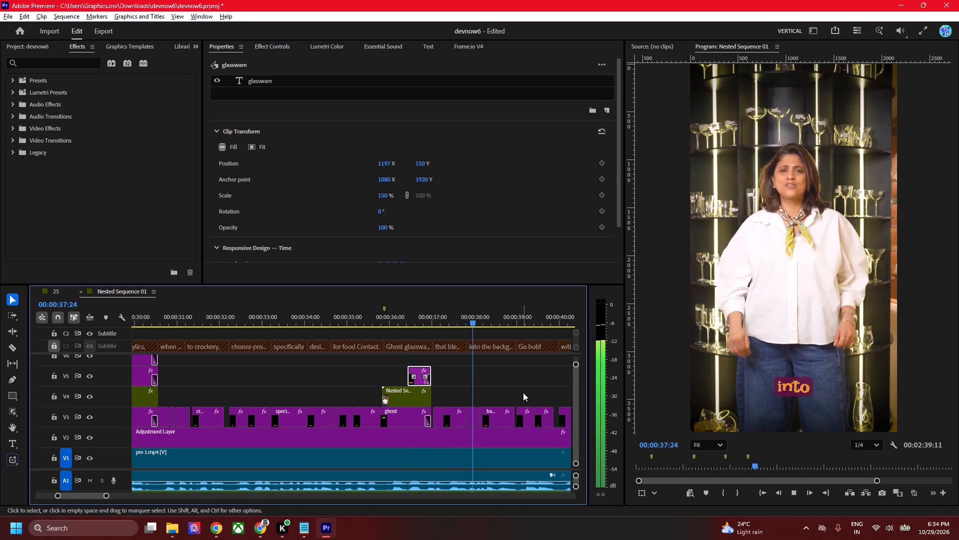
{"action": "scroll", "coordinate": [523, 392], "scroll_direction": "down", "scroll_amount": 9, "text": "alt"}
{"action": "scroll", "coordinate": [515, 388], "scroll_direction": "down", "scroll_amount": 5}
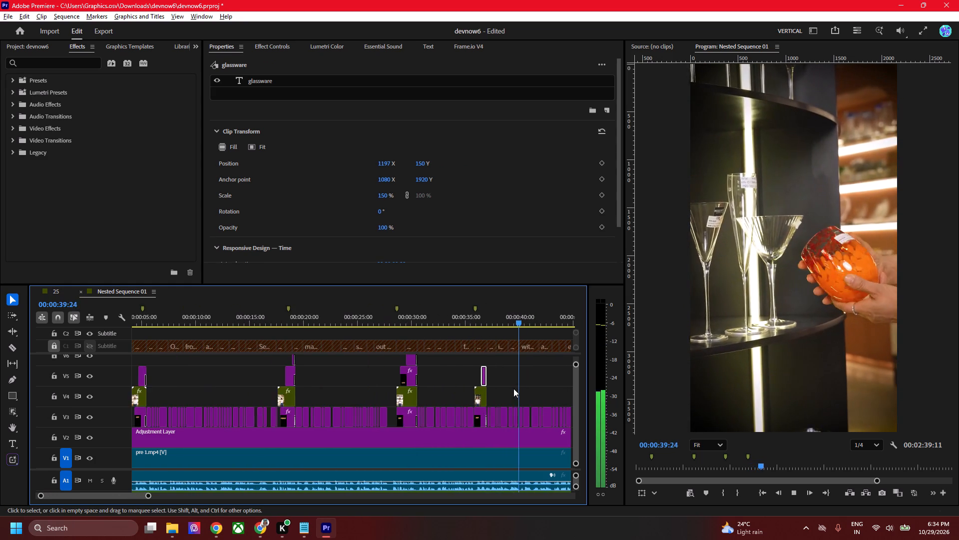
{"action": "scroll", "coordinate": [513, 388], "scroll_direction": "down", "scroll_amount": 5, "text": "alt"}
{"action": "scroll", "coordinate": [461, 367], "scroll_direction": "up", "scroll_amount": 6, "text": "alt"}
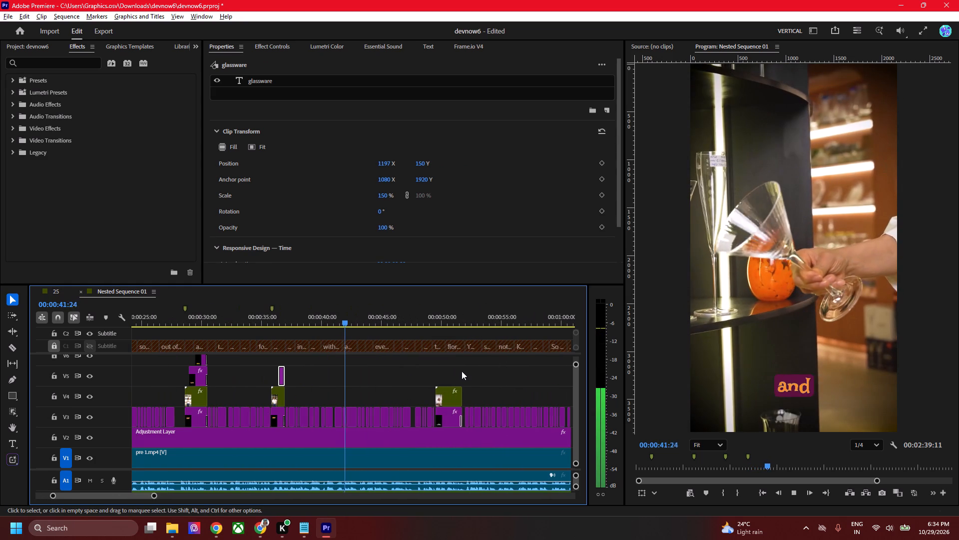
{"action": "key", "text": "space"}
Replace the oversized floral centrepieces title on V3 beneath Nested Sequence 07 with a duplicate of the second section's ghost title.
{"action": "left_click", "coordinate": [446, 426]}
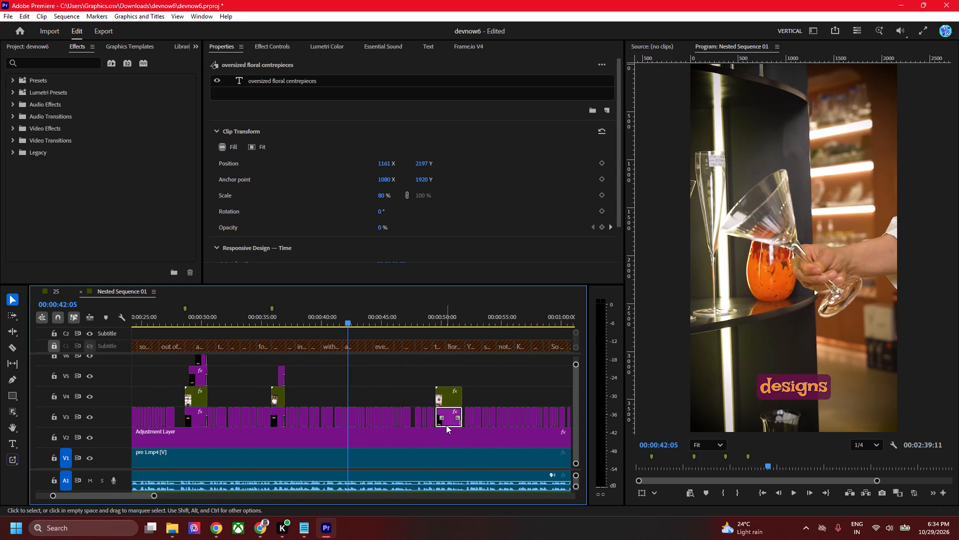
{"action": "key", "text": "Delete"}
{"action": "left_click", "coordinate": [278, 416]}
{"action": "left_click", "coordinate": [278, 422]}
{"action": "left_click_drag", "start_coordinate": [278, 422], "coordinate": [279, 421], "text": "alt"}
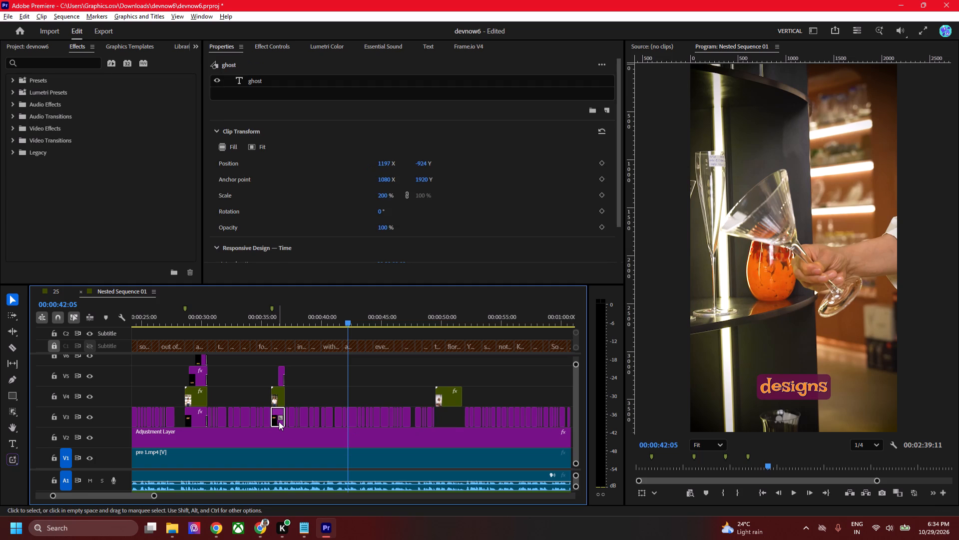
{"action": "left_click_drag", "start_coordinate": [279, 421], "coordinate": [447, 425], "text": "alt"}
Play through the new section and extend the V3 ghost title's end to match the end of Nested Sequence 07.
{"action": "scroll", "coordinate": [447, 380], "scroll_direction": "up", "scroll_amount": 12, "text": "alt"}
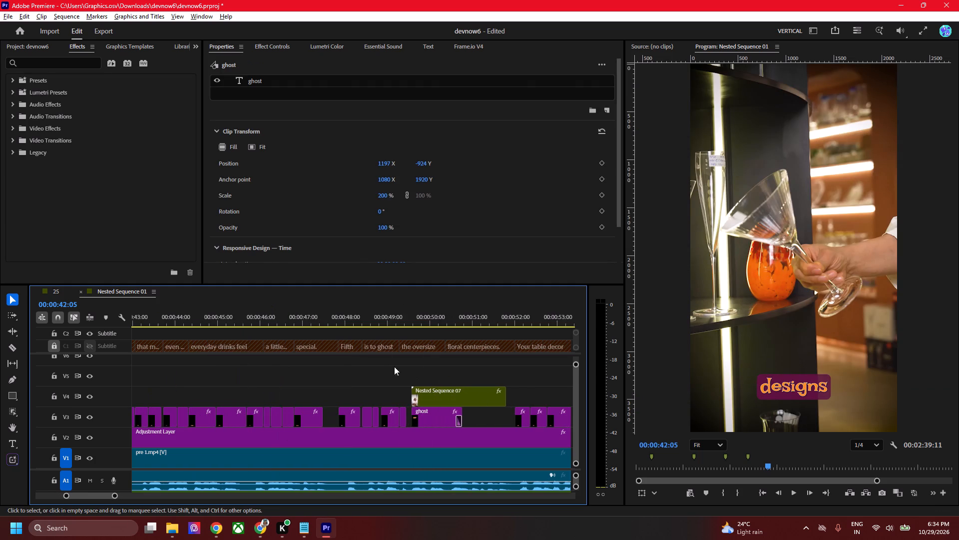
{"action": "left_click", "coordinate": [394, 318]}
{"action": "key", "text": "space"}
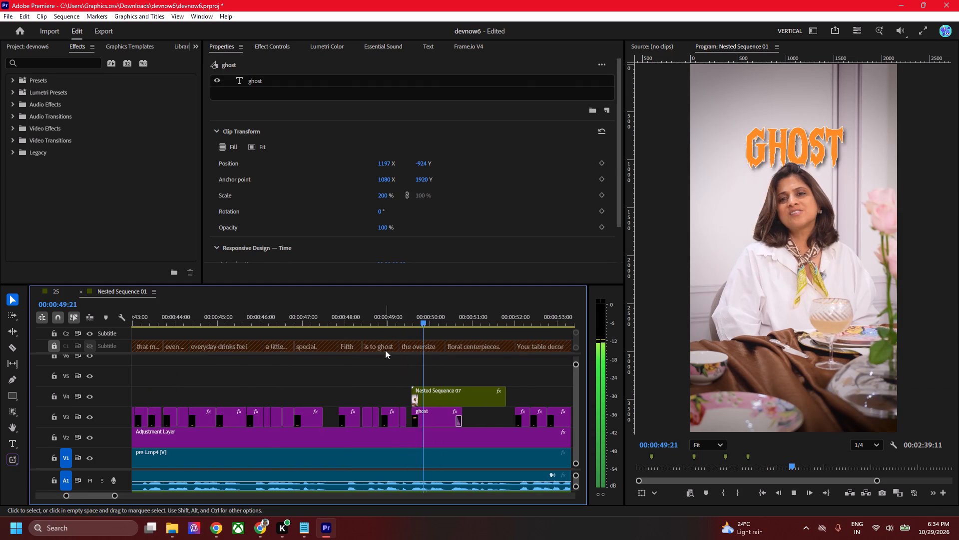
{"action": "key", "text": "space"}
{"action": "key", "text": "space"}
{"action": "key", "text": "space"}
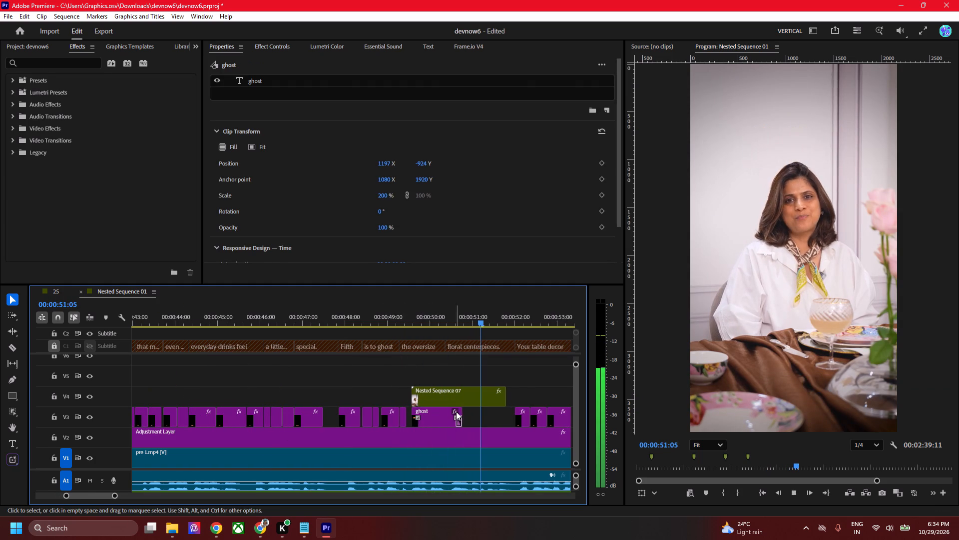
{"action": "left_click_drag", "start_coordinate": [467, 414], "coordinate": [510, 418]}
{"action": "left_click", "coordinate": [476, 418]}
Duplicate the ghost title onto V5 above Nested Sequence 07 and trim its start to 00:00:50:13.
{"action": "left_click_drag", "start_coordinate": [455, 418], "coordinate": [456, 383], "text": "alt"}
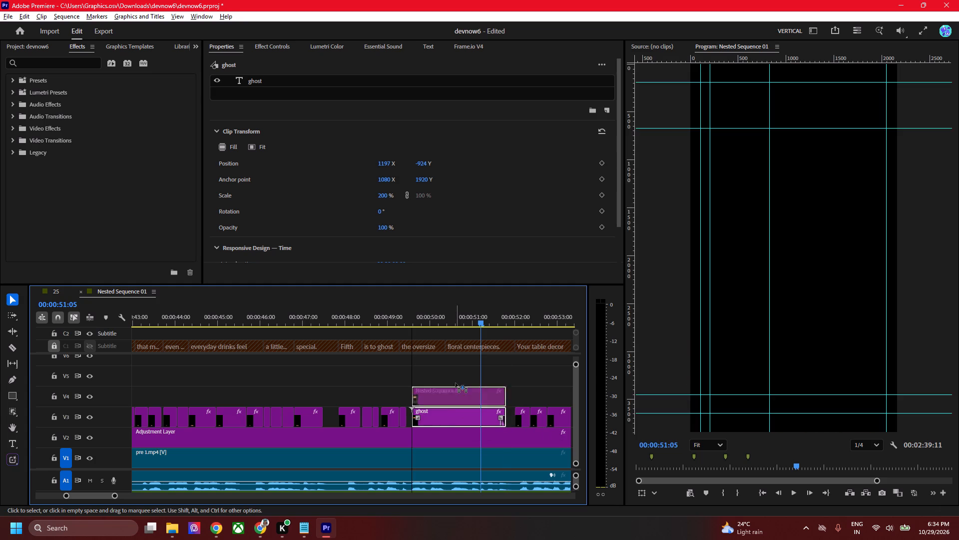
{"action": "left_click_drag", "start_coordinate": [456, 383], "coordinate": [455, 376], "text": "alt"}
{"action": "left_click", "coordinate": [425, 322]}
{"action": "key", "text": "space"}
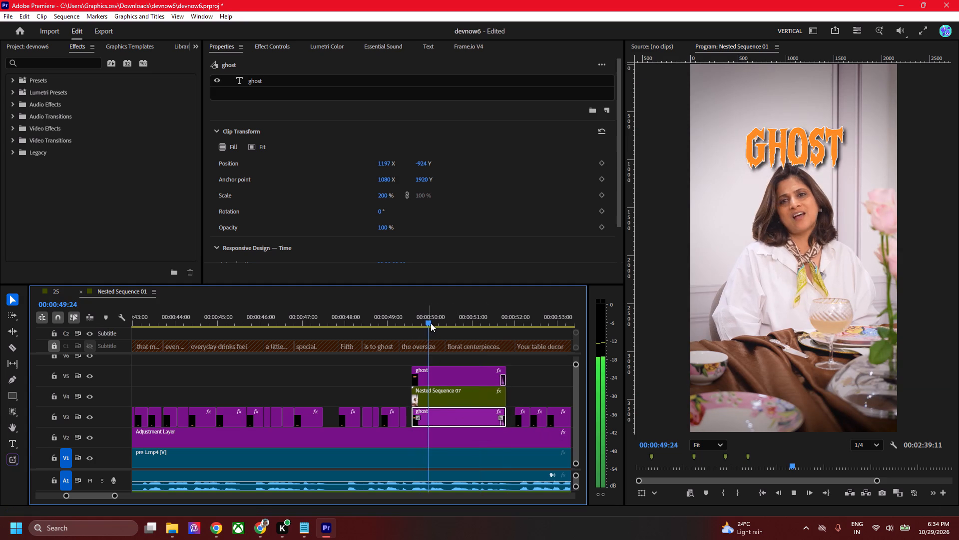
{"action": "key", "text": "space"}
{"action": "key", "text": "space"}
{"action": "key", "text": "space"}
{"action": "left_click_drag", "start_coordinate": [414, 381], "coordinate": [450, 382]}
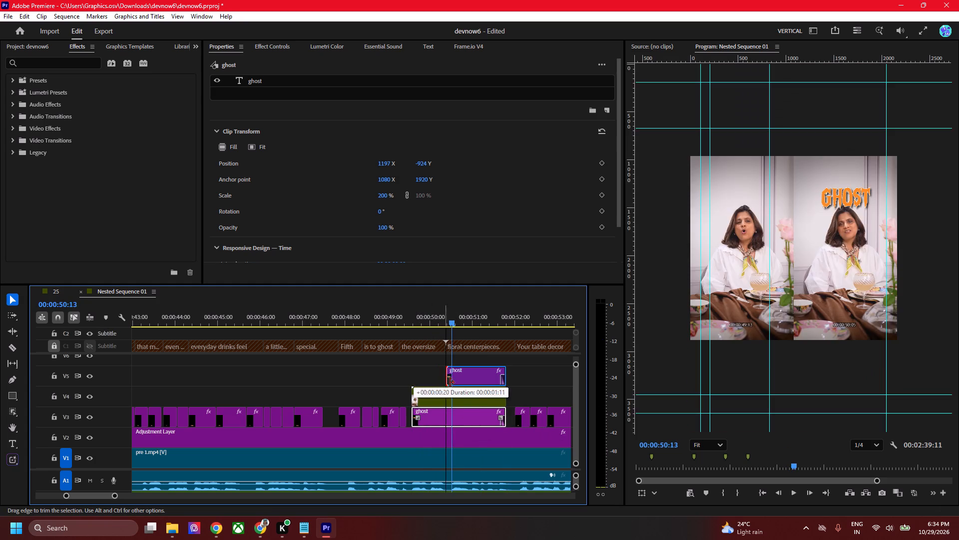
{"action": "left_click_drag", "start_coordinate": [450, 382], "coordinate": [453, 382]}
Copy "oversized" from the Notepad script and replace the text of the V3 ghost title beneath Nested Sequence 07 with it.
{"action": "key", "text": "alt+Tab"}
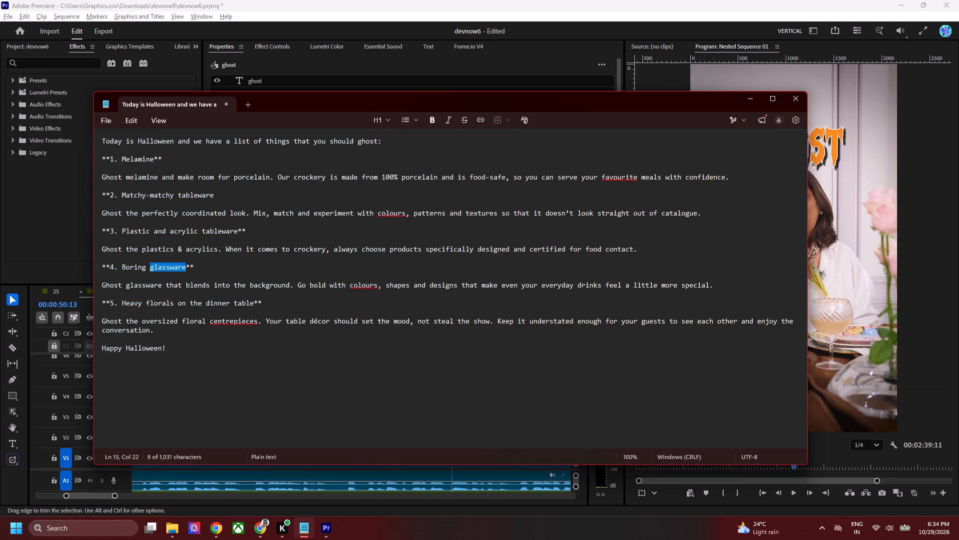
{"action": "left_click_drag", "start_coordinate": [141, 316], "coordinate": [171, 317]}
{"action": "double_click", "coordinate": [180, 320]}
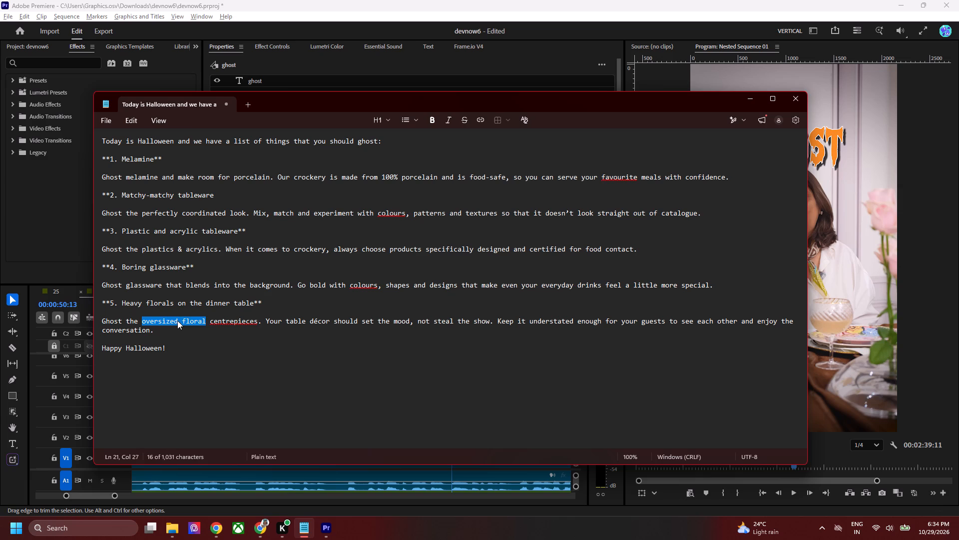
{"action": "left_click", "coordinate": [178, 318]}
{"action": "left_click_drag", "start_coordinate": [178, 321], "coordinate": [142, 317]}
{"action": "key", "text": "ctrl+c"}
{"action": "key", "text": "alt+Tab"}
{"action": "left_click", "coordinate": [446, 420]}
{"action": "double_click", "coordinate": [778, 140]}
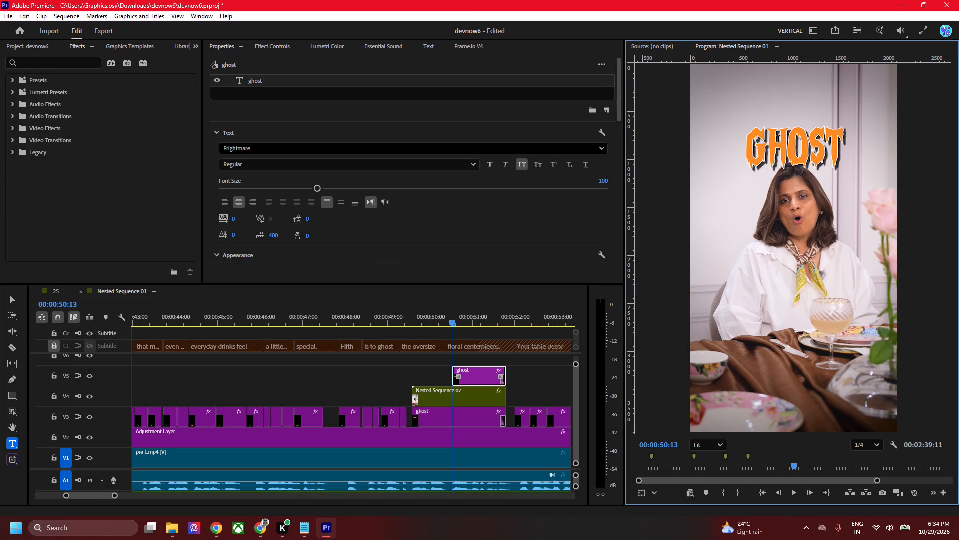
{"action": "left_click", "coordinate": [432, 330]}
{"action": "left_click", "coordinate": [438, 318]}
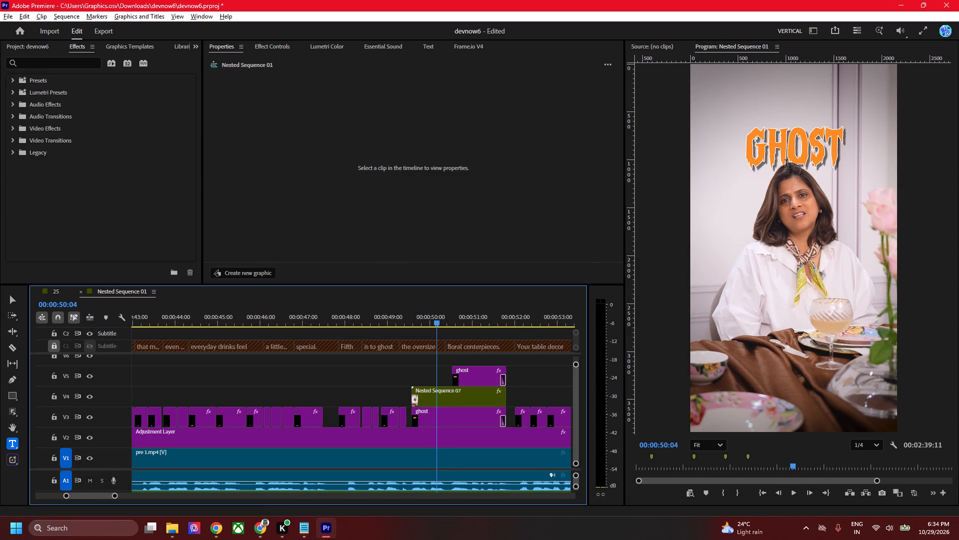
{"action": "left_click", "coordinate": [782, 148]}
{"action": "key", "text": "ctrl+a"}
{"action": "key", "text": "ctrl+v"}
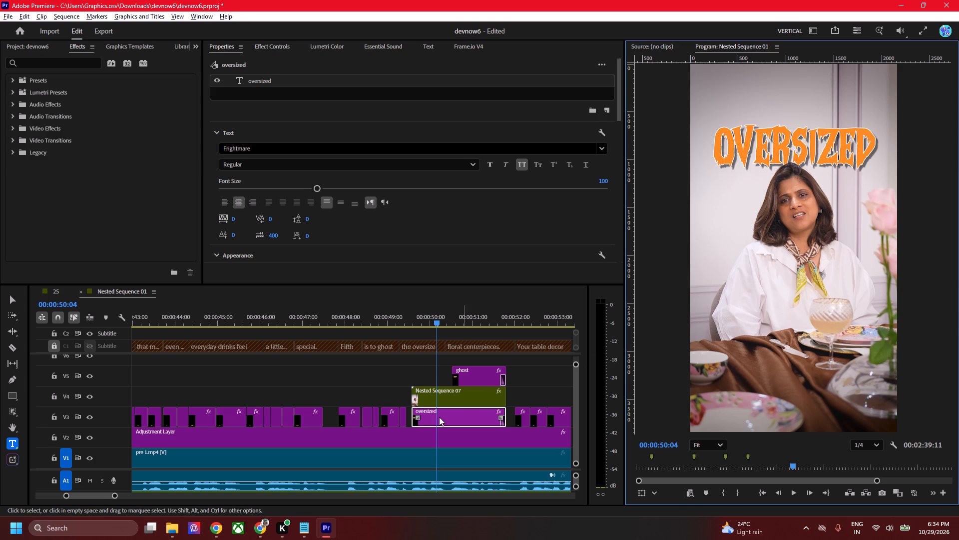
Lower the V3 oversized title by setting its vertical position to -782.
{"action": "left_click", "coordinate": [370, 369]}
{"action": "key", "text": "v"}
{"action": "left_click", "coordinate": [471, 410]}
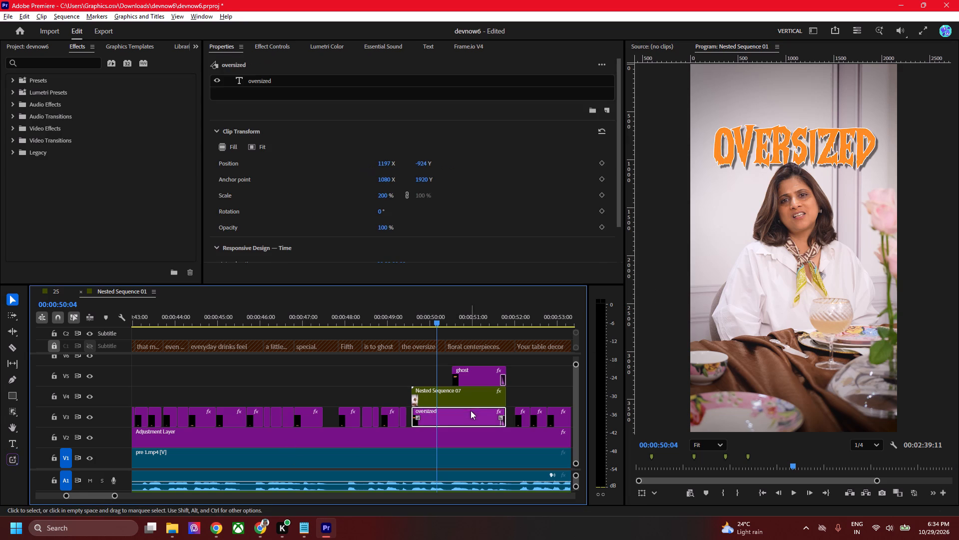
{"action": "left_click_drag", "start_coordinate": [423, 160], "coordinate": [515, 180]}
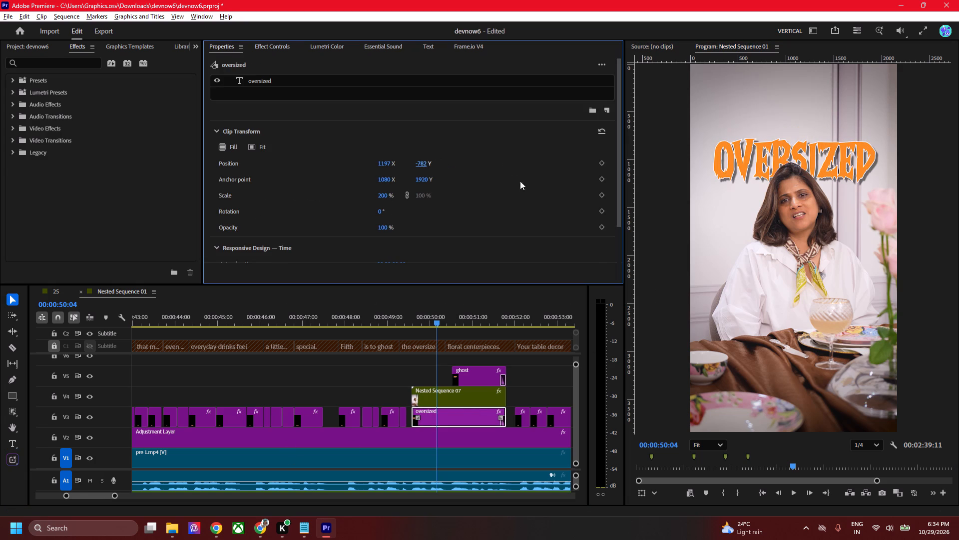
Move the V5 ghost title above Nested Sequence 07 down to a vertical position of 980.
{"action": "left_click_drag", "start_coordinate": [458, 317], "coordinate": [468, 318]}
{"action": "left_click", "coordinate": [466, 374]}
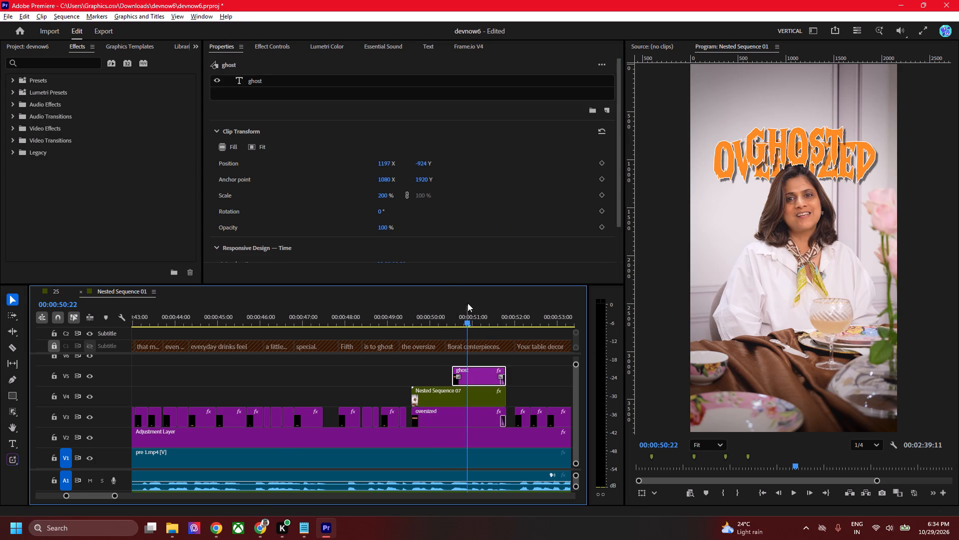
{"action": "left_click_drag", "start_coordinate": [428, 163], "coordinate": [588, 202], "text": "shift"}
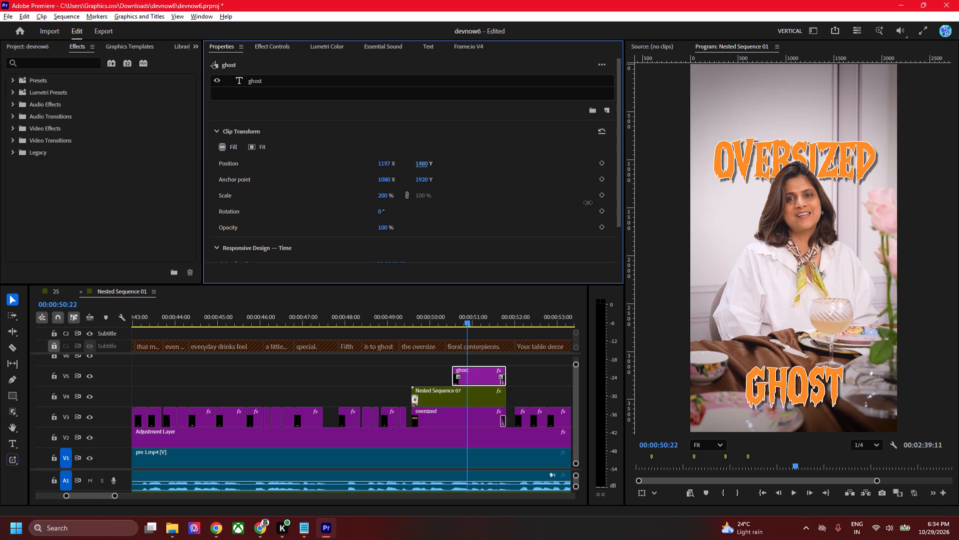
{"action": "left_click_drag", "start_coordinate": [588, 202], "coordinate": [560, 199], "text": "shift"}
Copy "floral centrepieces" from the Notepad script and replace the text of the V5 ghost title with it.
{"action": "key", "text": "alt+Tab"}
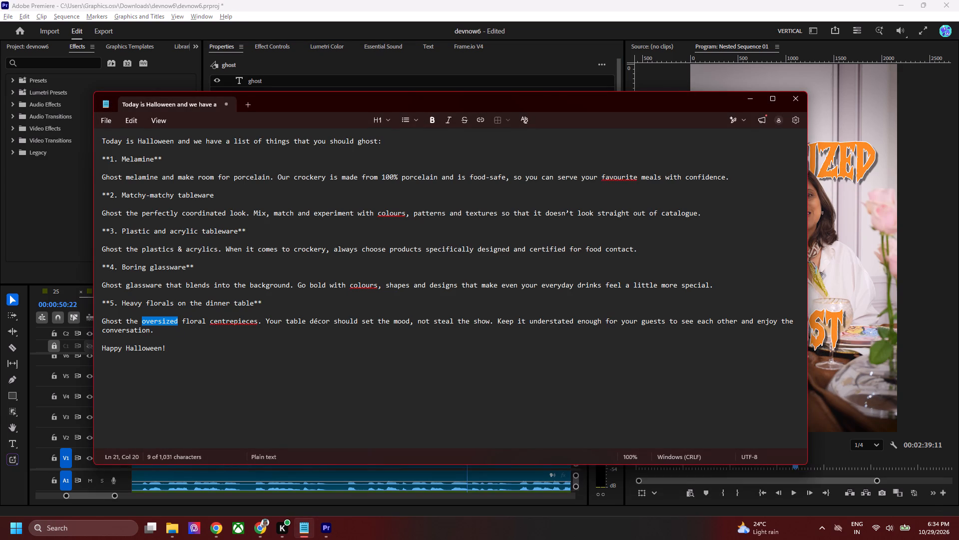
{"action": "left_click_drag", "start_coordinate": [181, 322], "coordinate": [257, 322]}
{"action": "key", "text": "ctrl+c"}
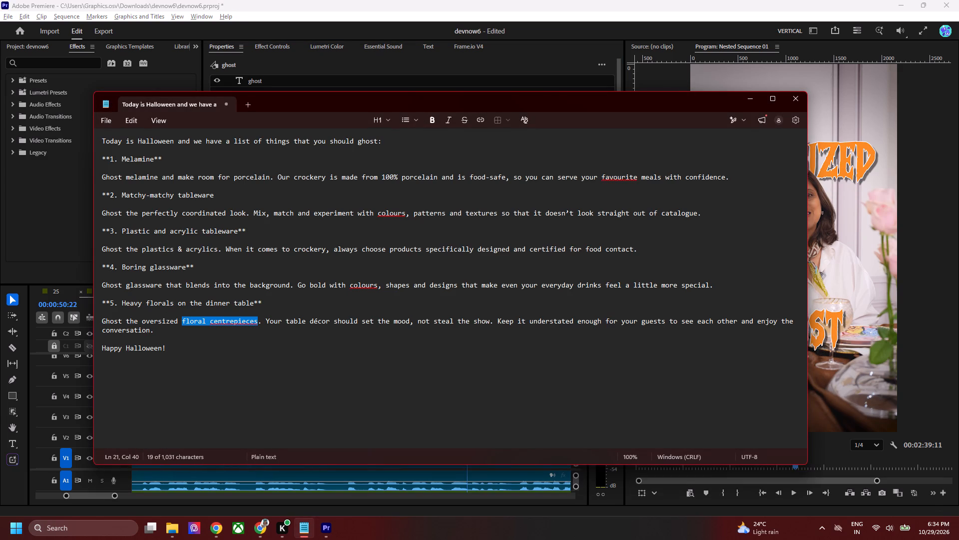
{"action": "key", "text": "alt+Tab"}
{"action": "triple_click", "coordinate": [762, 334]}
{"action": "key", "text": "ctrl+a"}
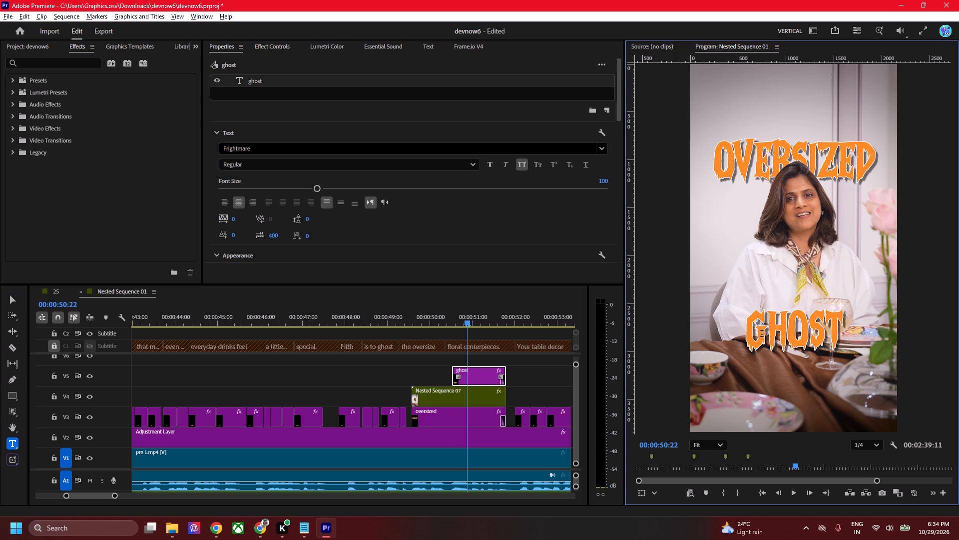
{"action": "key", "text": "ctrl+v"}
Break the V5 title into two lines, with floral above and Centrepieces below starting with a capital C.
{"action": "left_click", "coordinate": [762, 335]}
{"action": "key", "text": "BackSpace"}
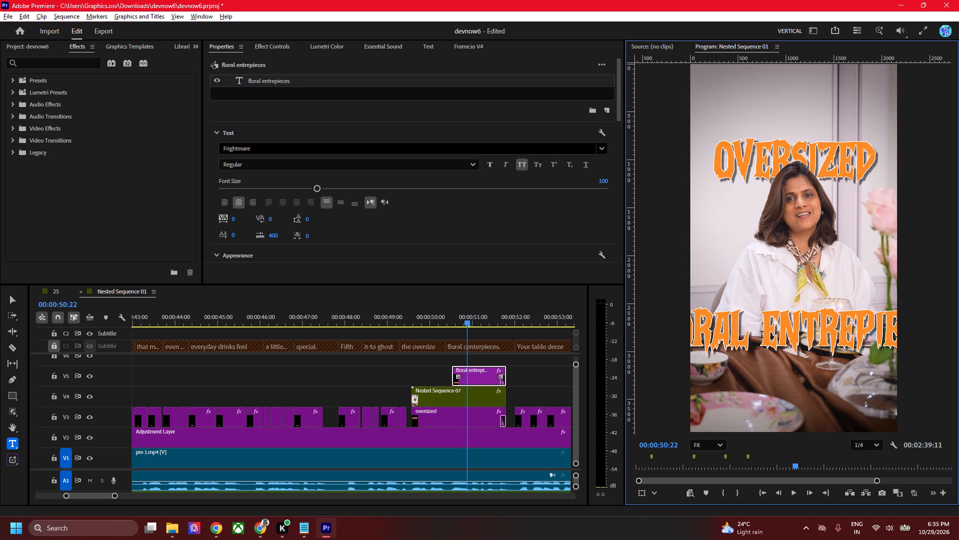
{"action": "key", "text": "Return"}
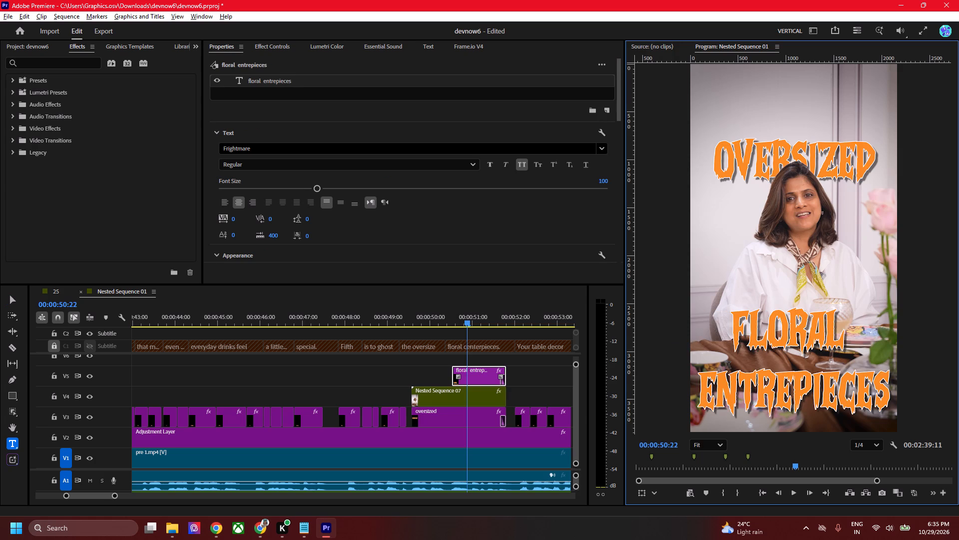
{"action": "key", "text": "shift+c"}
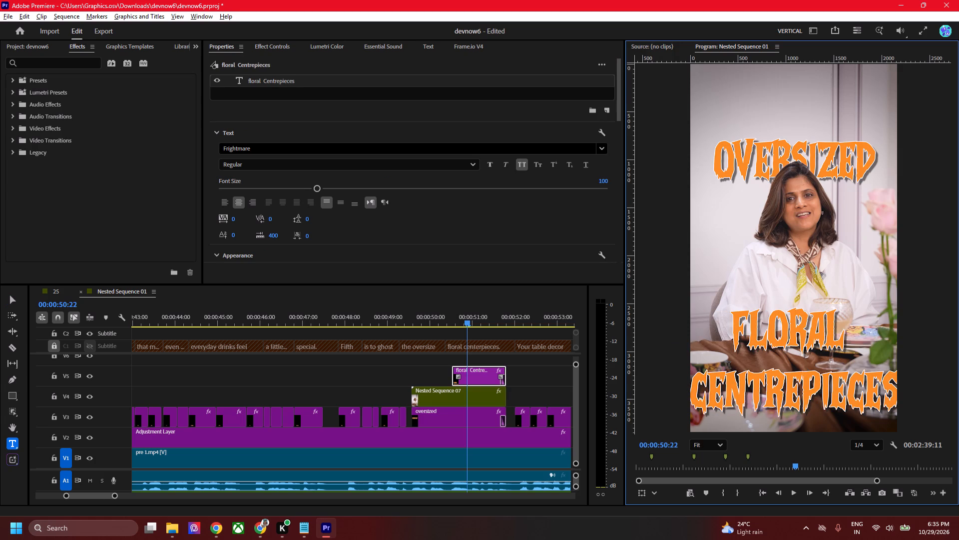
{"action": "key", "text": "ctrl+a"}
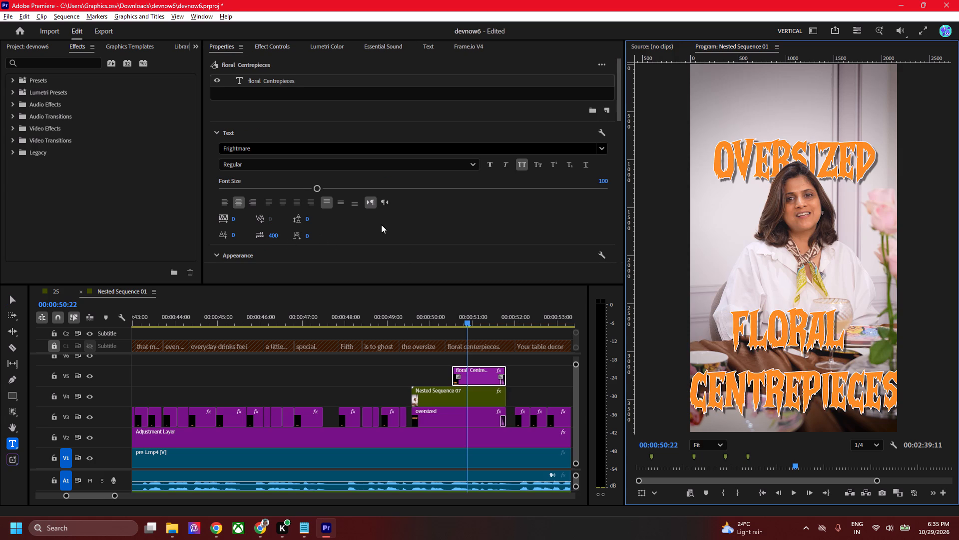
{"action": "left_click", "coordinate": [381, 224]}
{"action": "key", "text": "v"}
{"action": "key", "text": "ctrl+z"}
{"action": "left_click", "coordinate": [546, 383]}
Scale the V5 floral Centrepieces title to 150%, position it at 1168, 1287, and save the project.
{"action": "left_click", "coordinate": [481, 377]}
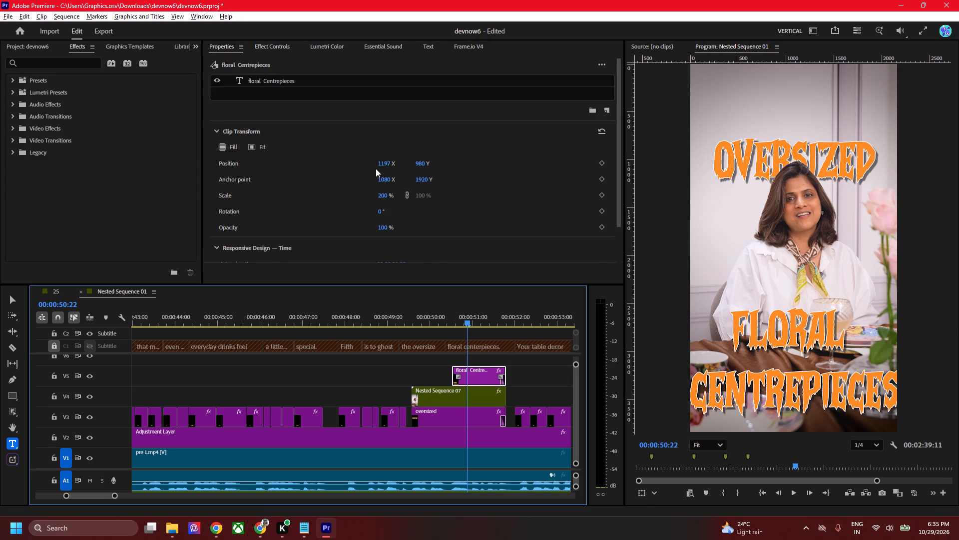
{"action": "left_click", "coordinate": [388, 196]}
{"action": "type", "text": "150"}
{"action": "key", "text": "Return"}
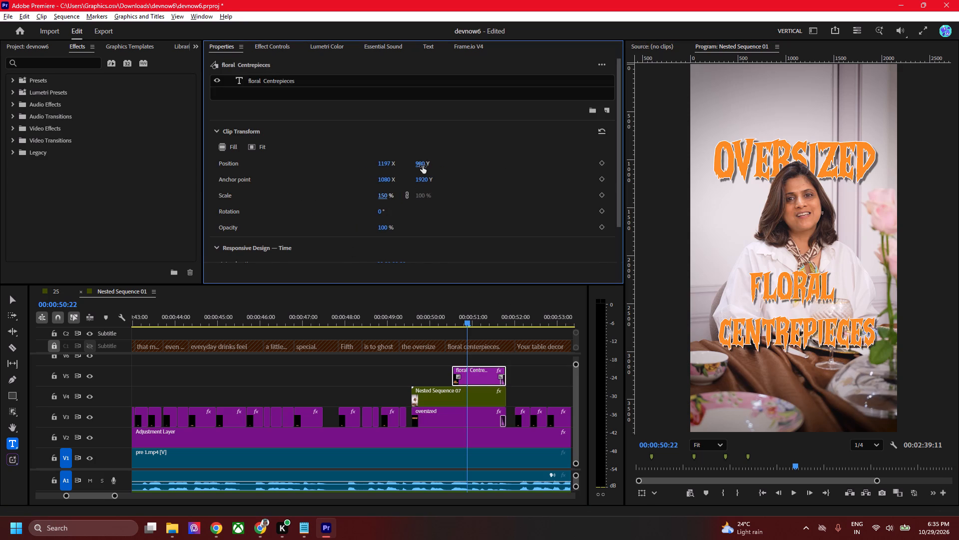
{"action": "left_click_drag", "start_coordinate": [421, 165], "coordinate": [539, 185]}
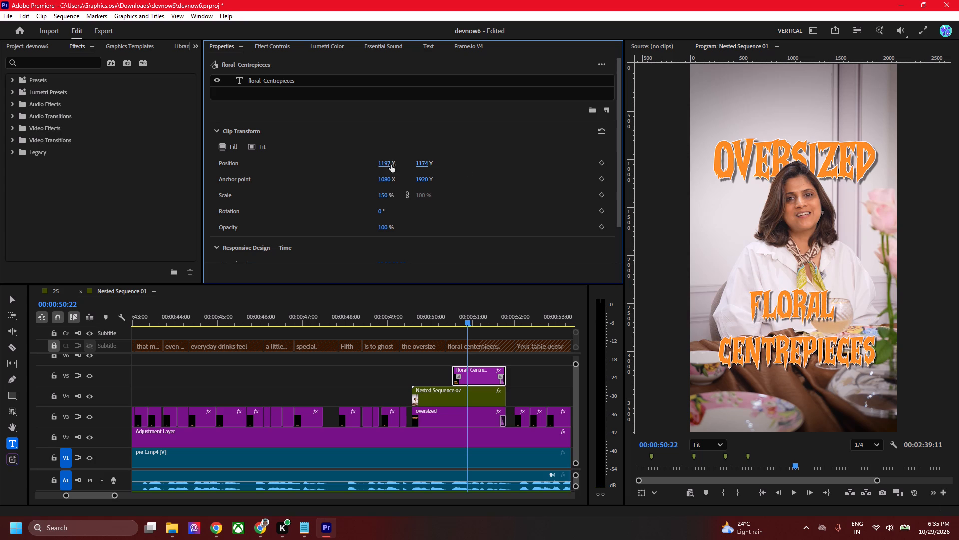
{"action": "left_click_drag", "start_coordinate": [388, 164], "coordinate": [370, 162]}
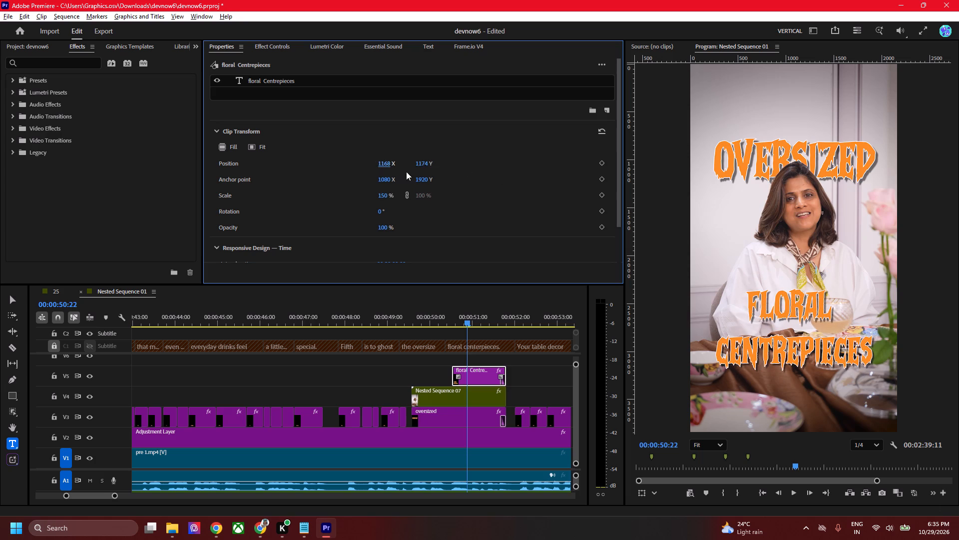
{"action": "left_click_drag", "start_coordinate": [421, 166], "coordinate": [492, 180]}
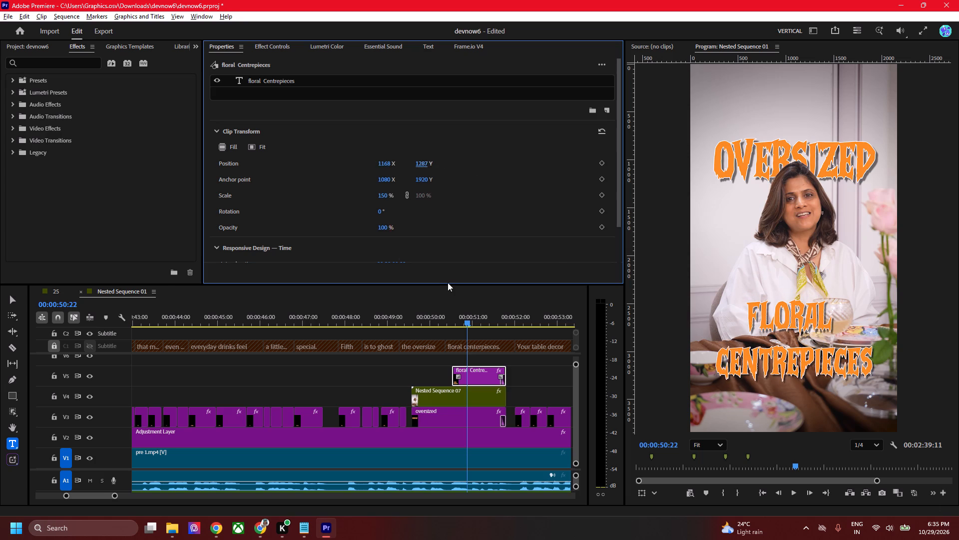
{"action": "key", "text": "ctrl+s"}
Play through the Nested Sequence 07 section to check the timing of the oversized and floral Centrepieces titles.
{"action": "left_click_drag", "start_coordinate": [457, 325], "coordinate": [410, 318]}
{"action": "key", "text": "space"}
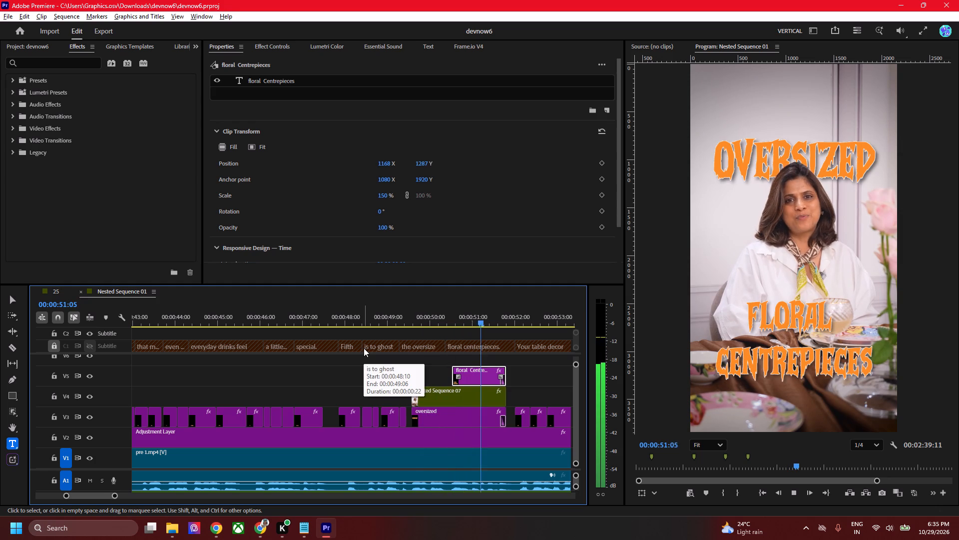
{"action": "key", "text": "space"}
{"action": "left_click_drag", "start_coordinate": [490, 307], "coordinate": [456, 306]}
{"action": "key", "text": "space"}
{"action": "key", "text": "space"}
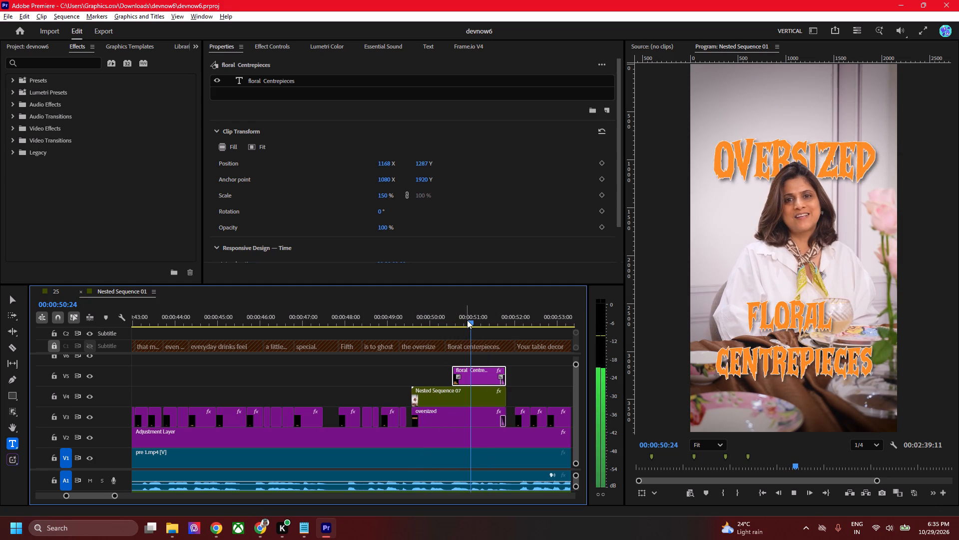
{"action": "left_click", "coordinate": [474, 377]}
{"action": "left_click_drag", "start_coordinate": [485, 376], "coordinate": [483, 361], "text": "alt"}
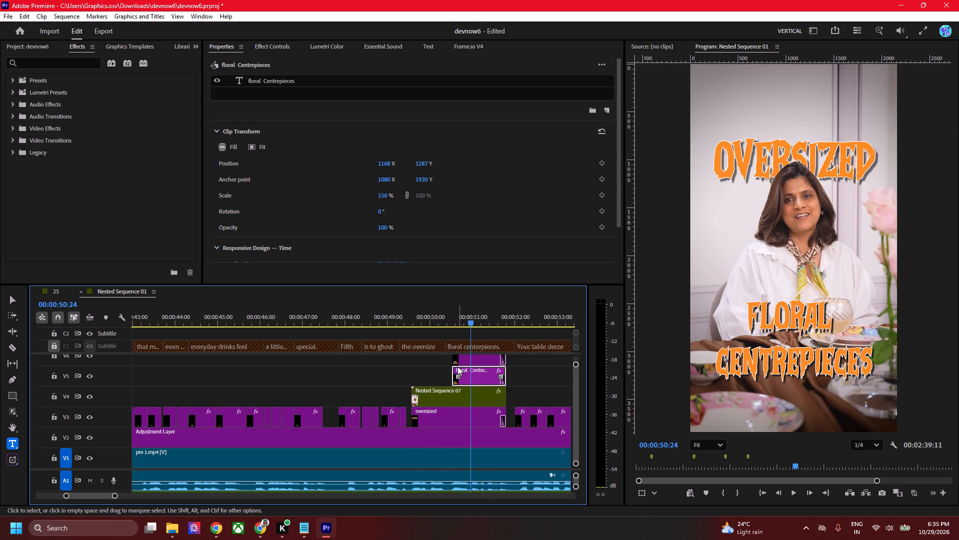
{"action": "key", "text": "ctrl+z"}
Delete Centrepieces from the V5 title so that only floral is left in its text.
{"action": "double_click", "coordinate": [754, 356]}
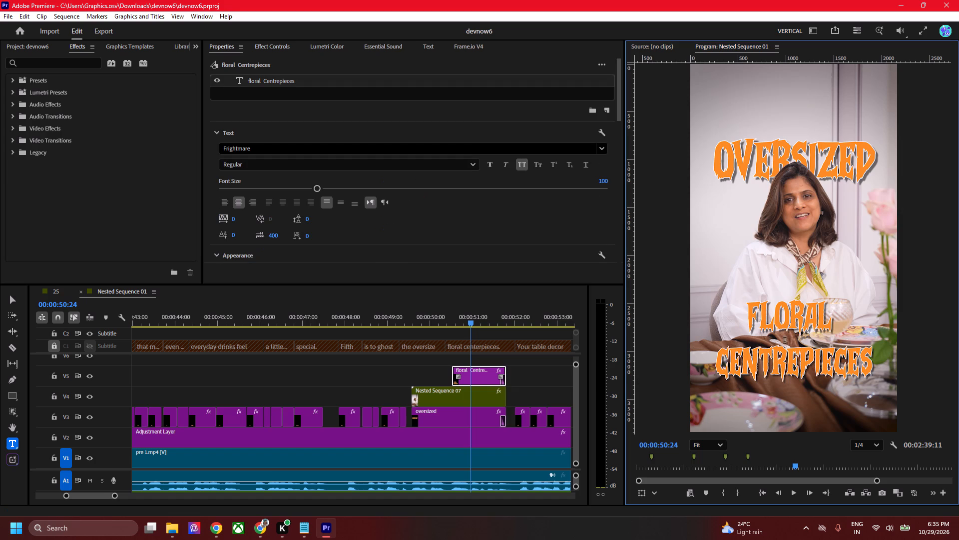
{"action": "left_click_drag", "start_coordinate": [832, 321], "coordinate": [902, 381]}
{"action": "key", "text": "BackSpace"}
{"action": "left_click", "coordinate": [539, 374]}
Duplicate the V5 floral title onto V6 and trim the duplicate's start to 00:00:50:24.
{"action": "left_click", "coordinate": [480, 377]}
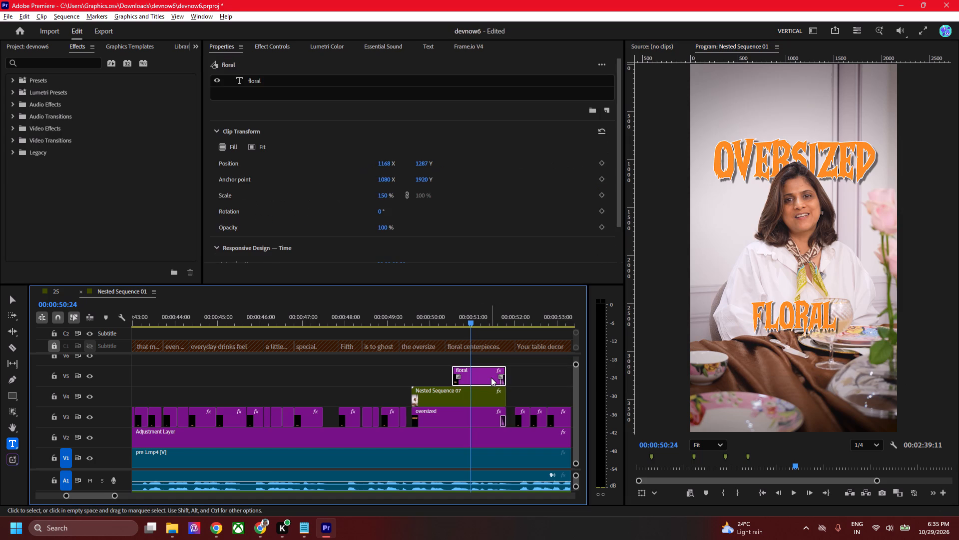
{"action": "left_click_drag", "start_coordinate": [490, 377], "coordinate": [490, 361], "text": "alt"}
{"action": "left_click_drag", "start_coordinate": [452, 357], "coordinate": [471, 360]}
{"action": "left_click", "coordinate": [471, 360]}
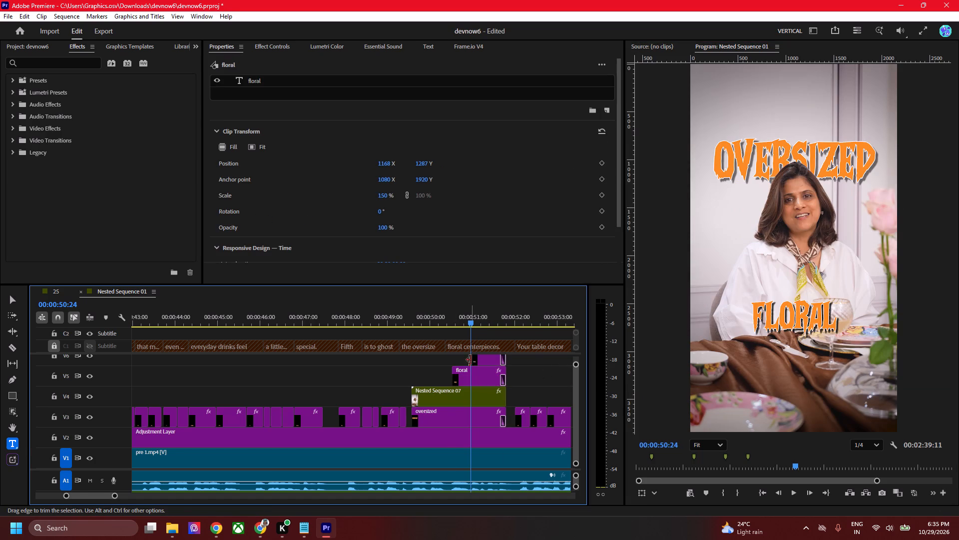
{"action": "key", "text": "v"}
{"action": "left_click", "coordinate": [489, 362]}
{"action": "key", "text": "shift+Down"}
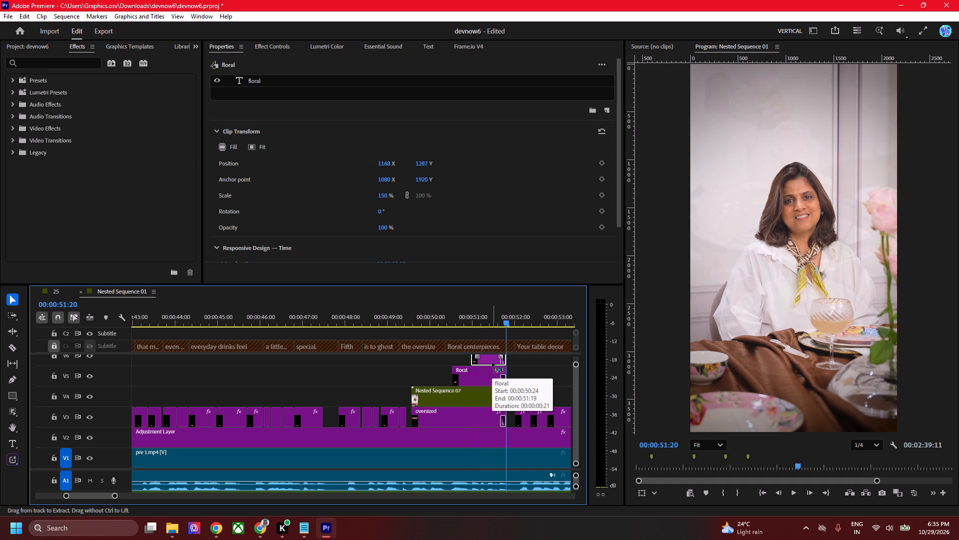
{"action": "key", "text": "ctrl+z"}
{"action": "key", "text": "ctrl+shift+z"}
Move the text of the V6 floral duplicate directly below the V5 floral text in the frame.
{"action": "left_click_drag", "start_coordinate": [496, 309], "coordinate": [489, 309]}
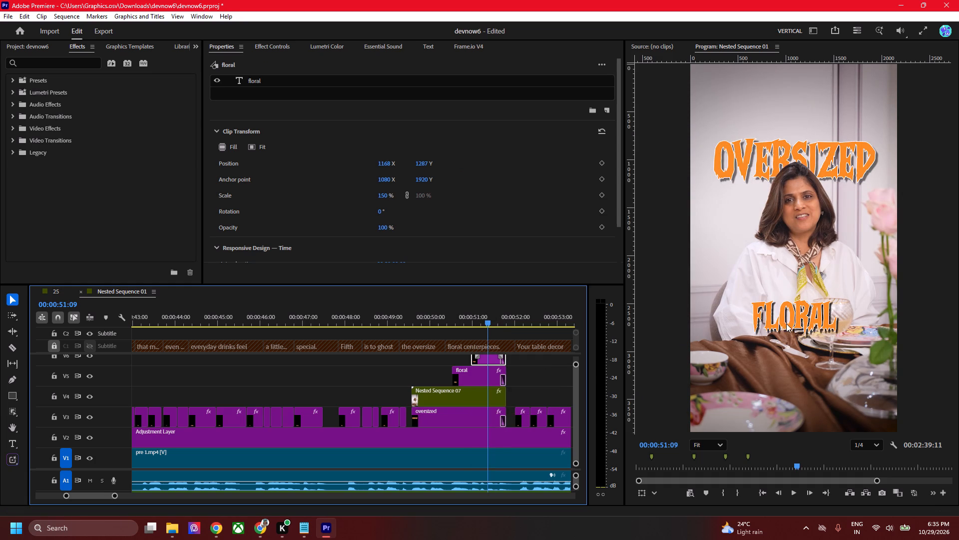
{"action": "left_click_drag", "start_coordinate": [789, 321], "coordinate": [784, 363]}
{"action": "left_click_drag", "start_coordinate": [811, 320], "coordinate": [812, 320]}
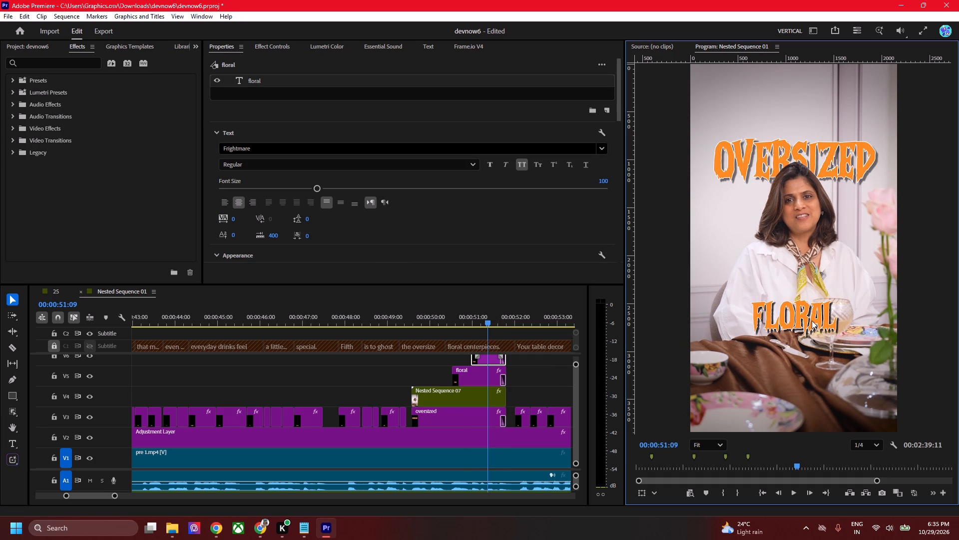
{"action": "left_click_drag", "start_coordinate": [812, 320], "coordinate": [809, 368]}
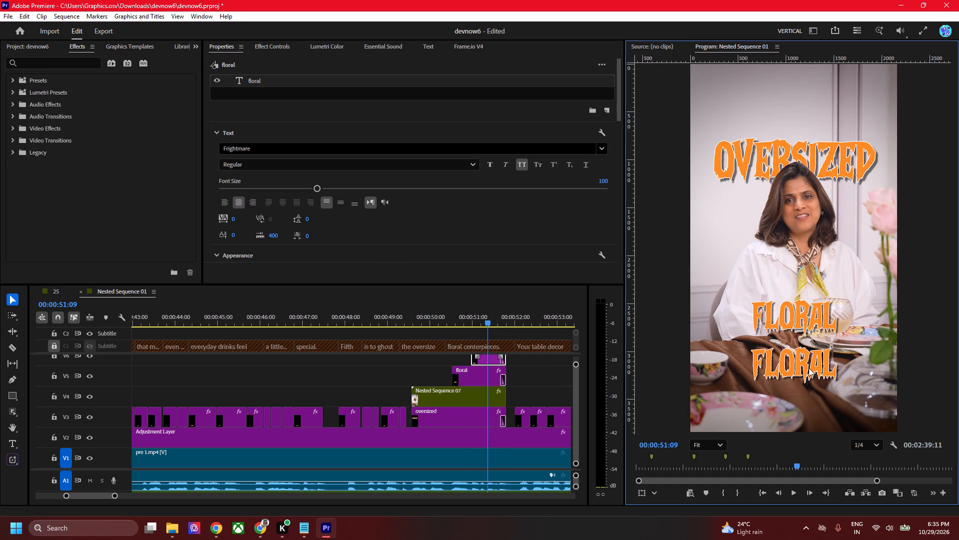
Copy "centrepieces" from the Notepad script, replace the V6 floral title's text with it, and save the project.
{"action": "key", "text": "alt+Tab"}
{"action": "left_click", "coordinate": [220, 323]}
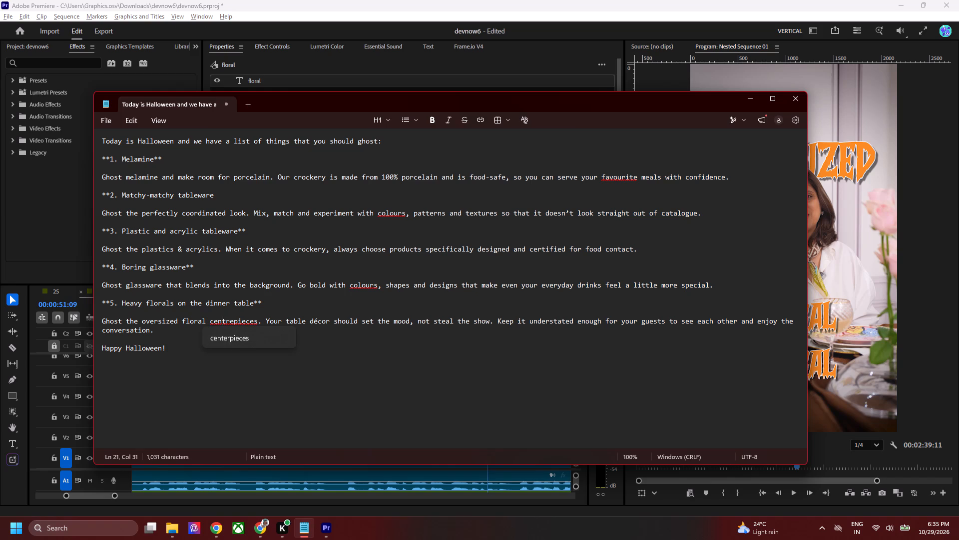
{"action": "left_click_drag", "start_coordinate": [209, 321], "coordinate": [260, 323]}
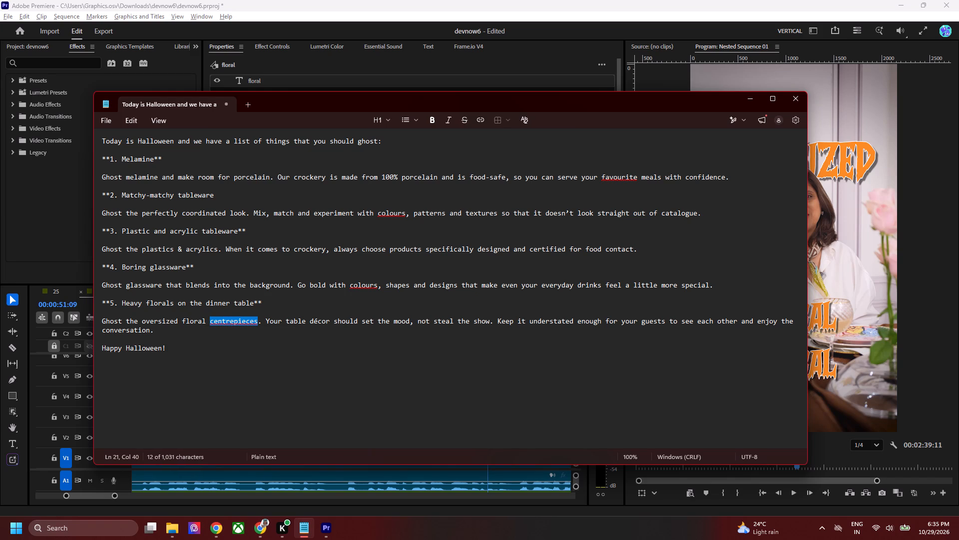
{"action": "key", "text": "ctrl+c"}
{"action": "key", "text": "ctrl+c"}
{"action": "key", "text": "alt+Tab"}
{"action": "double_click", "coordinate": [799, 366]}
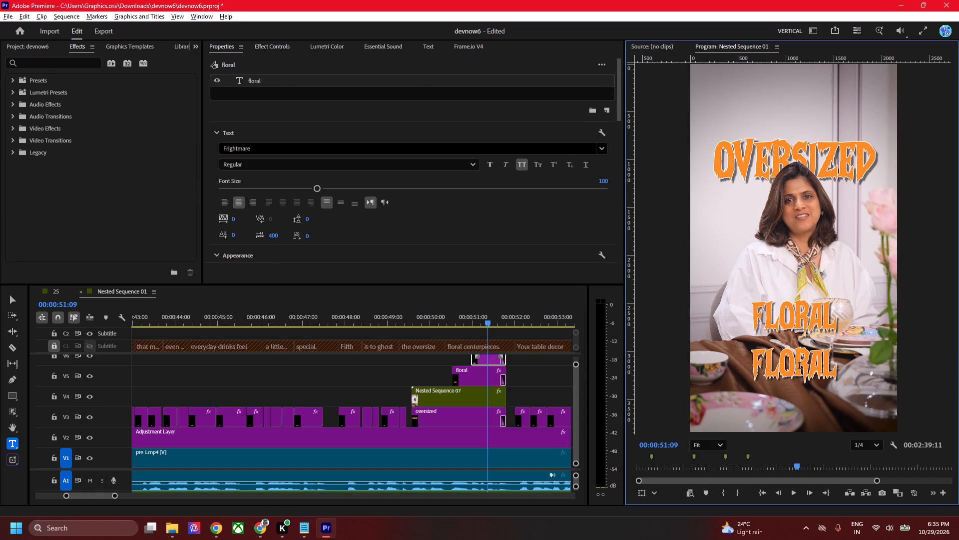
{"action": "key", "text": "ctrl+a"}
{"action": "key", "text": "ctrl+v"}
{"action": "left_click", "coordinate": [535, 382]}
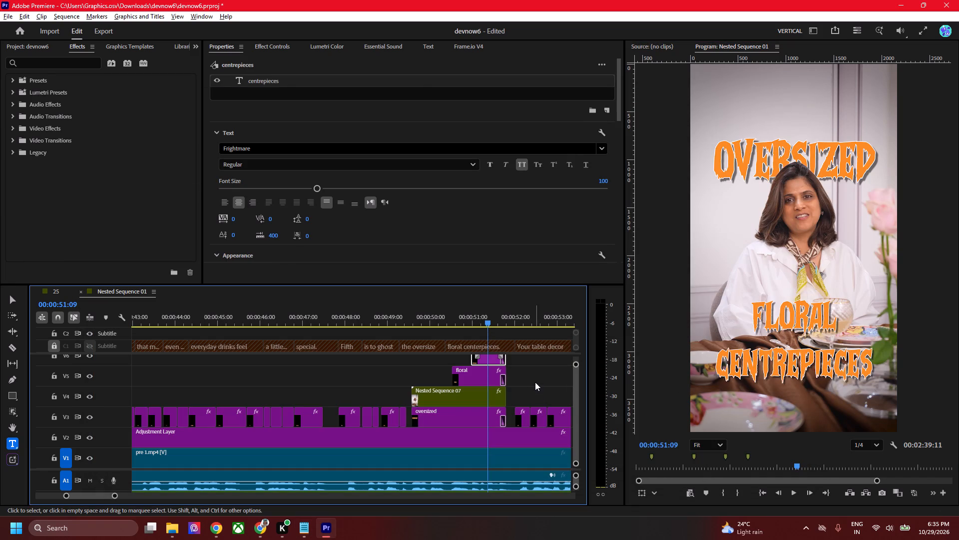
{"action": "key", "text": "v"}
{"action": "key", "text": "ctrl+s"}
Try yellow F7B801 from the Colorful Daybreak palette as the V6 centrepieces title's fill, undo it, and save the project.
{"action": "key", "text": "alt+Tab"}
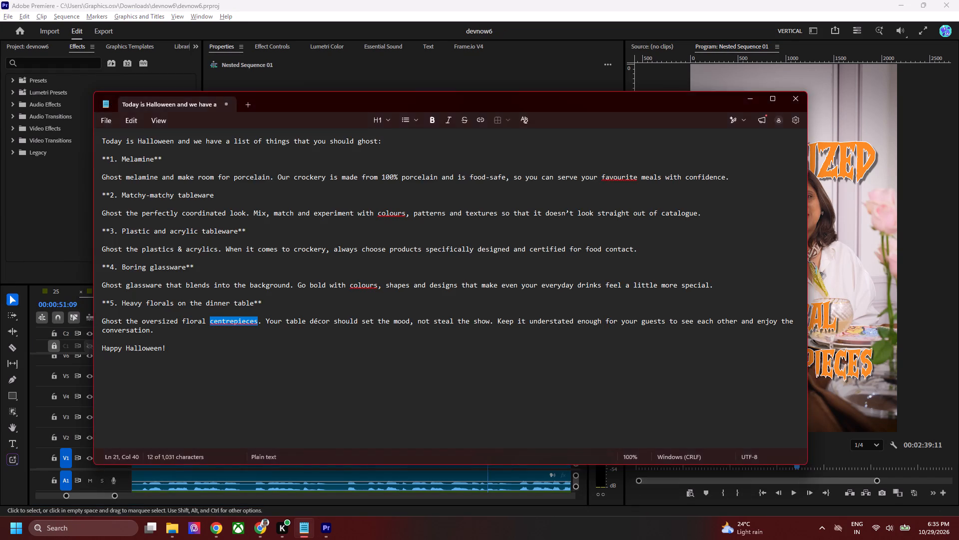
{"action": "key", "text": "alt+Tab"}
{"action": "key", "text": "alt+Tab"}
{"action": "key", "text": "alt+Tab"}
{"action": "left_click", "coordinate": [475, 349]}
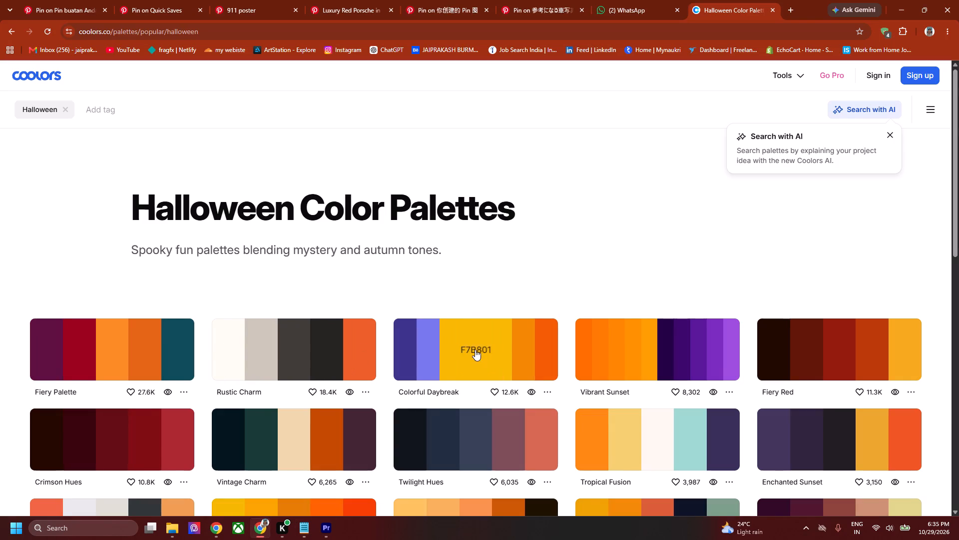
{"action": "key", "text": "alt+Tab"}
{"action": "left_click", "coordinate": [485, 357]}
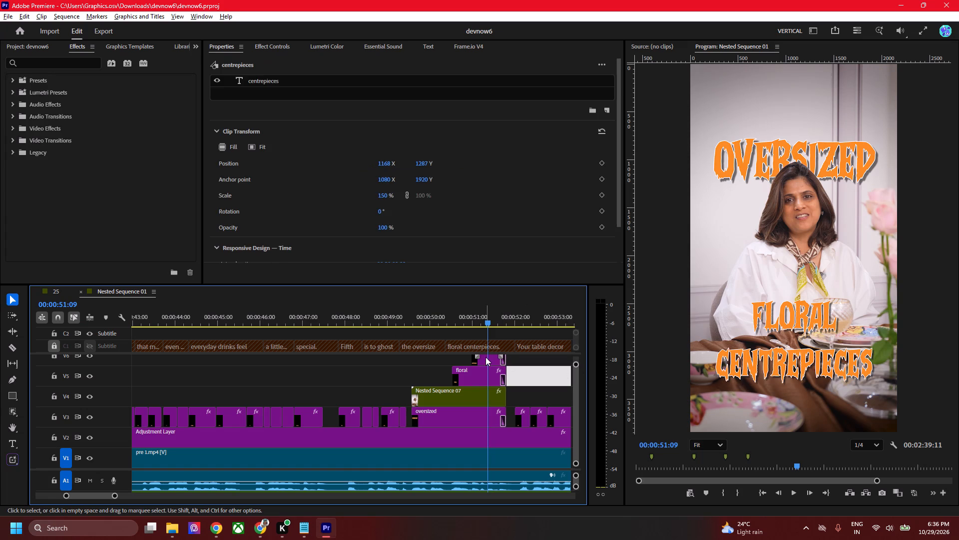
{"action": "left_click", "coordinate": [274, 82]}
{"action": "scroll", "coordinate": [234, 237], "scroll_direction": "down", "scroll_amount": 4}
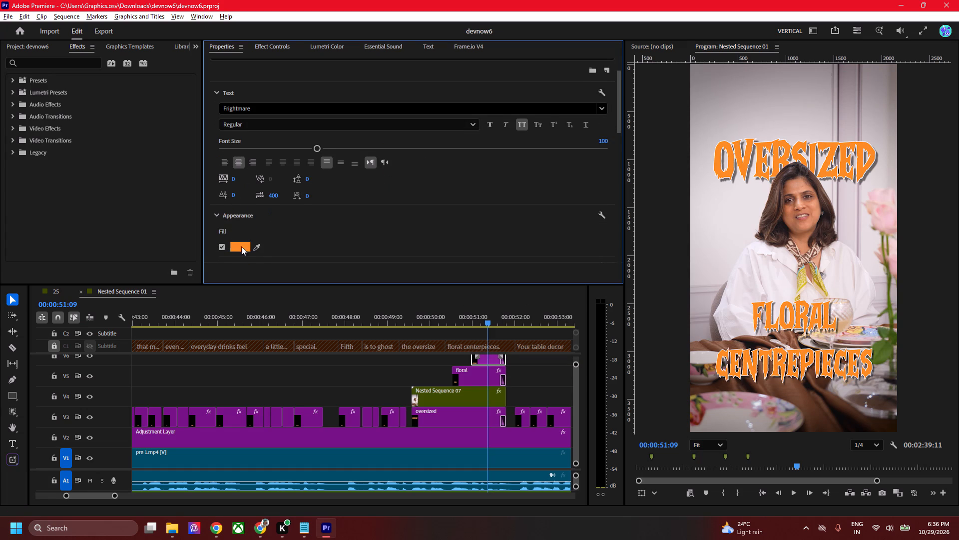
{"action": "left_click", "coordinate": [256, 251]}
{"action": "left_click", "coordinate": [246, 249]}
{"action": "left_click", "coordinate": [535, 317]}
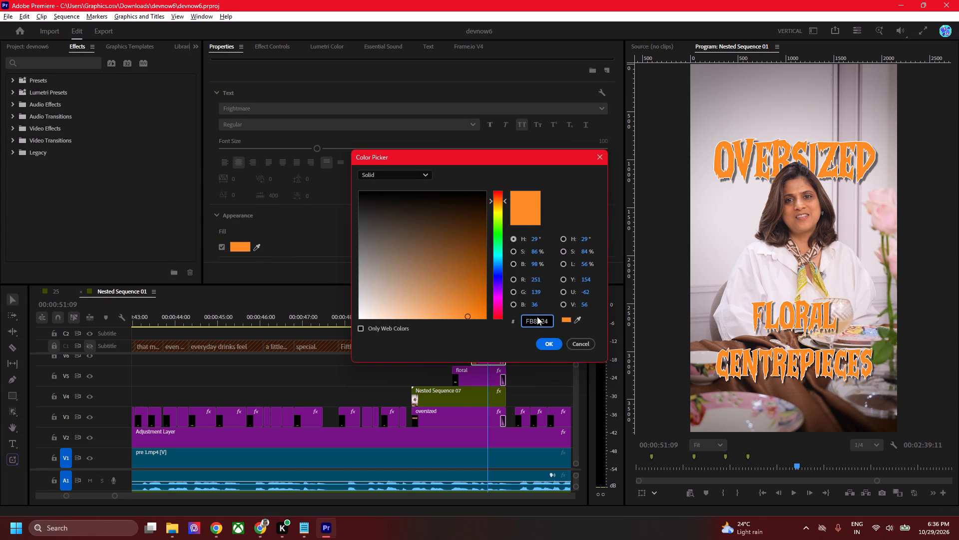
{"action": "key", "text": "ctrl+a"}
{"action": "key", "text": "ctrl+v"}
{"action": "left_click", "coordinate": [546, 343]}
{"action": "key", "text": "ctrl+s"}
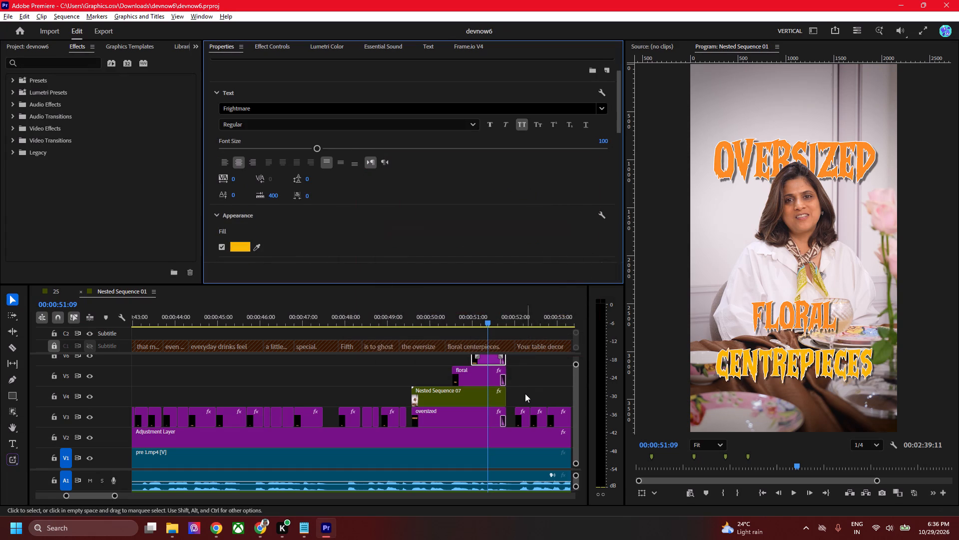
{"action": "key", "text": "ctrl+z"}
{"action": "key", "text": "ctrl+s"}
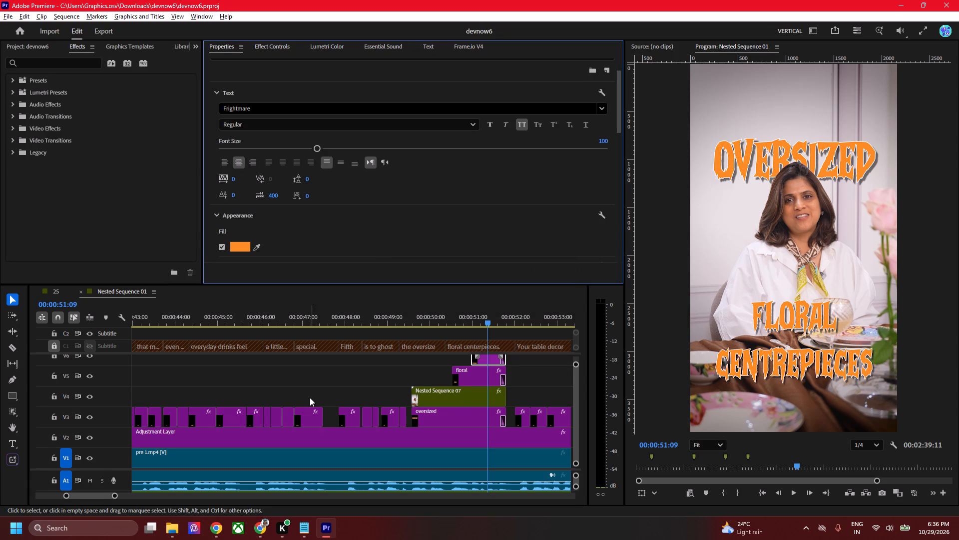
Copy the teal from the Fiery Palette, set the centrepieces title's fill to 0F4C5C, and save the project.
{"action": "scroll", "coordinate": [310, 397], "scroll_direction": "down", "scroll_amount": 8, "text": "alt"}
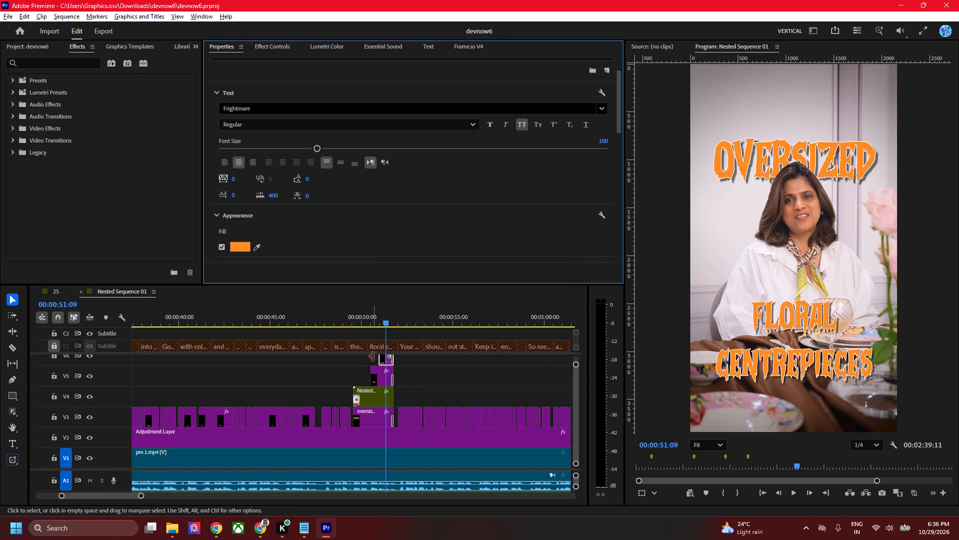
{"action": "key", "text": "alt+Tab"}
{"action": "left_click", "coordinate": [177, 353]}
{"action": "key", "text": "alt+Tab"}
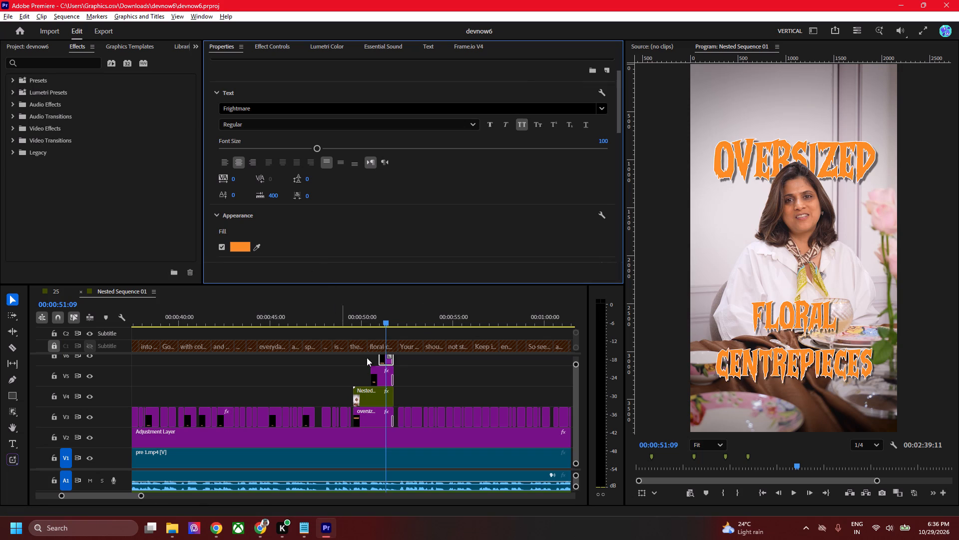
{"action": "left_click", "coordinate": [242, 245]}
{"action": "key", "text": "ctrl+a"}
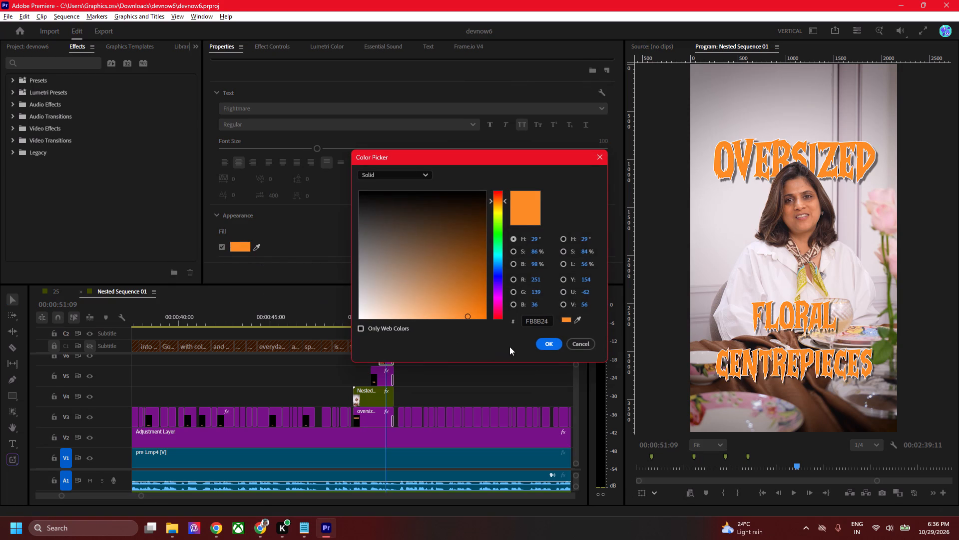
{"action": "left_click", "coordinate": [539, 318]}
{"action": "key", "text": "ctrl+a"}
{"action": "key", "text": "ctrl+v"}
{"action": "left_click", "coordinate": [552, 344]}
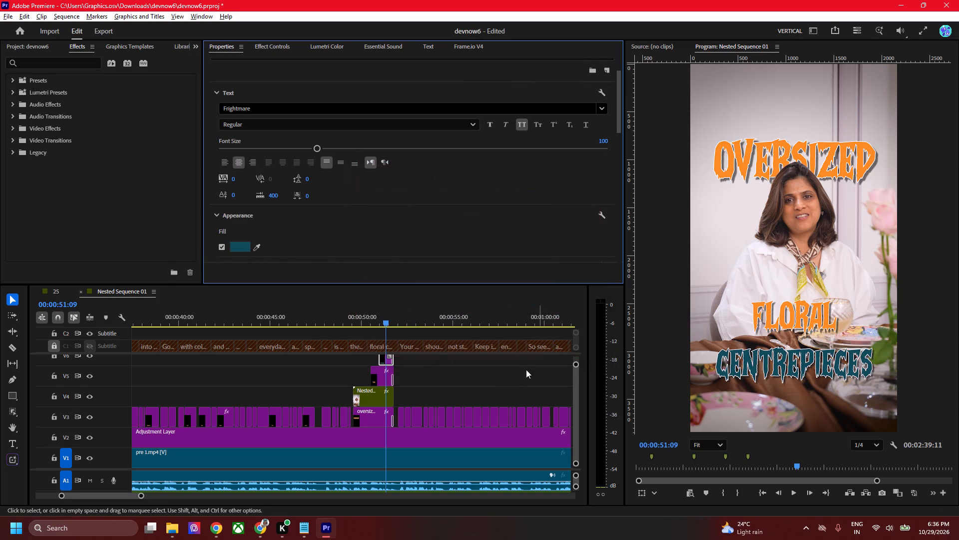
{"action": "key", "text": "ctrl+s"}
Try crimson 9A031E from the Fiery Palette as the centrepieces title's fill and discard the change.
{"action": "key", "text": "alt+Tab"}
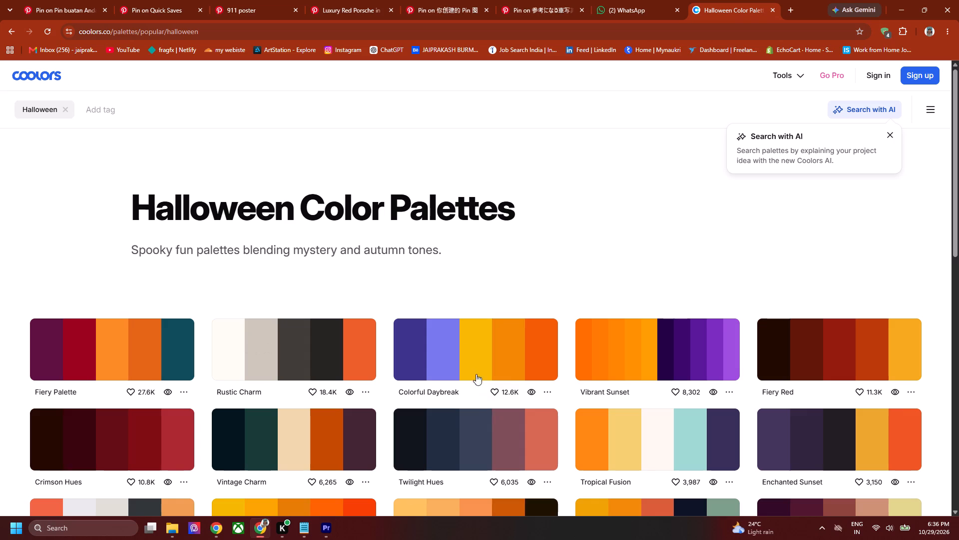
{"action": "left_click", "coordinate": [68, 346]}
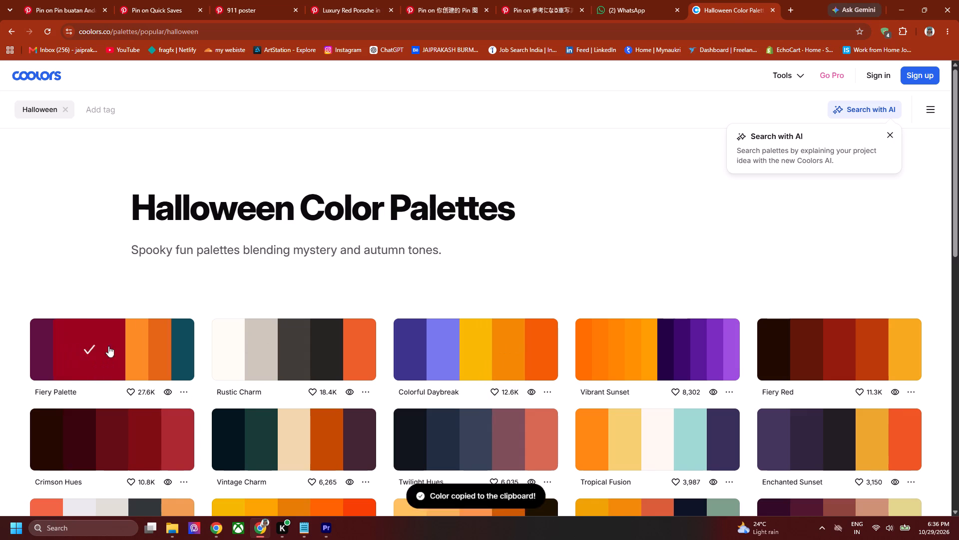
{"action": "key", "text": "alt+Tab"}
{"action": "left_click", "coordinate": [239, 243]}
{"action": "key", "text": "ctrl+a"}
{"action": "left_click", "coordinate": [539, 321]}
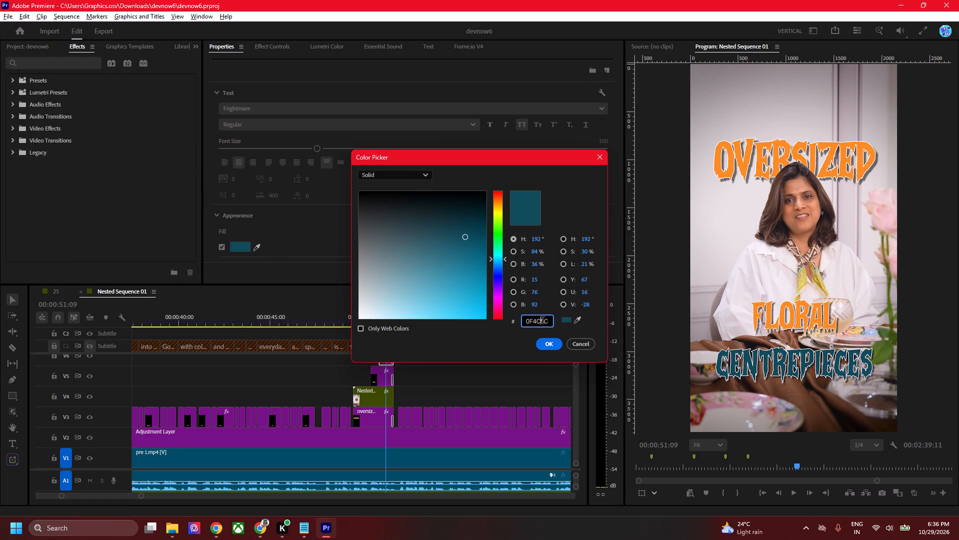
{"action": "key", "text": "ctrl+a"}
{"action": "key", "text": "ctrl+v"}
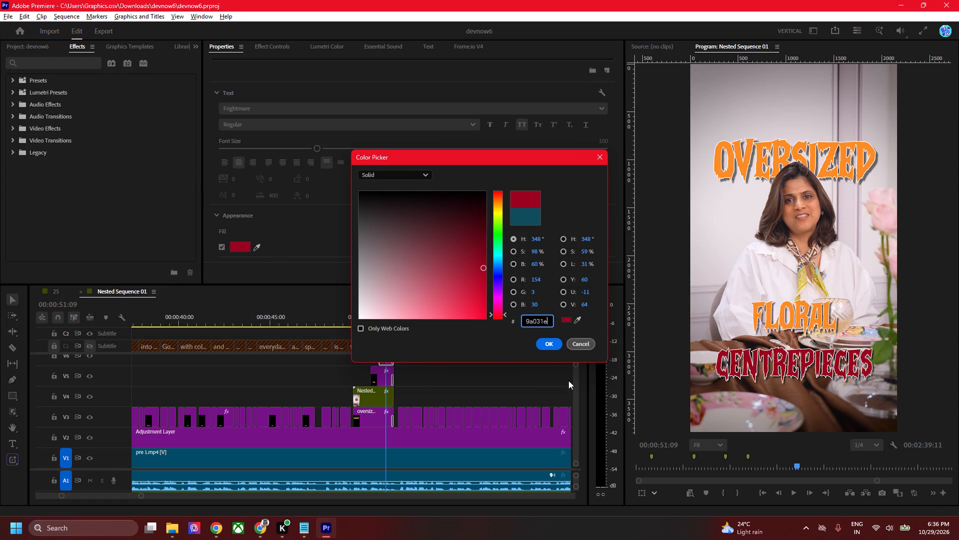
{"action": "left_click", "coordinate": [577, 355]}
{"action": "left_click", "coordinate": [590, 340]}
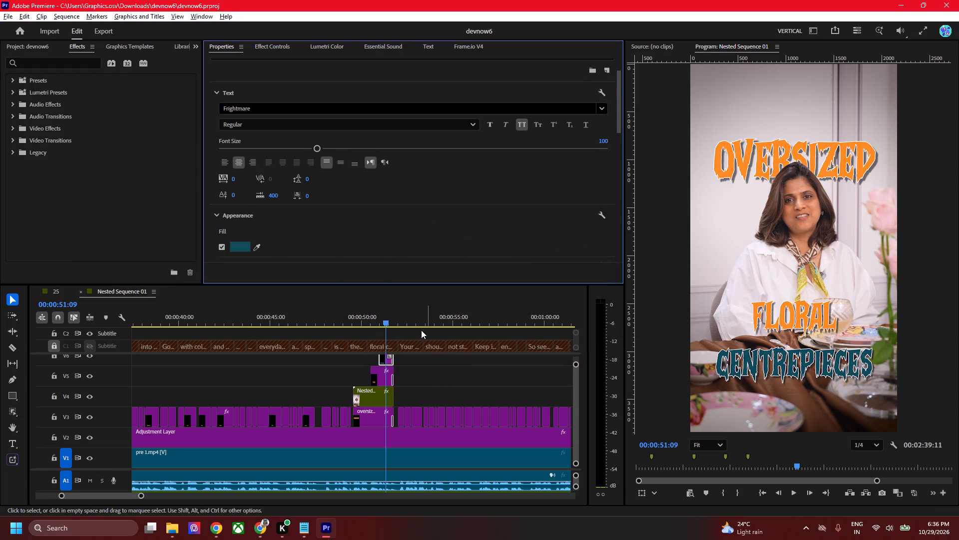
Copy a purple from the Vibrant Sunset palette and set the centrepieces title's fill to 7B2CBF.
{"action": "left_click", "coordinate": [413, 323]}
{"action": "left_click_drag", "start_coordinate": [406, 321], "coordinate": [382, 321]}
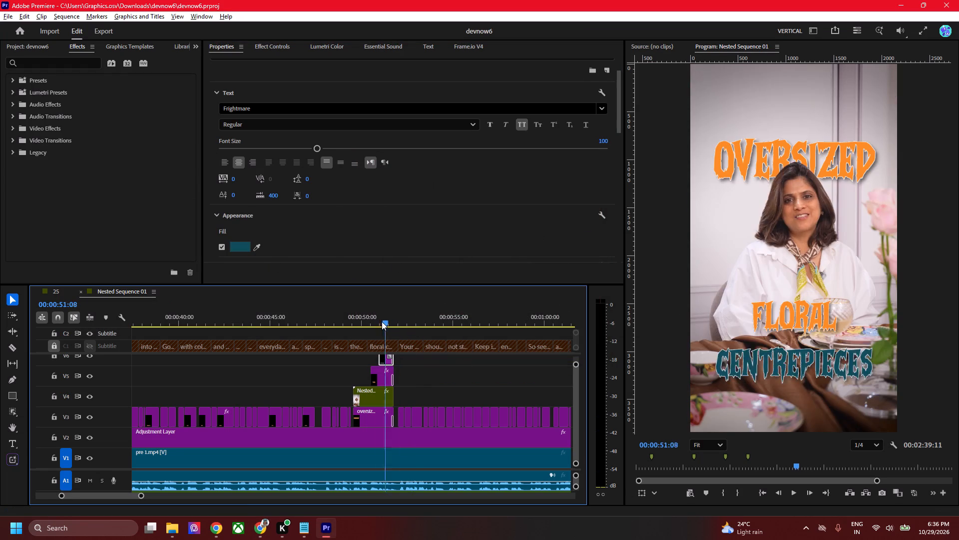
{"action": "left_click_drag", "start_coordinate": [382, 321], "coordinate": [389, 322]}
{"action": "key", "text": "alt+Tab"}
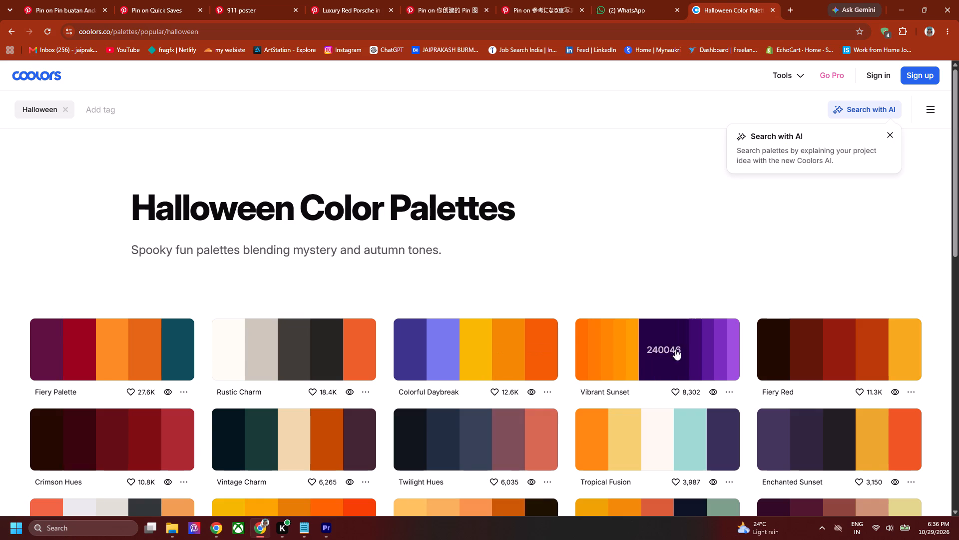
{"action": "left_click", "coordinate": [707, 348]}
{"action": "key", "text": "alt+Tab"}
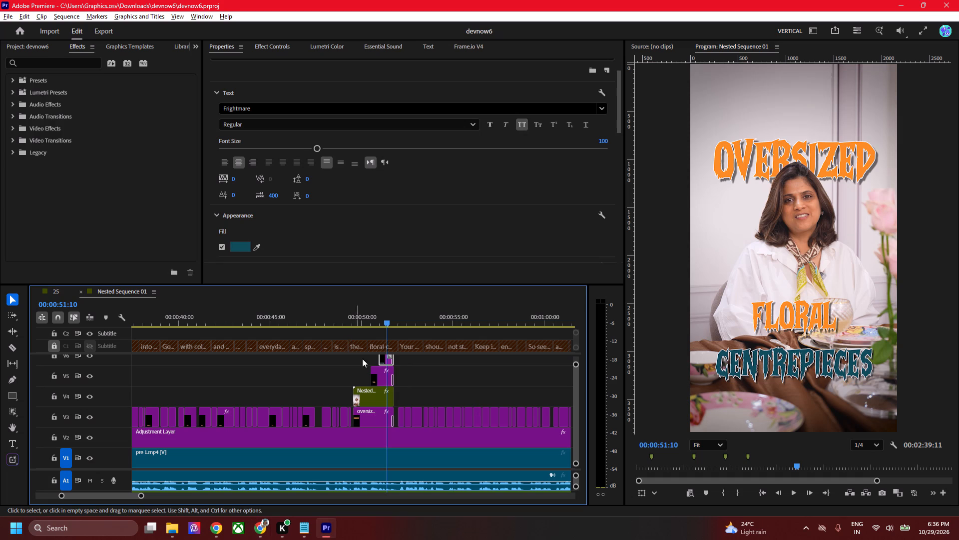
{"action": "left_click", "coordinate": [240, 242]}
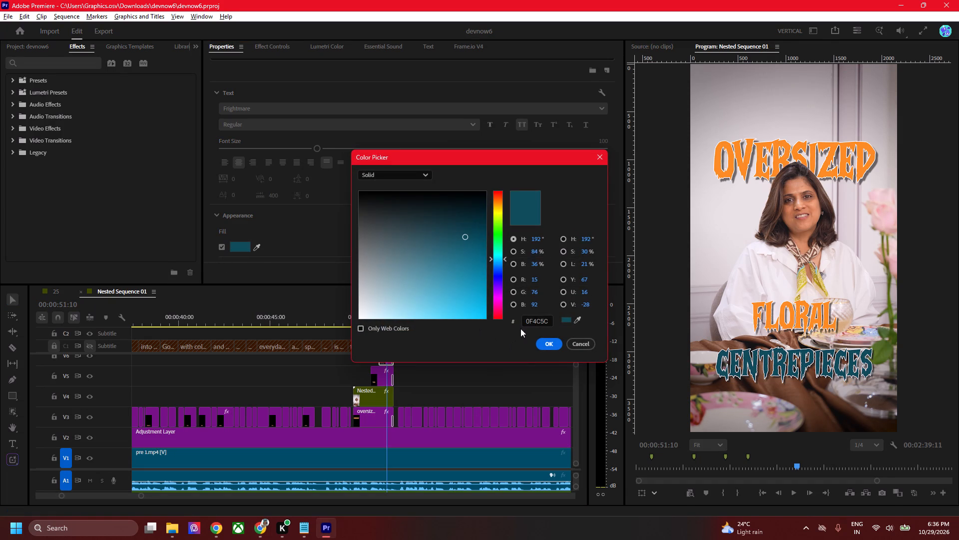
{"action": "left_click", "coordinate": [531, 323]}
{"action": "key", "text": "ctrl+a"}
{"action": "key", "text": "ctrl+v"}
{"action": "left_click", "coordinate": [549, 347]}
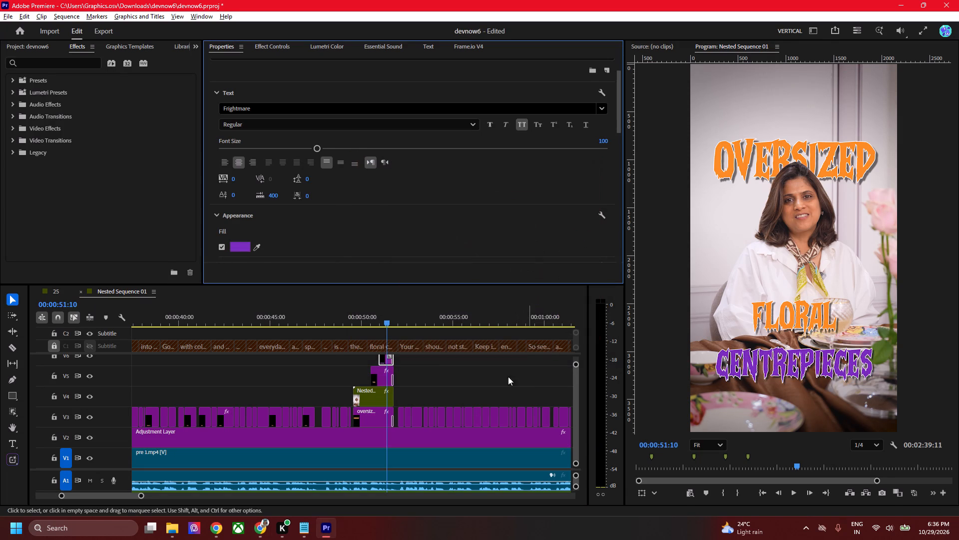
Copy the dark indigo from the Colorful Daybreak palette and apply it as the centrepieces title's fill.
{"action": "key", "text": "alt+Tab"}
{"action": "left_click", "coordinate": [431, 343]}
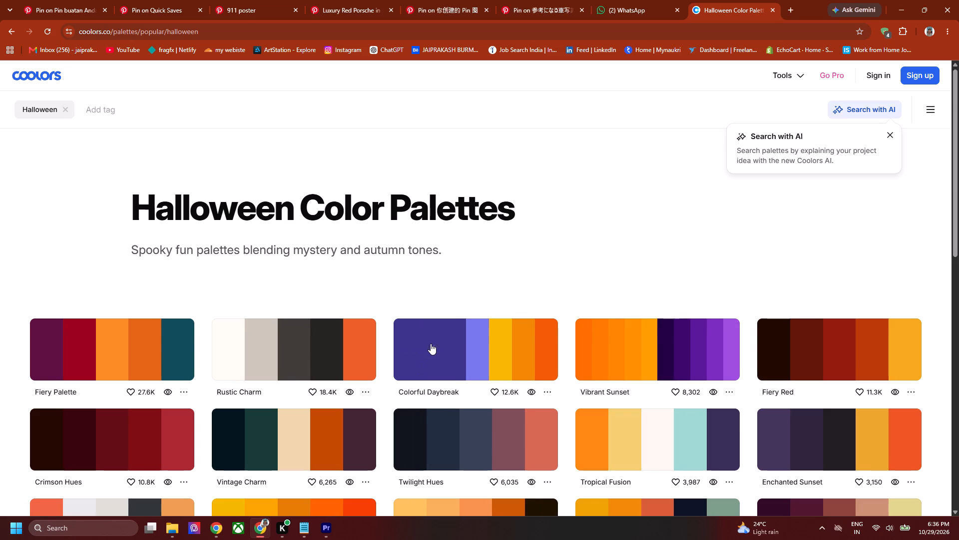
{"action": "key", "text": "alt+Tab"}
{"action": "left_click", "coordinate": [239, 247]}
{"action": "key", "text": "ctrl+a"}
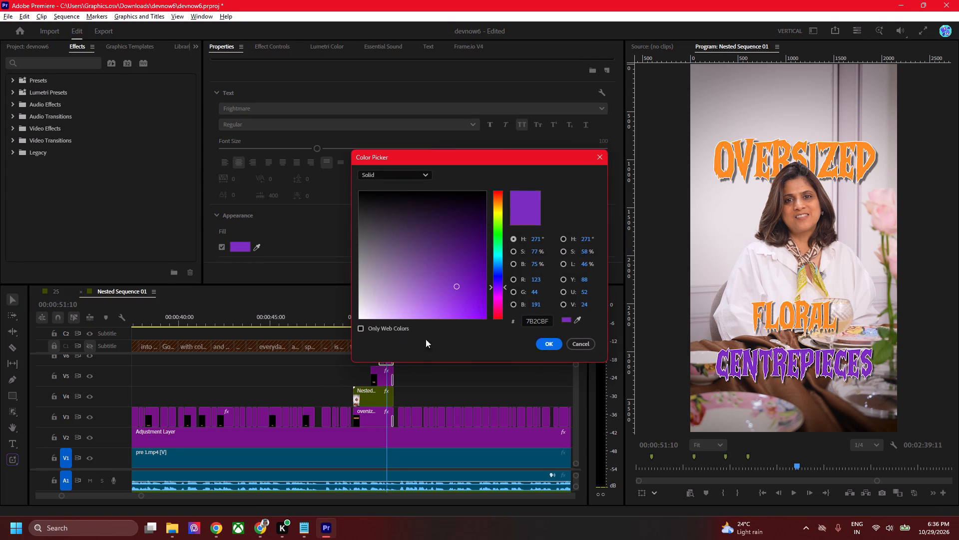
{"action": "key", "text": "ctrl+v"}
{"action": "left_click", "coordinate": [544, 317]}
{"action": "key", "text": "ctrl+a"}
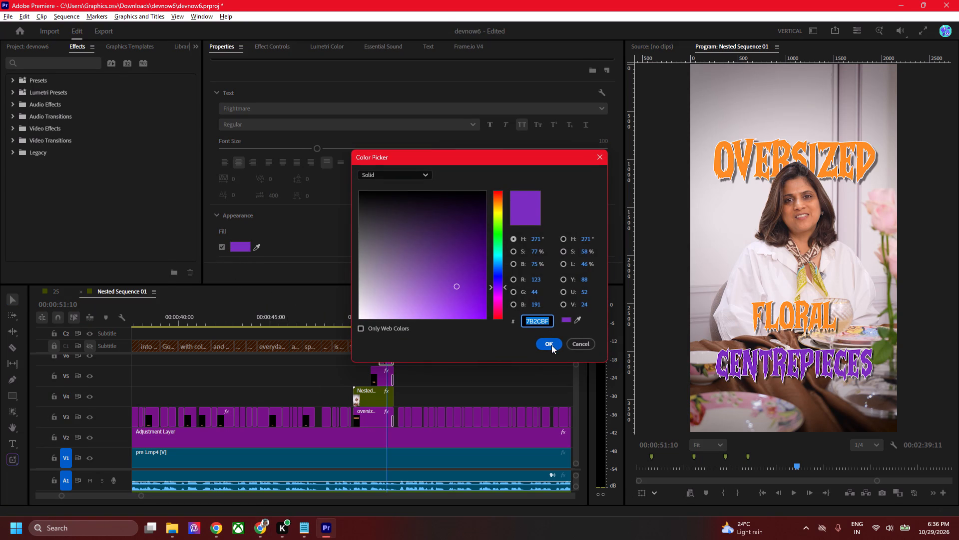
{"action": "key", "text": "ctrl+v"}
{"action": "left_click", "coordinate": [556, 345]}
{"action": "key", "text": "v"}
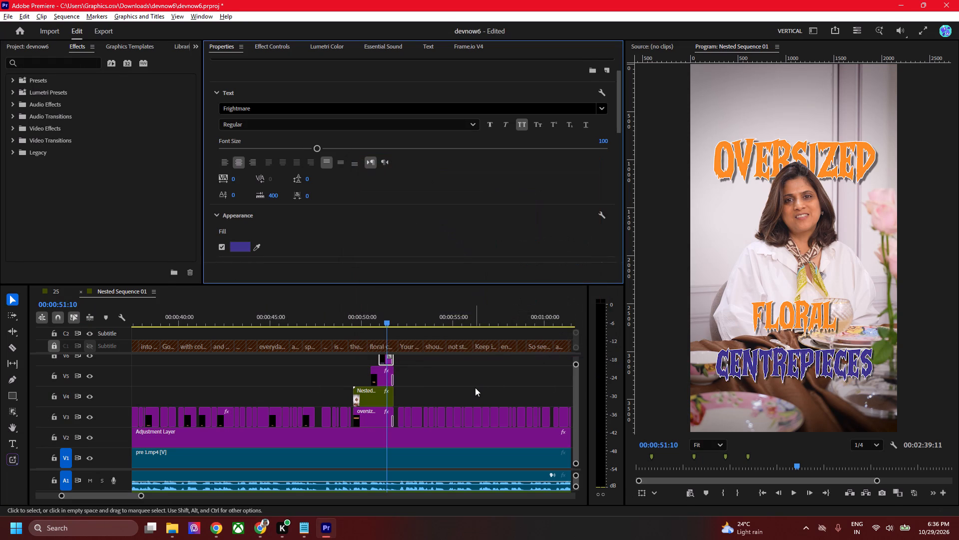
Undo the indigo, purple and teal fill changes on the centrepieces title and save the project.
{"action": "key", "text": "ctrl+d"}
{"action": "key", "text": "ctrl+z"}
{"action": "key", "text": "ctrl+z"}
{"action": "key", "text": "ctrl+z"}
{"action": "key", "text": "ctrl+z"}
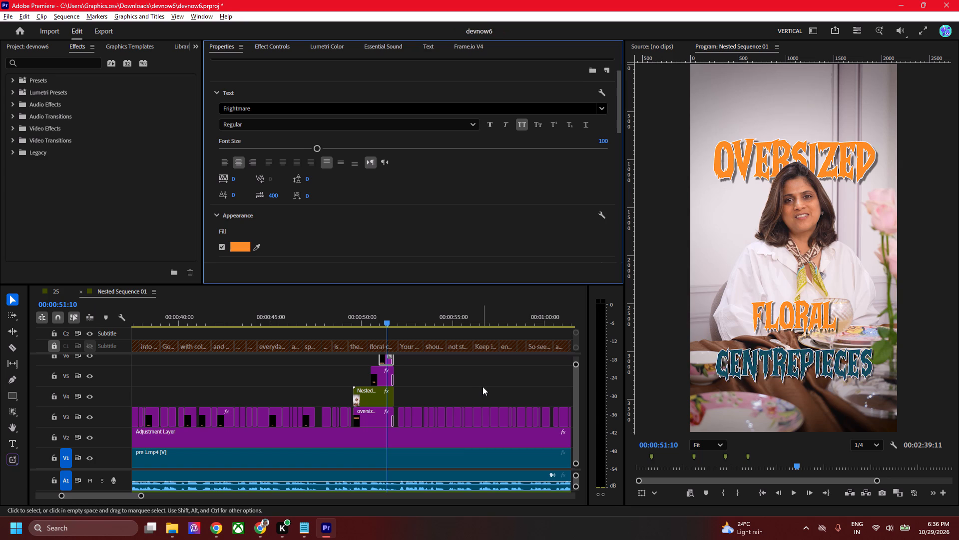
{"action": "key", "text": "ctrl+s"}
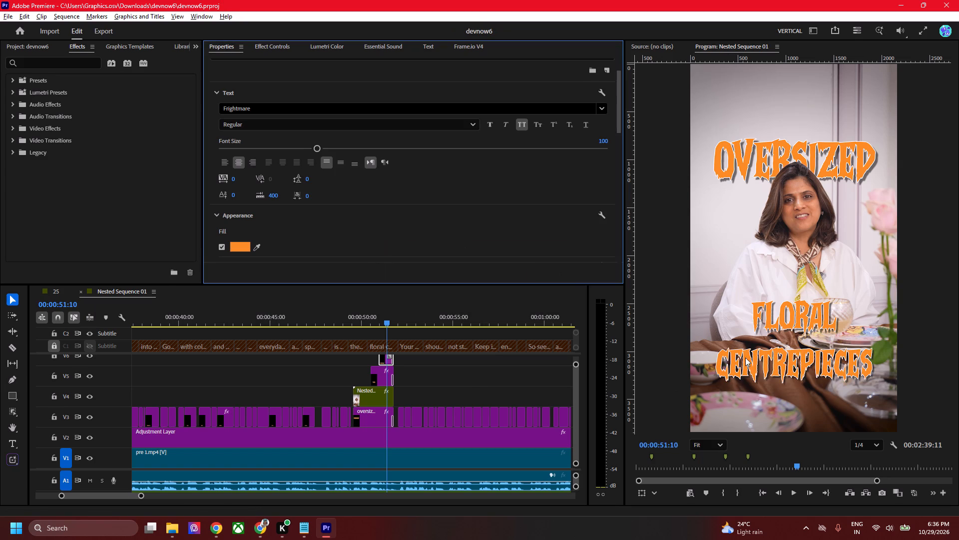
Play the sequence from 00:00:51:10 past the end of the oversized floral centrepieces titles to review it.
{"action": "key", "text": "v"}
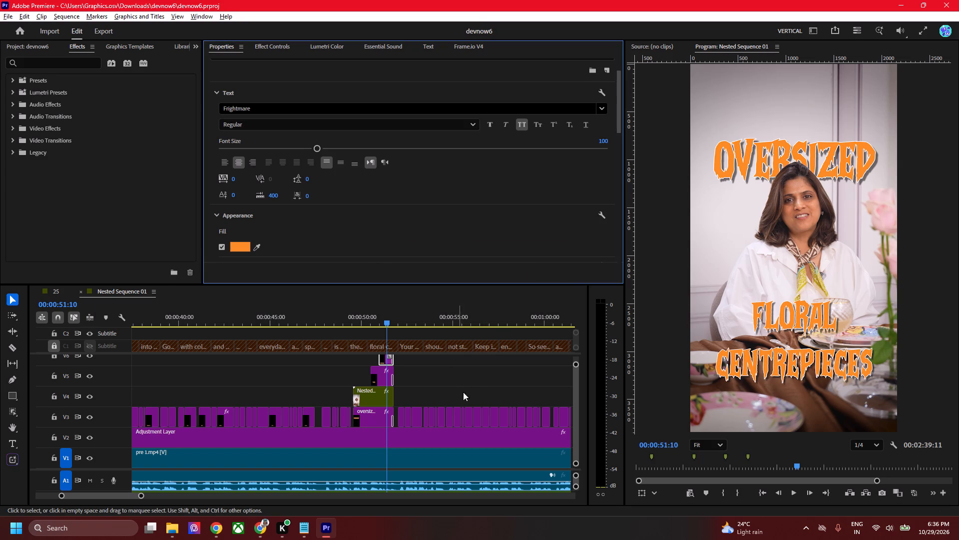
{"action": "scroll", "coordinate": [473, 375], "scroll_direction": "down", "scroll_amount": 1, "text": "alt"}
{"action": "scroll", "coordinate": [473, 375], "scroll_direction": "up", "scroll_amount": 1, "text": "alt"}
{"action": "scroll", "coordinate": [472, 376], "scroll_direction": "down", "scroll_amount": 4, "text": "alt"}
{"action": "key", "text": "space"}
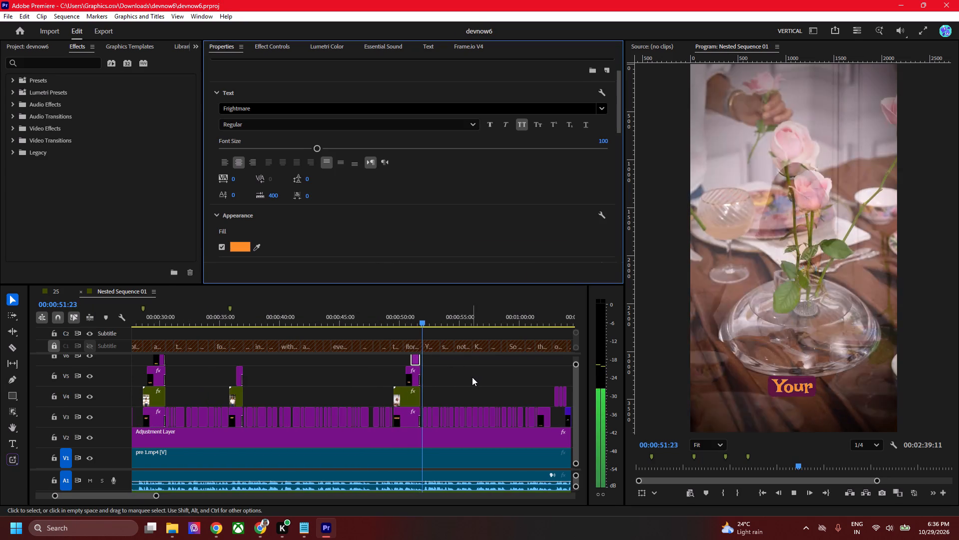
{"action": "key", "text": "space"}
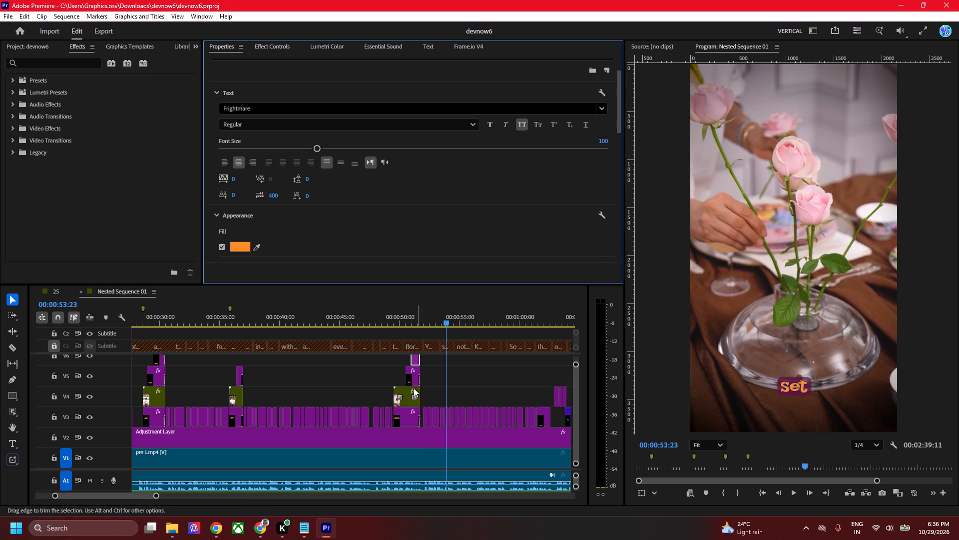
Shorten the end transitions on the V3 oversized, V5 floral and V6 centrepieces titles, taking the floral one down to one frame.
{"action": "scroll", "coordinate": [412, 388], "scroll_direction": "up", "scroll_amount": 5, "text": "alt"}
{"action": "scroll", "coordinate": [412, 388], "scroll_direction": "down", "scroll_amount": 1, "text": "alt"}
{"action": "scroll", "coordinate": [412, 388], "scroll_direction": "up", "scroll_amount": 9, "text": "alt"}
{"action": "scroll", "coordinate": [444, 373], "scroll_direction": "down", "scroll_amount": 1, "text": "alt"}
{"action": "scroll", "coordinate": [444, 373], "scroll_direction": "up", "scroll_amount": 3, "text": "alt"}
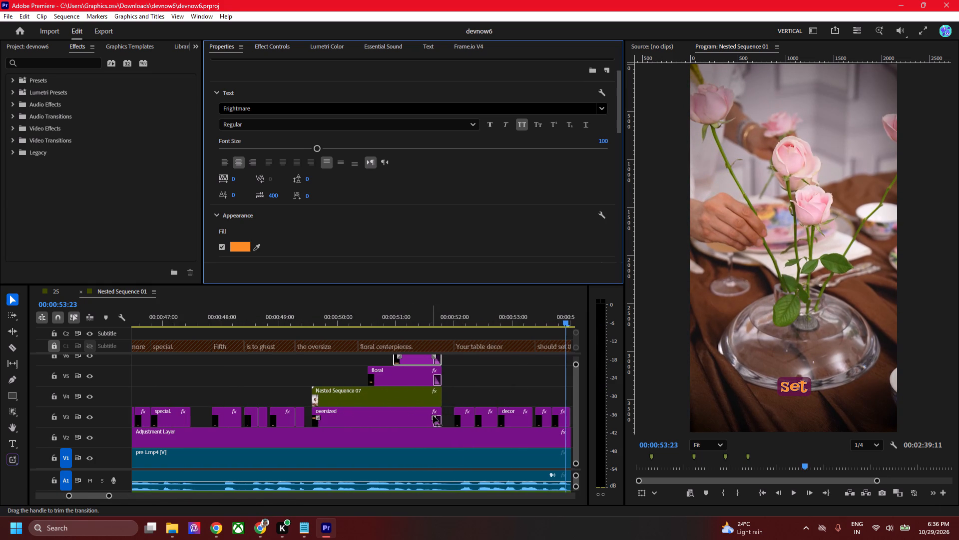
{"action": "left_click_drag", "start_coordinate": [433, 415], "coordinate": [454, 419]}
{"action": "left_click_drag", "start_coordinate": [436, 378], "coordinate": [449, 380]}
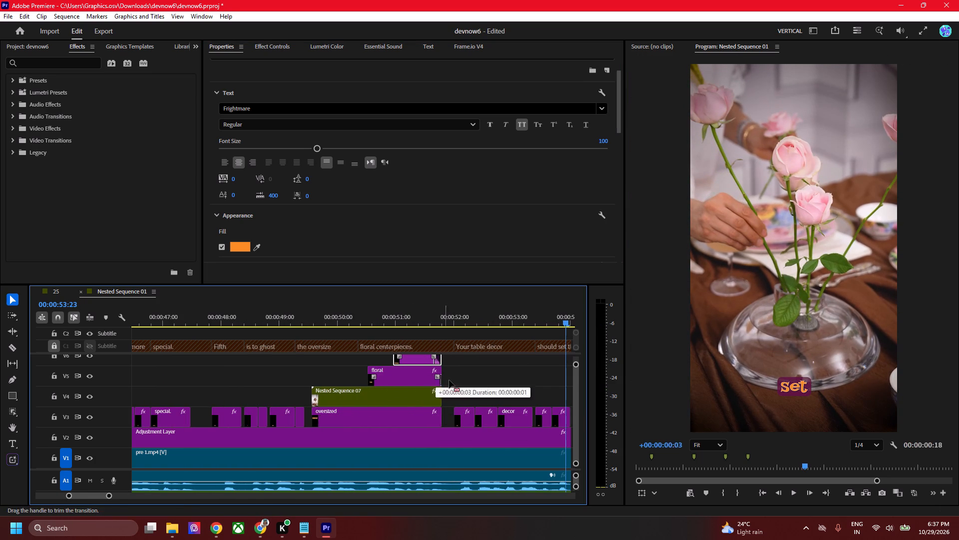
{"action": "left_click_drag", "start_coordinate": [449, 380], "coordinate": [455, 381]}
{"action": "scroll", "coordinate": [453, 380], "scroll_direction": "up", "scroll_amount": 5}
{"action": "left_click_drag", "start_coordinate": [510, 356], "coordinate": [538, 358]}
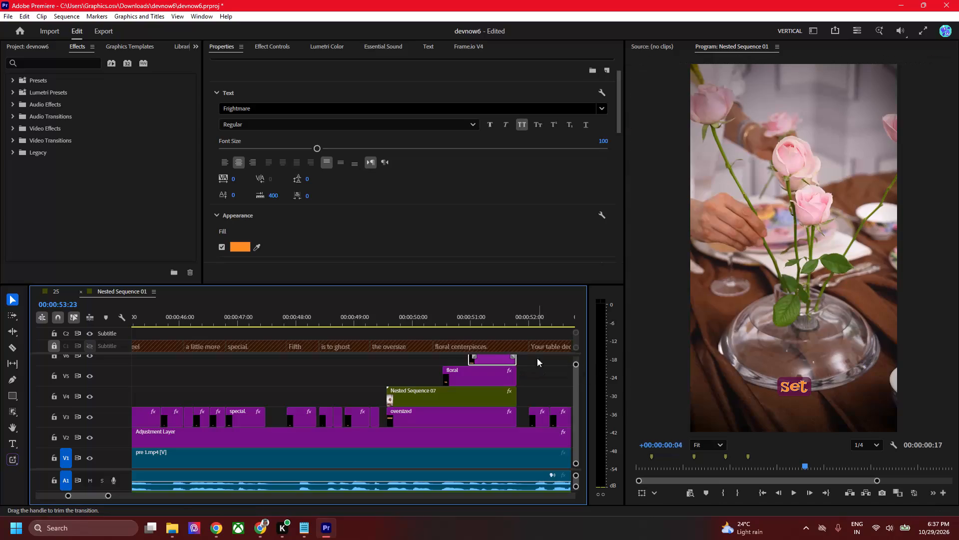
Play the section from about 00:00:49 to review how the oversized floral centrepieces titles enter and end.
{"action": "left_click", "coordinate": [361, 323]}
{"action": "key", "text": "space"}
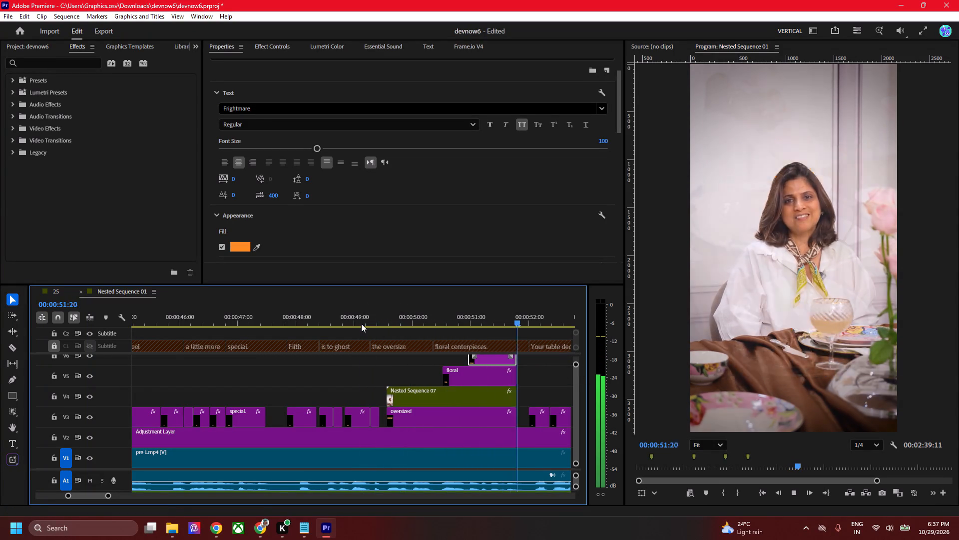
Play and scrub the closing section around 00:01:03 to 00:01:05 to review how the Happy Halloween title appears.
{"action": "scroll", "coordinate": [392, 346], "scroll_direction": "down", "scroll_amount": 11, "text": "alt"}
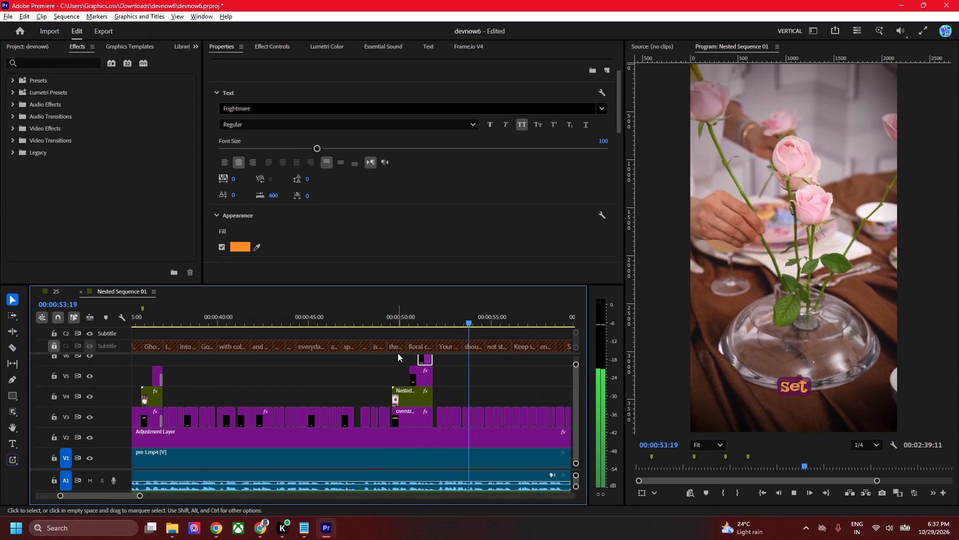
{"action": "scroll", "coordinate": [398, 353], "scroll_direction": "down", "scroll_amount": 11, "text": "alt"}
{"action": "left_click", "coordinate": [469, 317]}
{"action": "key", "text": "space"}
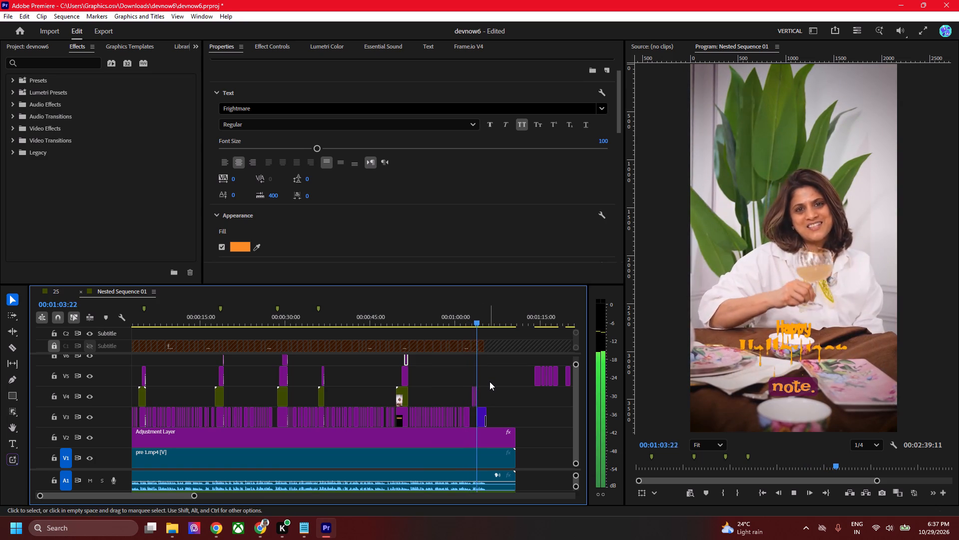
{"action": "key", "text": "space"}
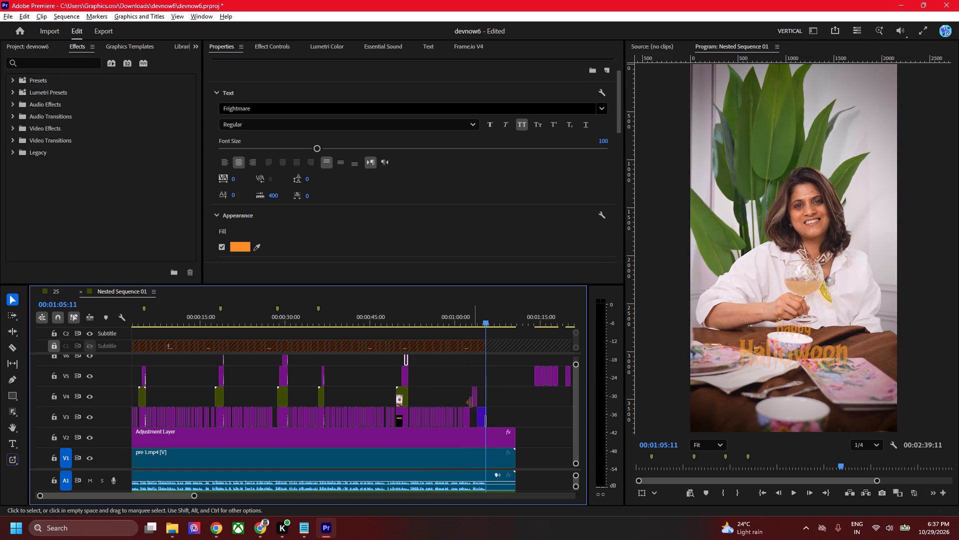
{"action": "scroll", "coordinate": [465, 407], "scroll_direction": "up", "scroll_amount": 14, "text": "alt"}
{"action": "left_click_drag", "start_coordinate": [482, 320], "coordinate": [473, 320]}
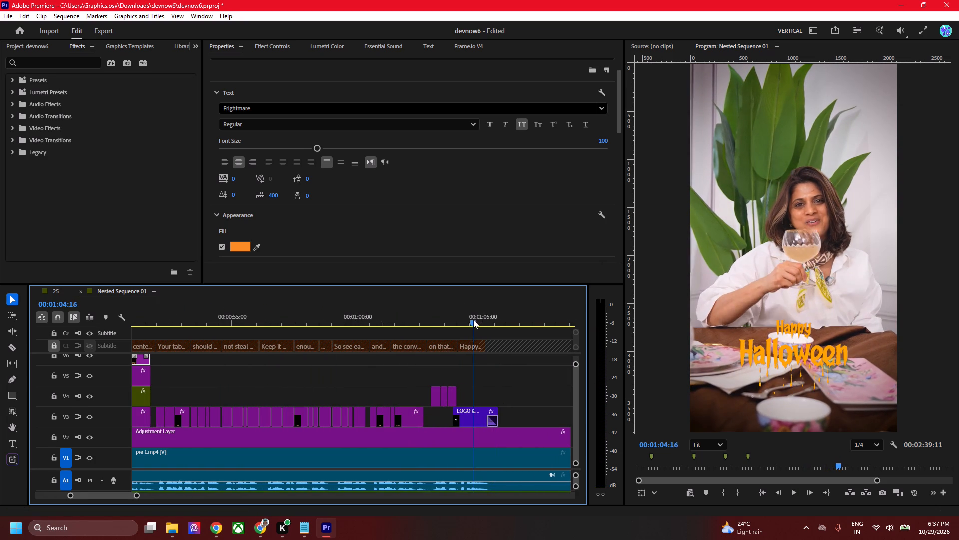
{"action": "left_click_drag", "start_coordinate": [473, 320], "coordinate": [460, 315]}
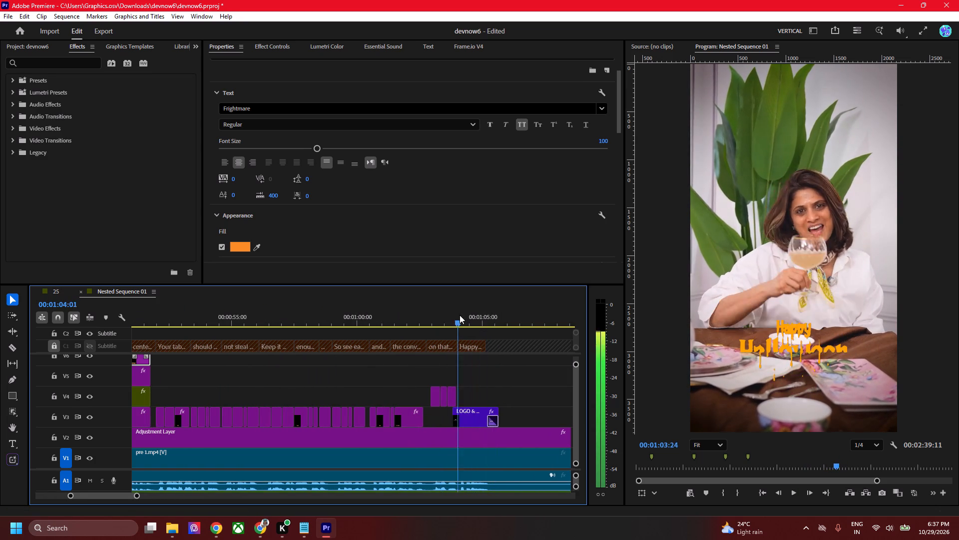
Split the V1 pre 1.mp4 clip at 00:01:03:21 and at the end of the LOGO & TEXT 4 clip.
{"action": "left_click_drag", "start_coordinate": [460, 315], "coordinate": [456, 318]}
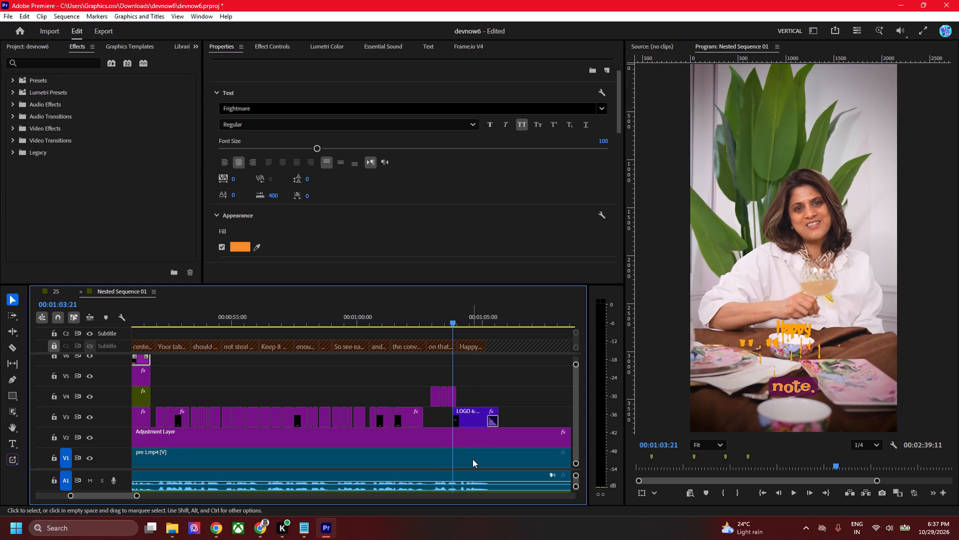
{"action": "key", "text": "c"}
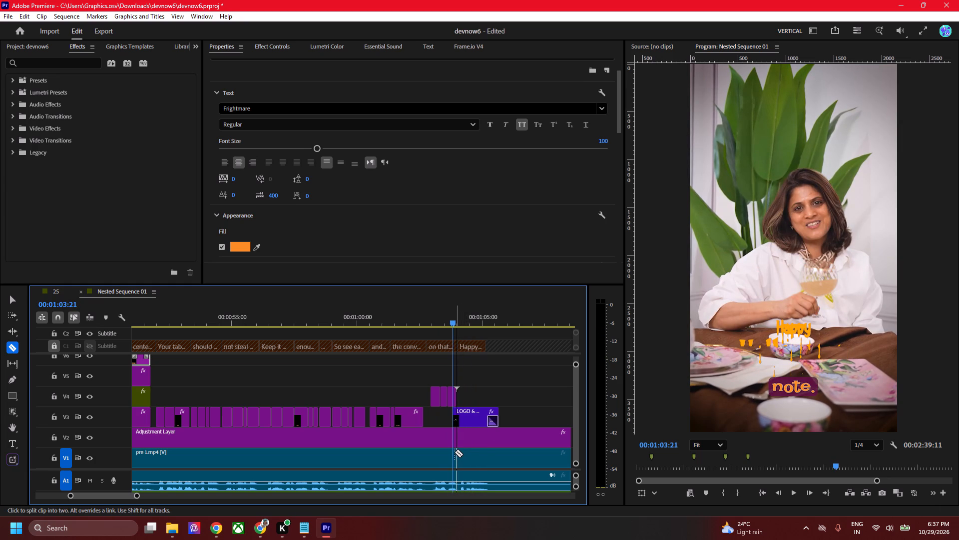
{"action": "left_click", "coordinate": [455, 452]}
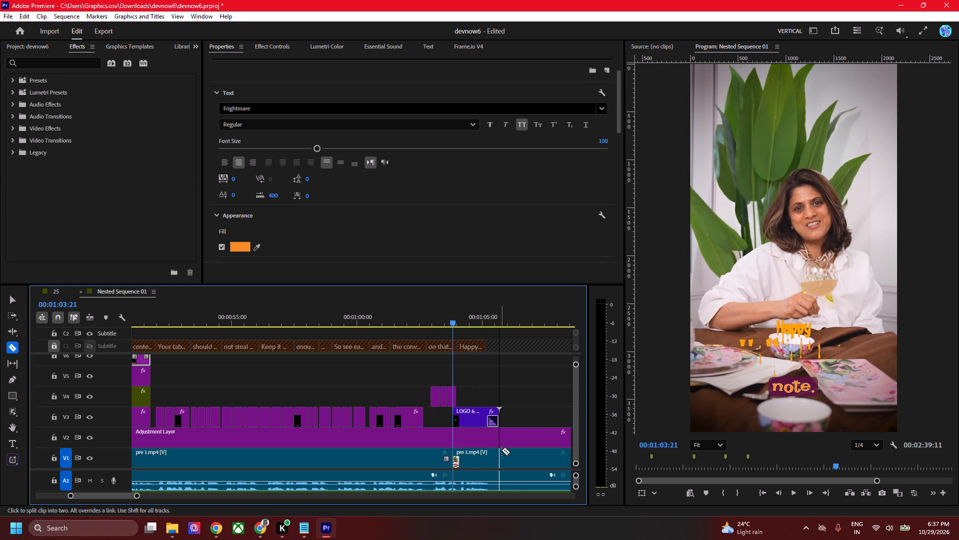
{"action": "left_click", "coordinate": [501, 450]}
Duplicate the split pre 1.mp4 segment into the empty space after the footage, unlink the copy and delete its audio.
{"action": "key", "text": "v"}
{"action": "left_click", "coordinate": [478, 455]}
{"action": "scroll", "coordinate": [461, 455], "scroll_direction": "down", "scroll_amount": 10, "text": "alt"}
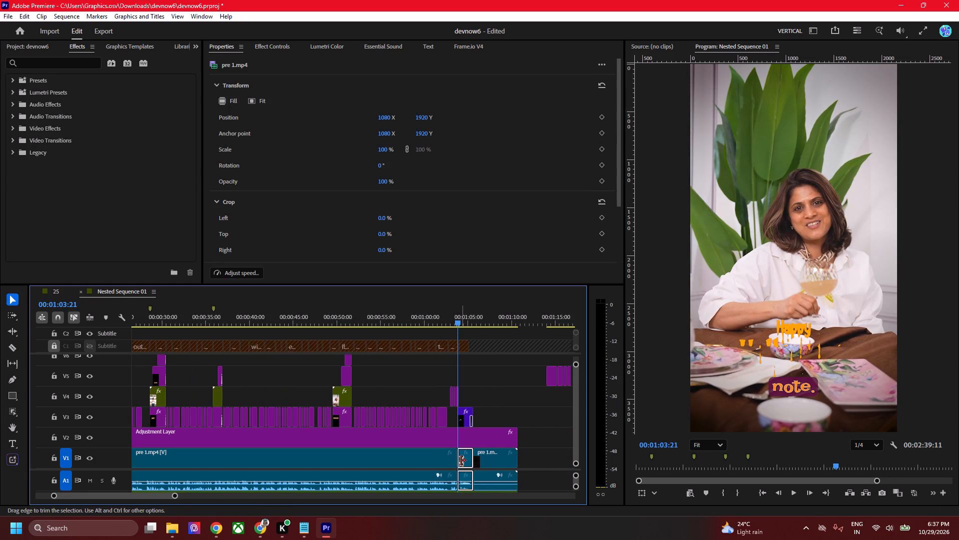
{"action": "left_click_drag", "start_coordinate": [467, 464], "coordinate": [528, 460], "text": "alt"}
{"action": "left_click", "coordinate": [528, 460]}
{"action": "right_click", "coordinate": [528, 460]}
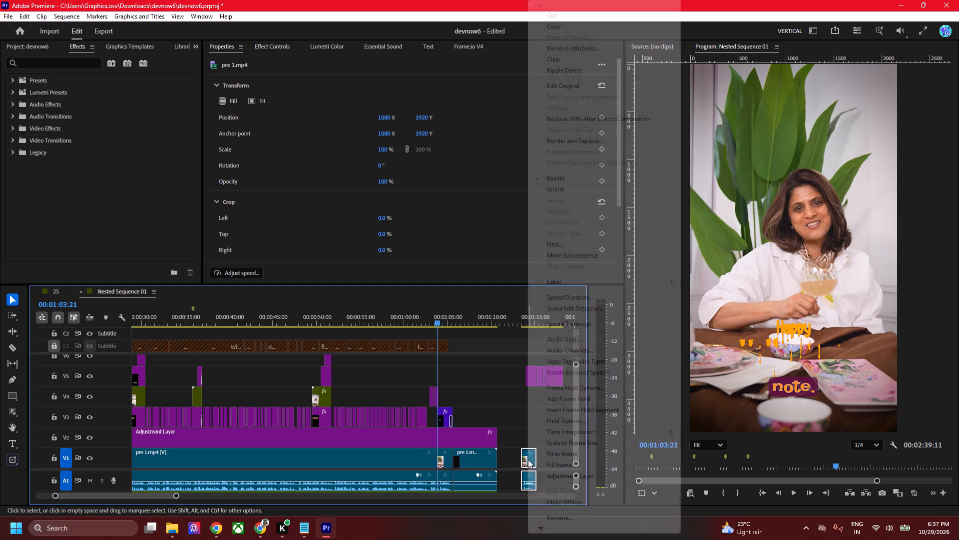
{"action": "left_click", "coordinate": [562, 193]}
{"action": "left_click", "coordinate": [530, 490]}
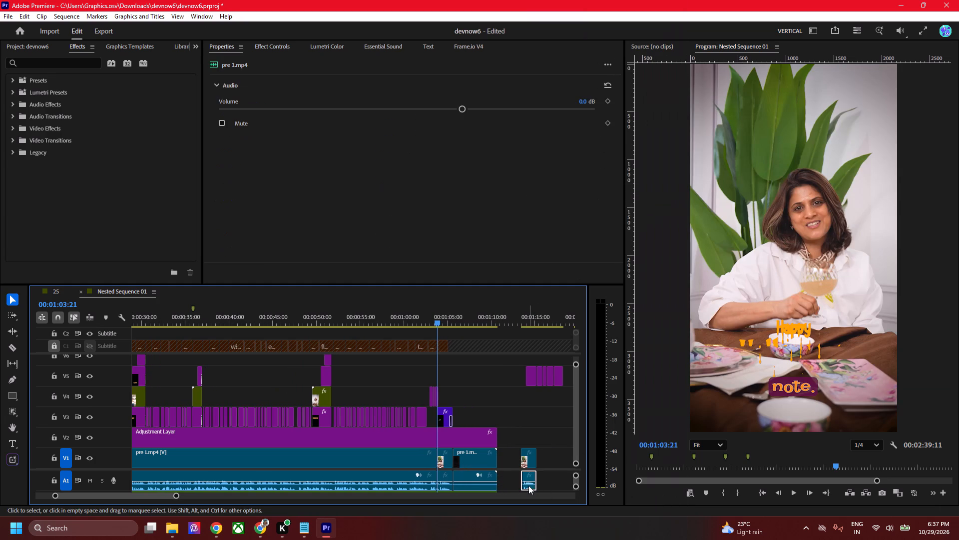
{"action": "key", "text": "Delete"}
Move the video-only copy to V5 above the LOGO & TEXT 4 clip, starting at 00:01:03:21.
{"action": "left_click_drag", "start_coordinate": [527, 464], "coordinate": [423, 377]}
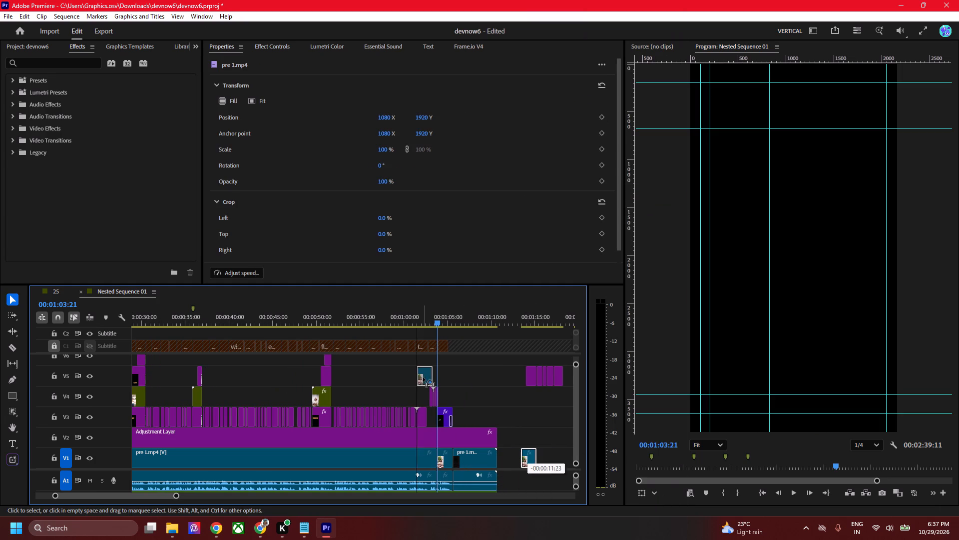
{"action": "left_click_drag", "start_coordinate": [423, 377], "coordinate": [446, 379]}
{"action": "scroll", "coordinate": [444, 396], "scroll_direction": "up", "scroll_amount": 14, "text": "alt"}
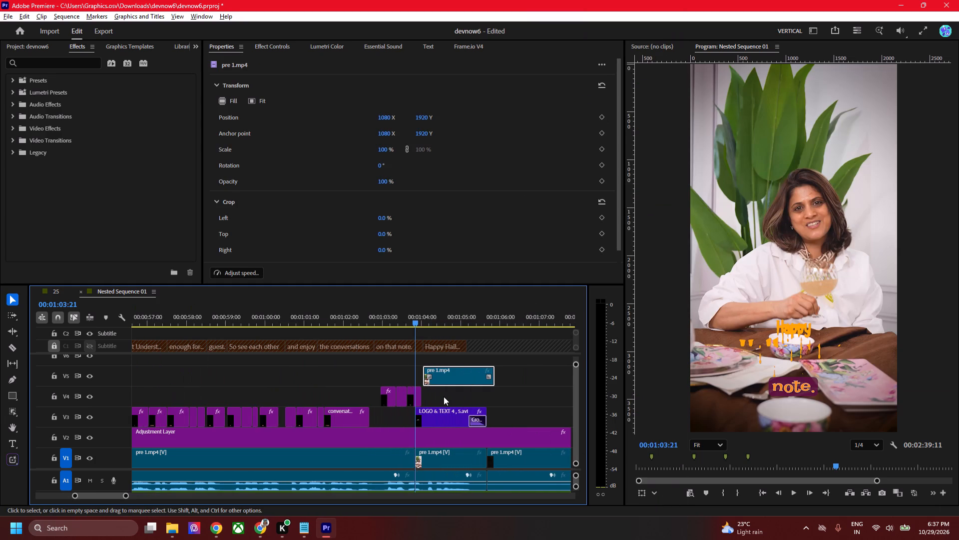
{"action": "scroll", "coordinate": [448, 384], "scroll_direction": "up", "scroll_amount": 5, "text": "alt"}
{"action": "left_click_drag", "start_coordinate": [488, 375], "coordinate": [457, 375]}
{"action": "left_click_drag", "start_coordinate": [482, 374], "coordinate": [464, 374]}
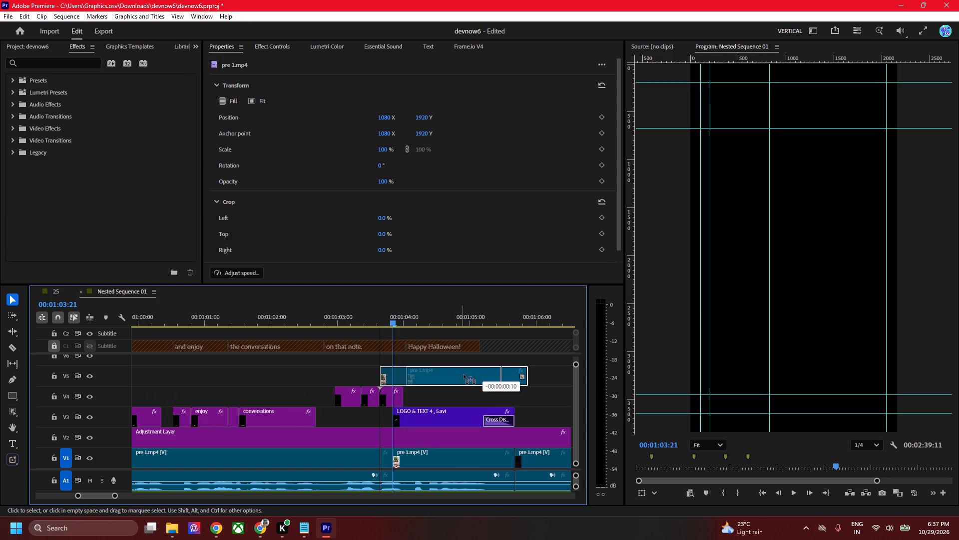
{"action": "left_click_drag", "start_coordinate": [464, 374], "coordinate": [474, 374]}
Scrub over the V5 copy of pre 1.mp4 and nest it, keeping the default sequence name.
{"action": "left_click_drag", "start_coordinate": [389, 316], "coordinate": [385, 318]}
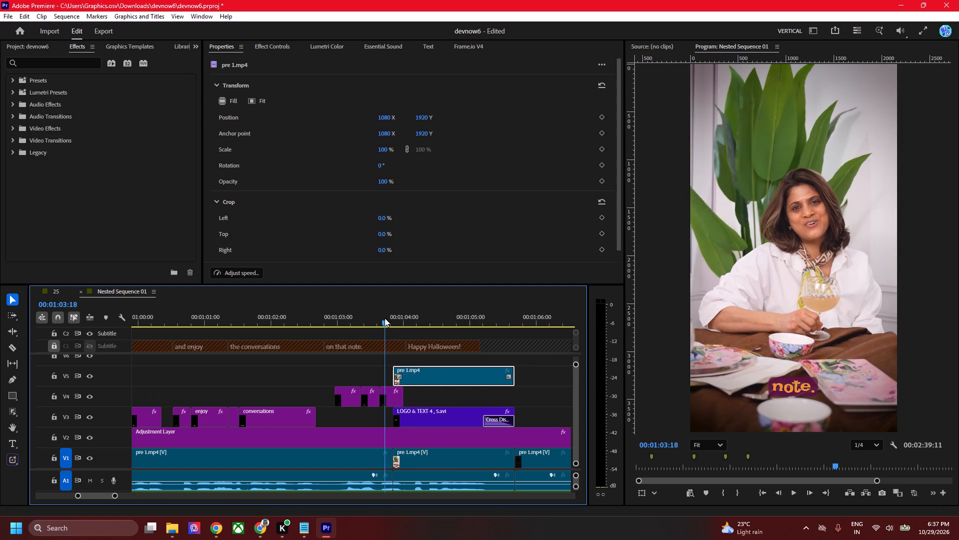
{"action": "left_click_drag", "start_coordinate": [385, 318], "coordinate": [406, 321]}
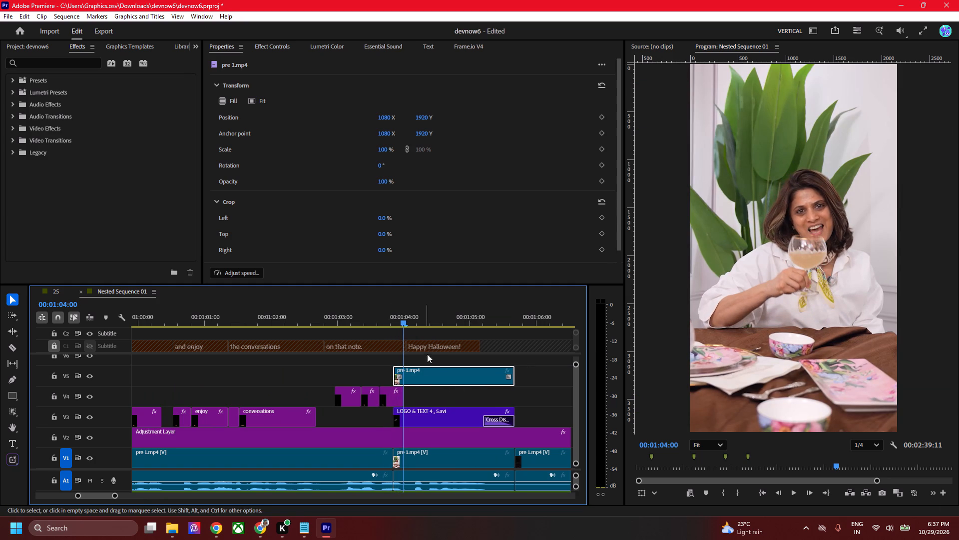
{"action": "right_click", "coordinate": [437, 375]}
{"action": "left_click", "coordinate": [481, 262]}
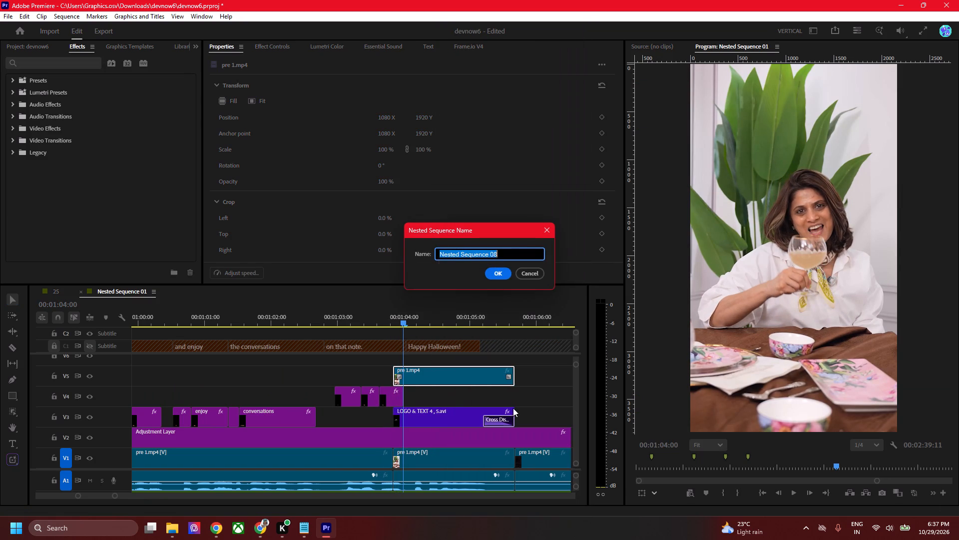
{"action": "left_click", "coordinate": [498, 276]}
Copy the V2 adjustment layer and open the new nested sequence on V5.
{"action": "left_click", "coordinate": [447, 427]}
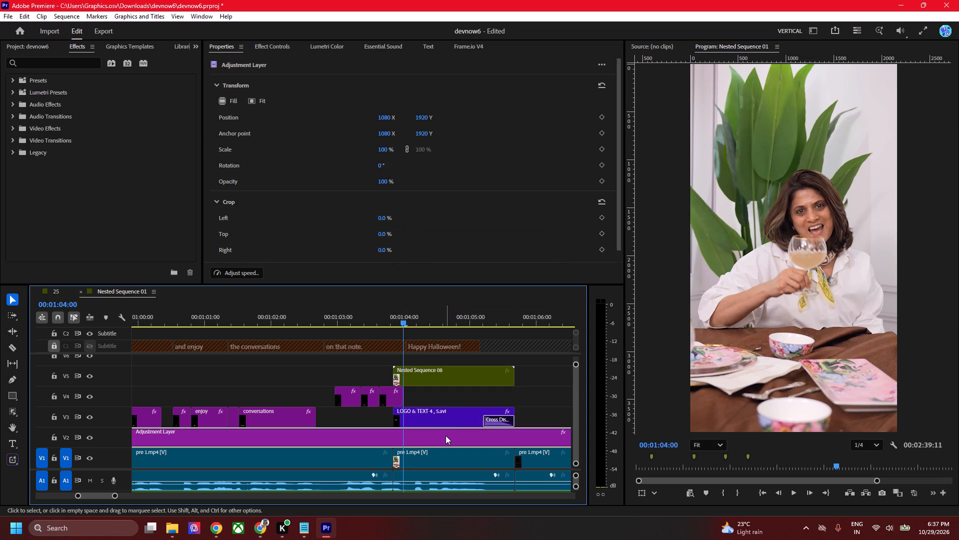
{"action": "key", "text": "ctrl+c"}
{"action": "double_click", "coordinate": [453, 370]}
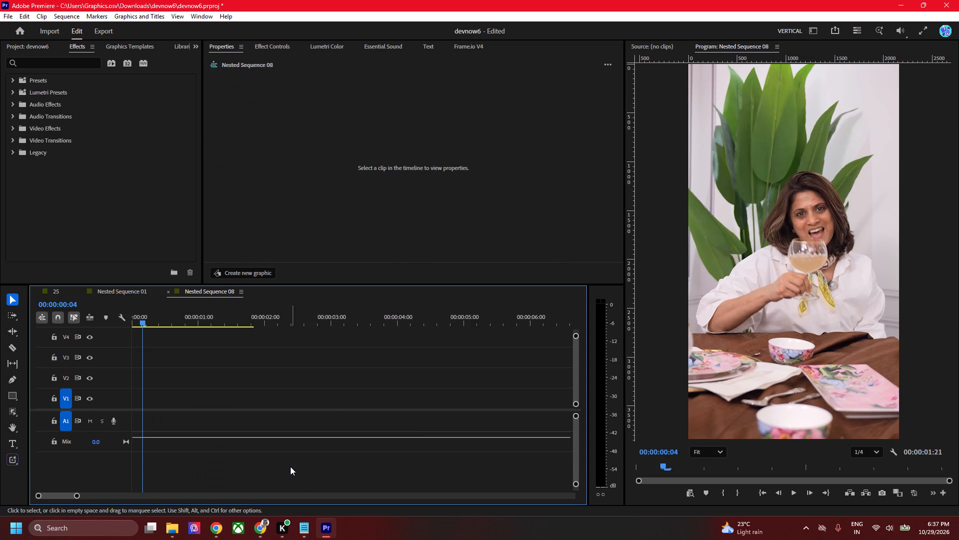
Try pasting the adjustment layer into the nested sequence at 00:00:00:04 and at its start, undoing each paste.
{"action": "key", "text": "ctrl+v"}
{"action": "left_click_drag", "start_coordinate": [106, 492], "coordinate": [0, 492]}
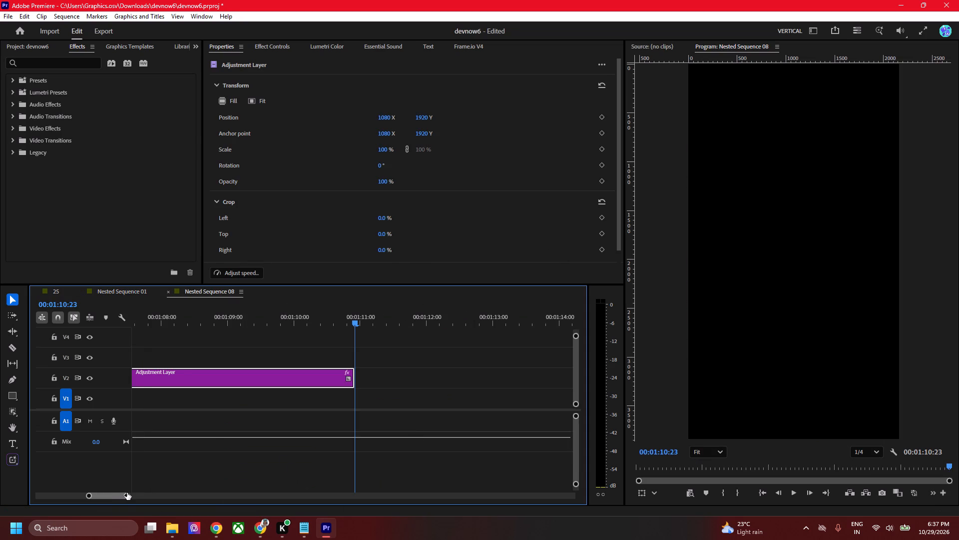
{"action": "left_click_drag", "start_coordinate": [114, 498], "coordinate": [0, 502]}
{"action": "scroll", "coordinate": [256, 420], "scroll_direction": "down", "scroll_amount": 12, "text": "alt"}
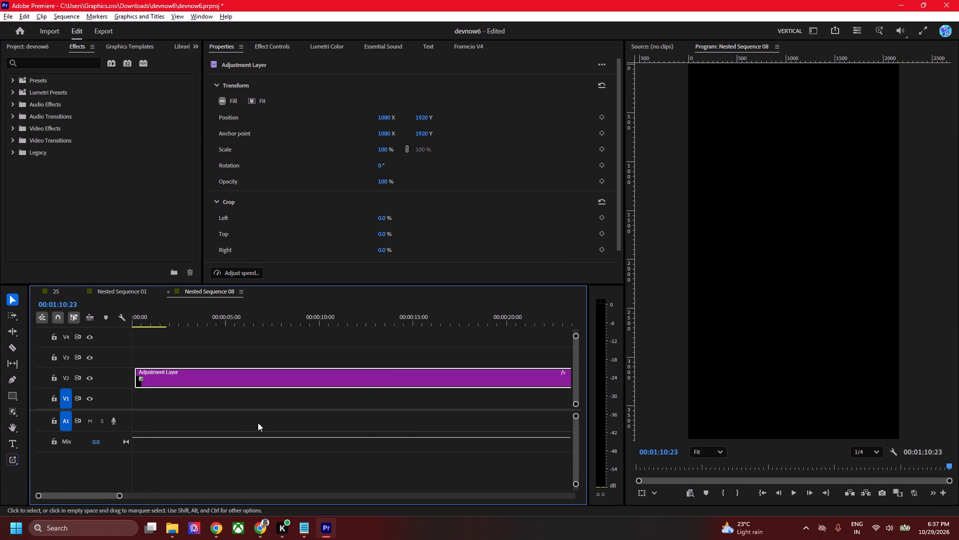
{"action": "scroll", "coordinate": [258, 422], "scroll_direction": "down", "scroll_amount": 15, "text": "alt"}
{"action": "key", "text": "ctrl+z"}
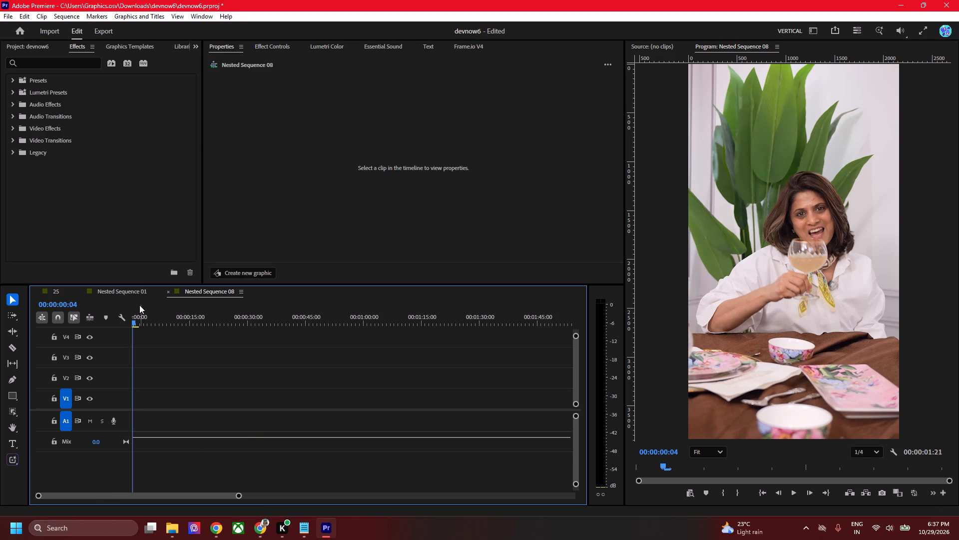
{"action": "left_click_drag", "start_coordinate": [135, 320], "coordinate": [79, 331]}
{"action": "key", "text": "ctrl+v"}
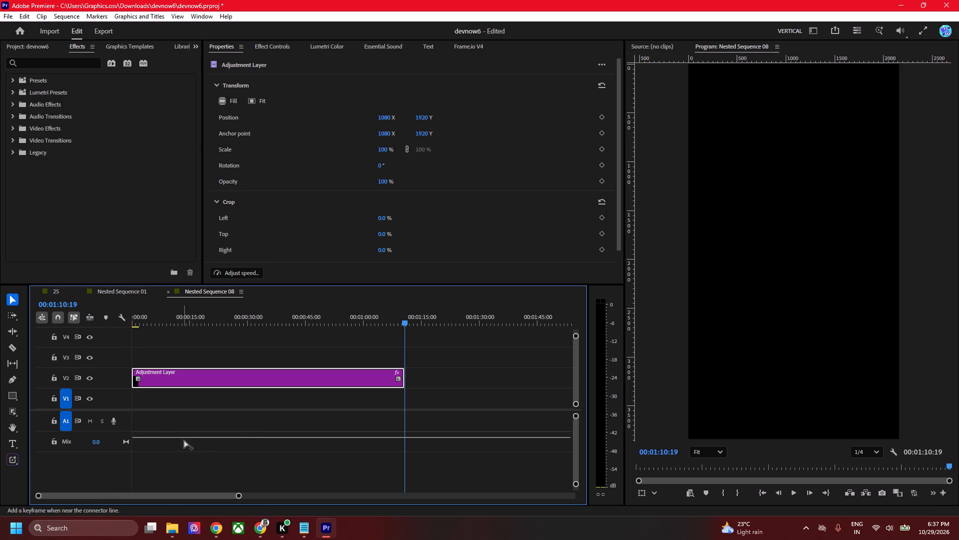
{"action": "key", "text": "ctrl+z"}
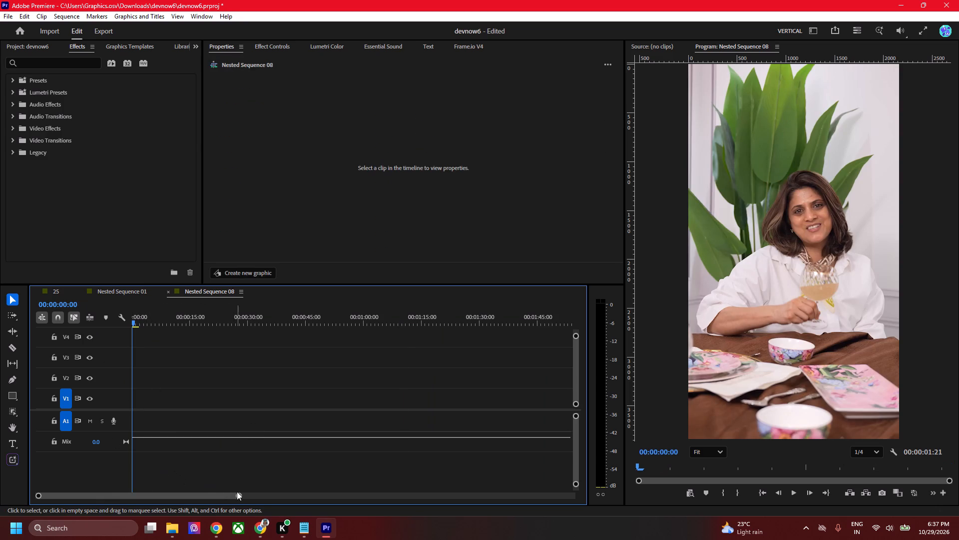
Enlarge the timeline area and move the nested sequence's pre 1.mp4 clip from V5 down to V2.
{"action": "left_click_drag", "start_coordinate": [240, 496], "coordinate": [0, 449]}
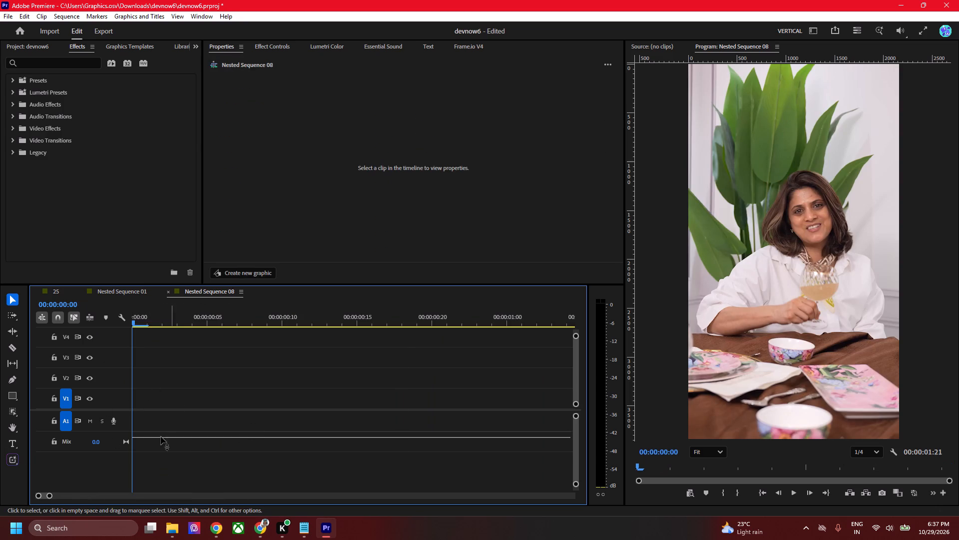
{"action": "left_click_drag", "start_coordinate": [172, 284], "coordinate": [174, 159]}
{"action": "left_click_drag", "start_coordinate": [164, 259], "coordinate": [138, 359]}
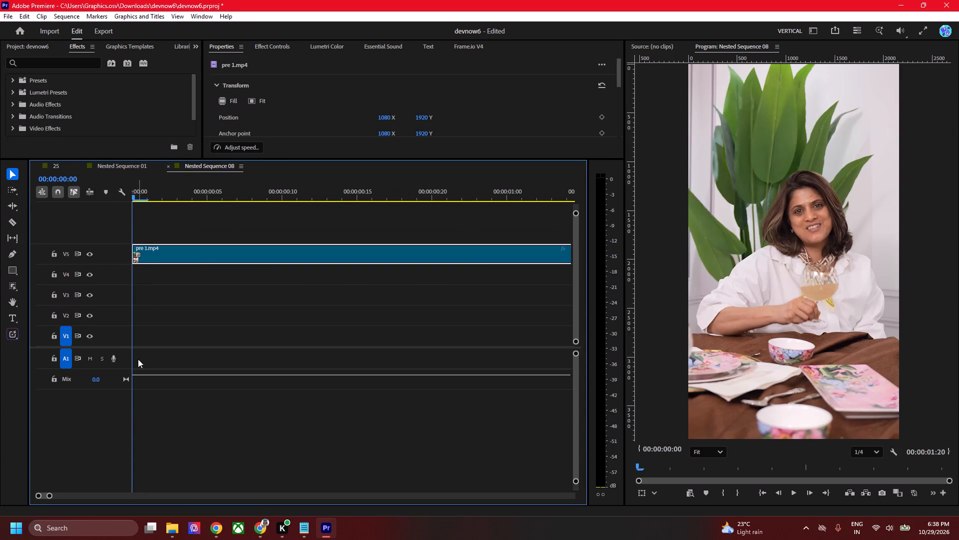
{"action": "left_click_drag", "start_coordinate": [153, 254], "coordinate": [151, 323]}
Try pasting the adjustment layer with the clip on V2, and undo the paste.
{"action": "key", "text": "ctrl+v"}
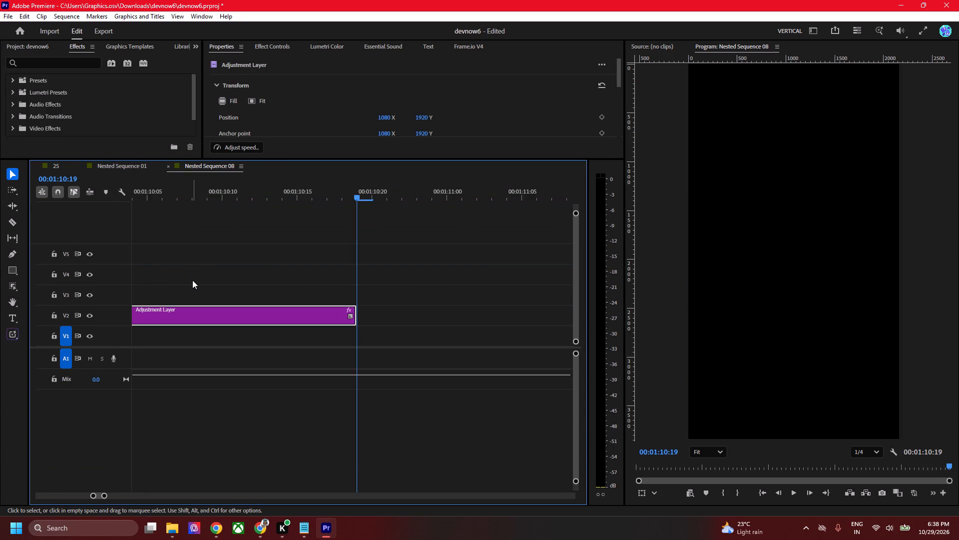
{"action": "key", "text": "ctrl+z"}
Lock V2, paste the adjustment layer onto V3 from the sequence start, and save the project.
{"action": "left_click", "coordinate": [170, 271]}
{"action": "left_click", "coordinate": [55, 311]}
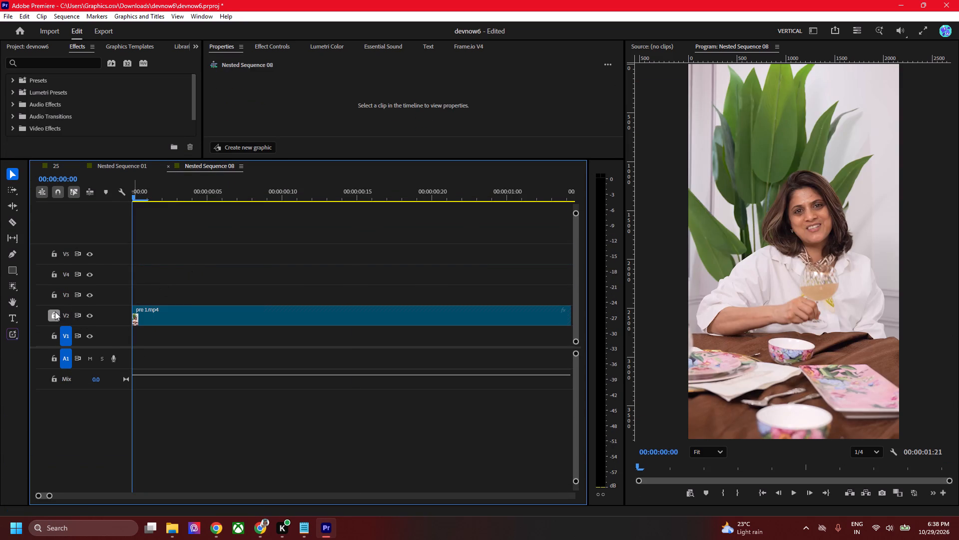
{"action": "key", "text": "ctrl+v"}
{"action": "key", "text": "ctrl+s"}
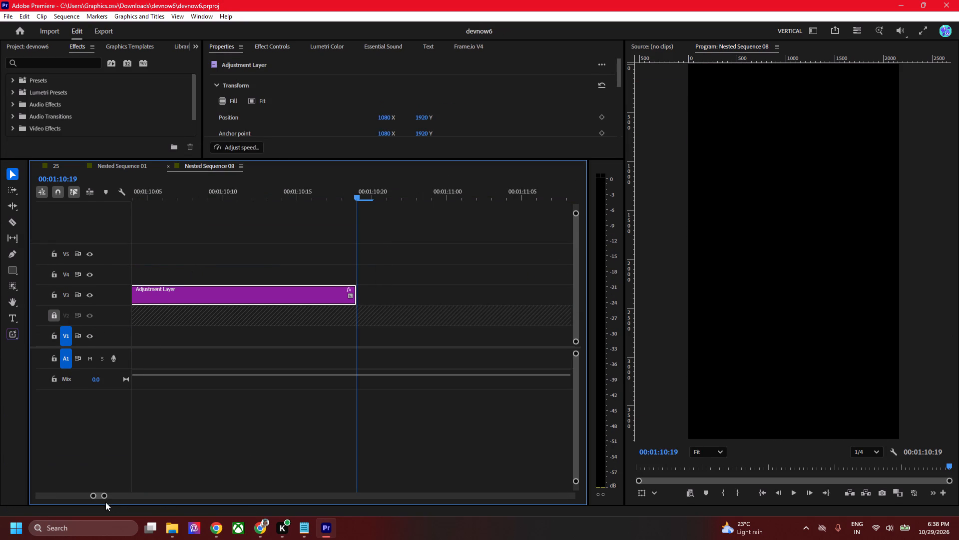
Trim the V3 adjustment layer's end back to match the end of the pre 1.mp4 clip on V2, and save the project.
{"action": "left_click_drag", "start_coordinate": [358, 298], "coordinate": [170, 298]}
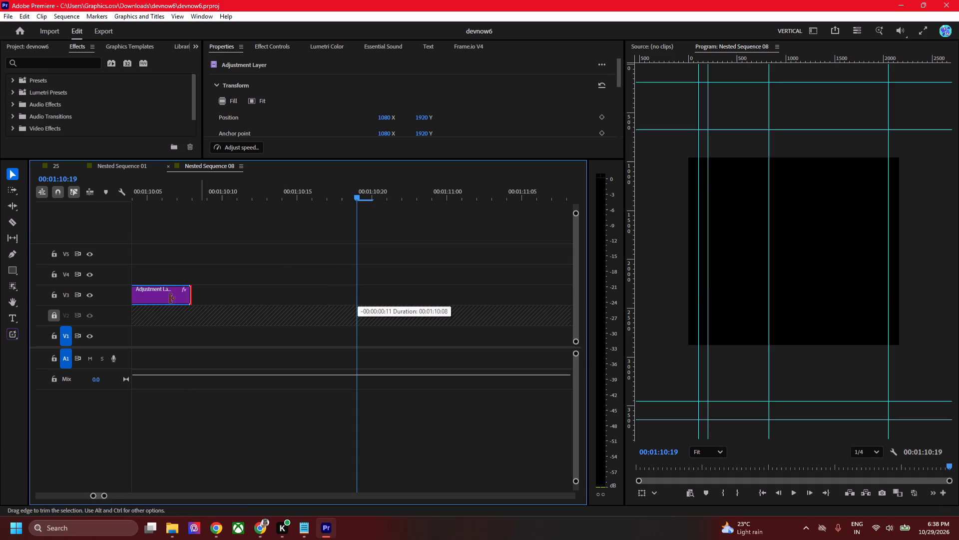
{"action": "left_click_drag", "start_coordinate": [170, 298], "coordinate": [79, 297]}
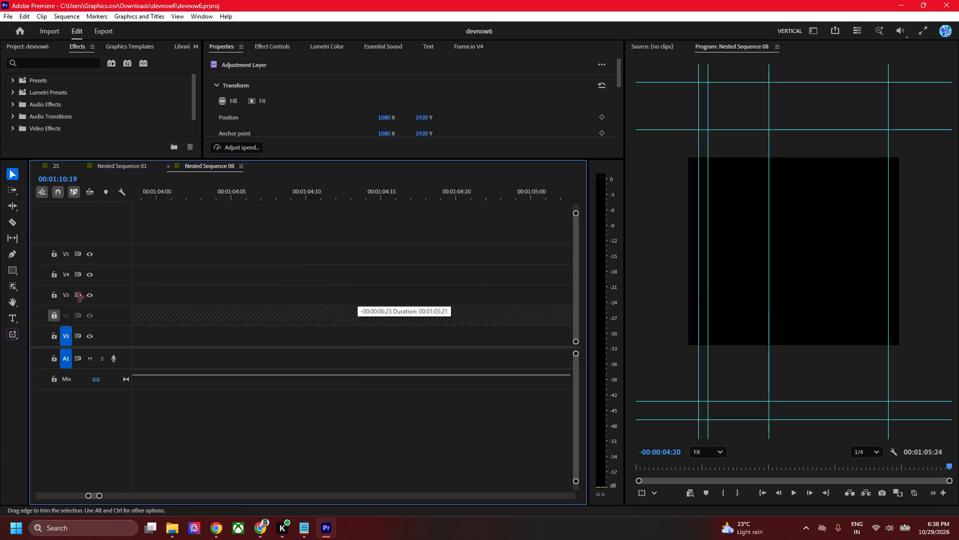
{"action": "left_click_drag", "start_coordinate": [79, 297], "coordinate": [78, 297]}
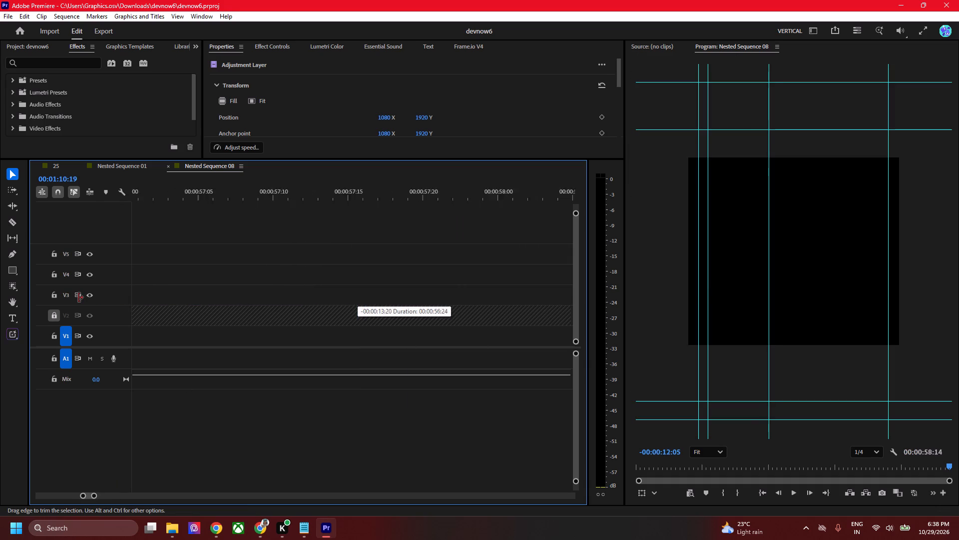
{"action": "left_click_drag", "start_coordinate": [78, 297], "coordinate": [153, 306]}
{"action": "scroll", "coordinate": [205, 387], "scroll_direction": "up", "scroll_amount": 13}
{"action": "scroll", "coordinate": [219, 395], "scroll_direction": "down", "scroll_amount": 3, "text": "alt"}
{"action": "scroll", "coordinate": [221, 397], "scroll_direction": "up", "scroll_amount": 1, "text": "alt"}
{"action": "scroll", "coordinate": [222, 398], "scroll_direction": "down", "scroll_amount": 11, "text": "alt"}
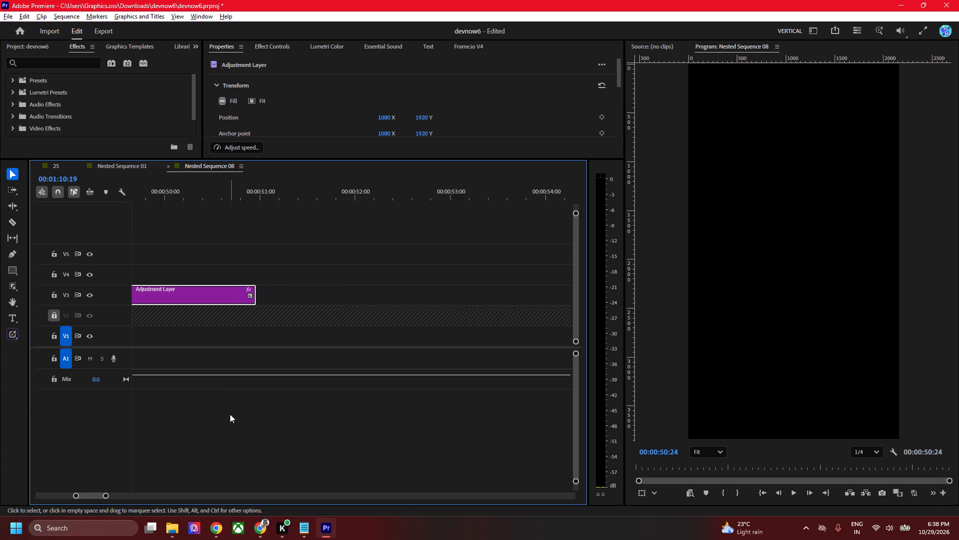
{"action": "scroll", "coordinate": [271, 314], "scroll_direction": "down", "scroll_amount": 7, "text": "alt"}
{"action": "left_click_drag", "start_coordinate": [265, 294], "coordinate": [129, 294]}
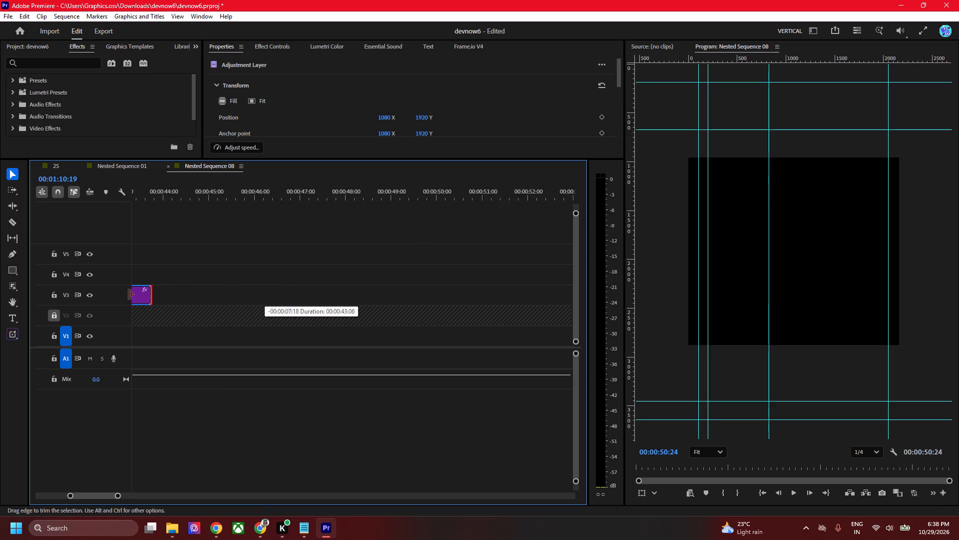
{"action": "left_click_drag", "start_coordinate": [129, 294], "coordinate": [128, 294]}
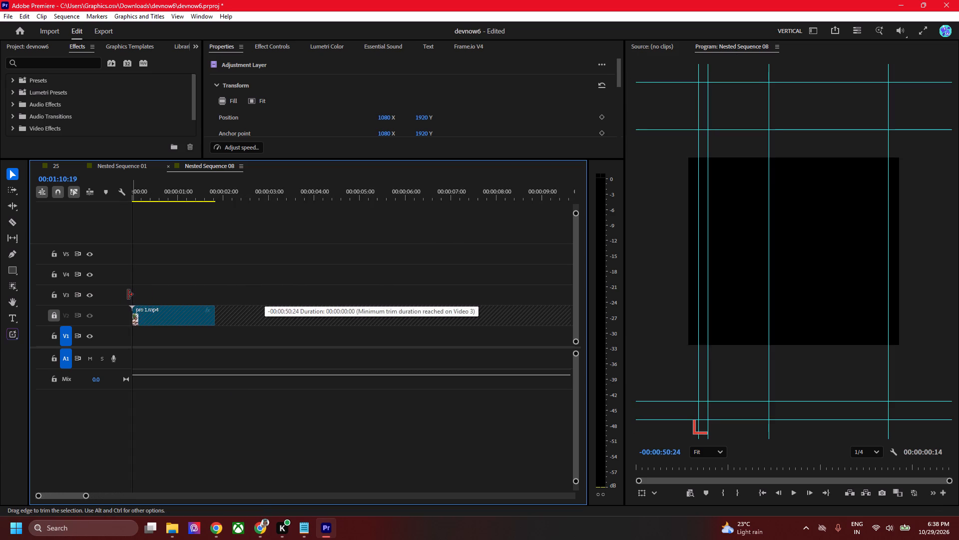
{"action": "left_click_drag", "start_coordinate": [128, 294], "coordinate": [220, 308]}
{"action": "key", "text": "ctrl+s"}
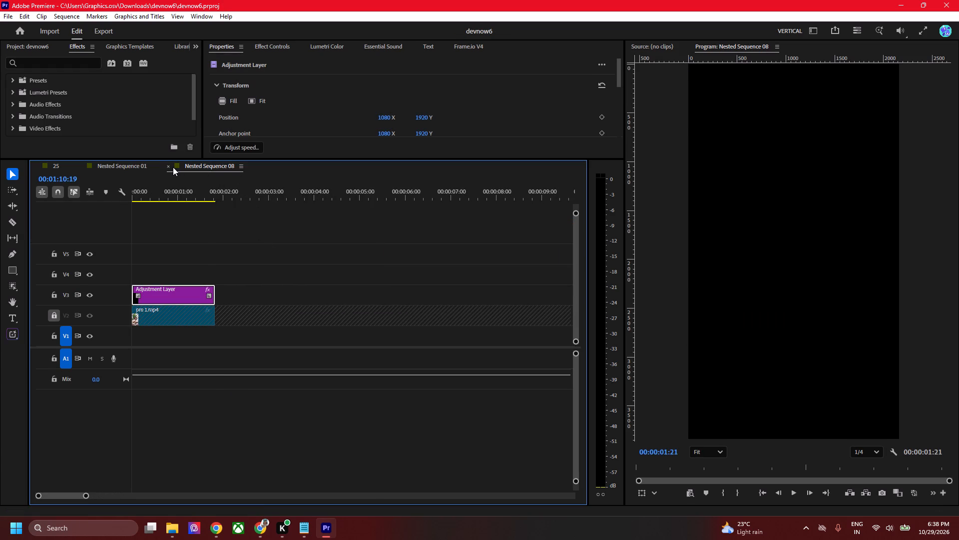
Close Nested Sequence 08 and play back Nested Sequence 01 around the closing Happy Halloween title.
{"action": "left_click", "coordinate": [169, 166]}
{"action": "key", "text": "space"}
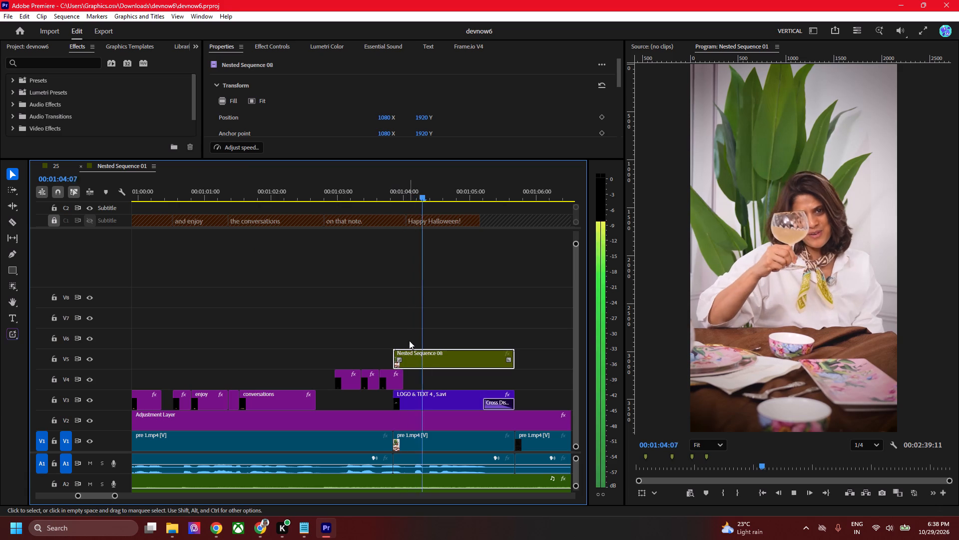
{"action": "key", "text": "space"}
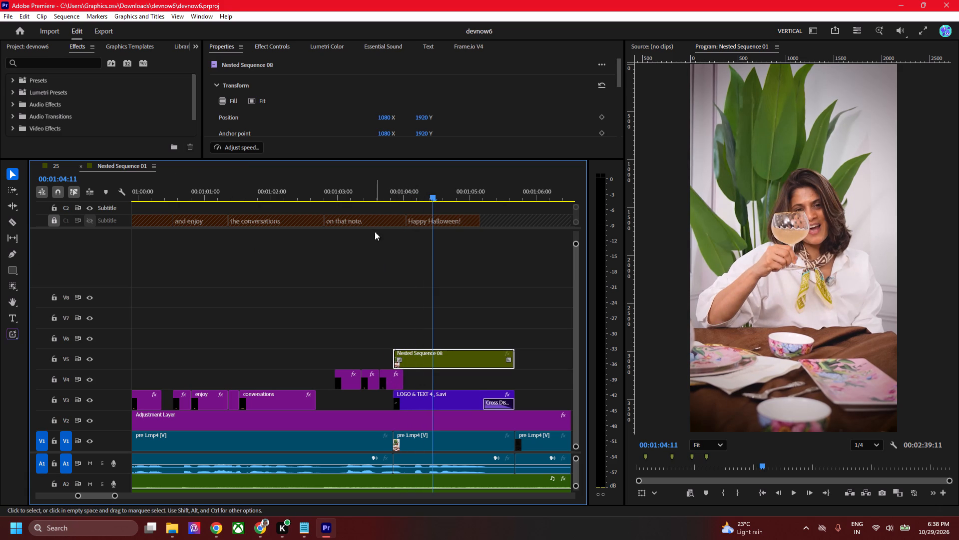
{"action": "left_click", "coordinate": [325, 192]}
{"action": "key", "text": "space"}
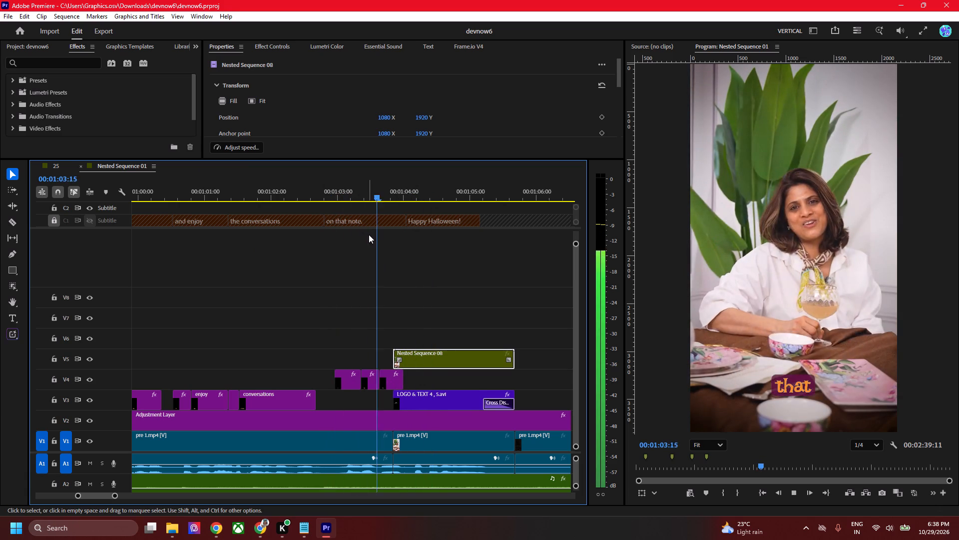
{"action": "key", "text": "space"}
Create an object mask of the speaker on the Nested Sequence 08 clip on V5 at 00:01:04:15.
{"action": "left_click", "coordinate": [462, 347]}
{"action": "left_click", "coordinate": [464, 356]}
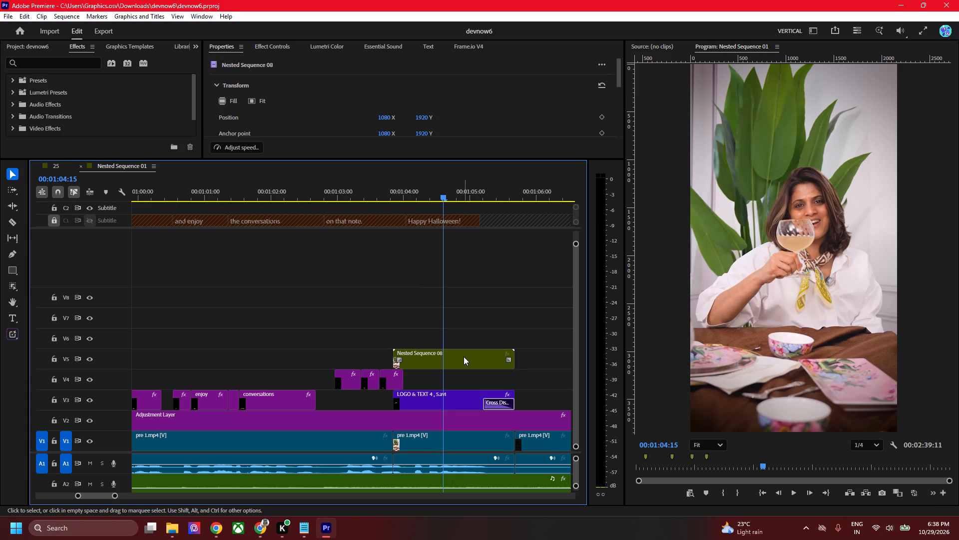
{"action": "left_click", "coordinate": [11, 288]}
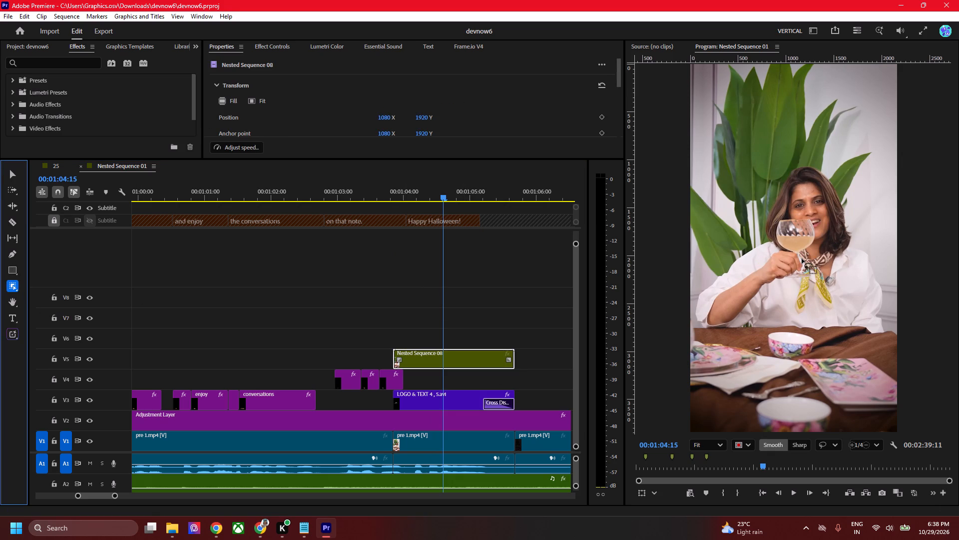
{"action": "left_click", "coordinate": [802, 258]}
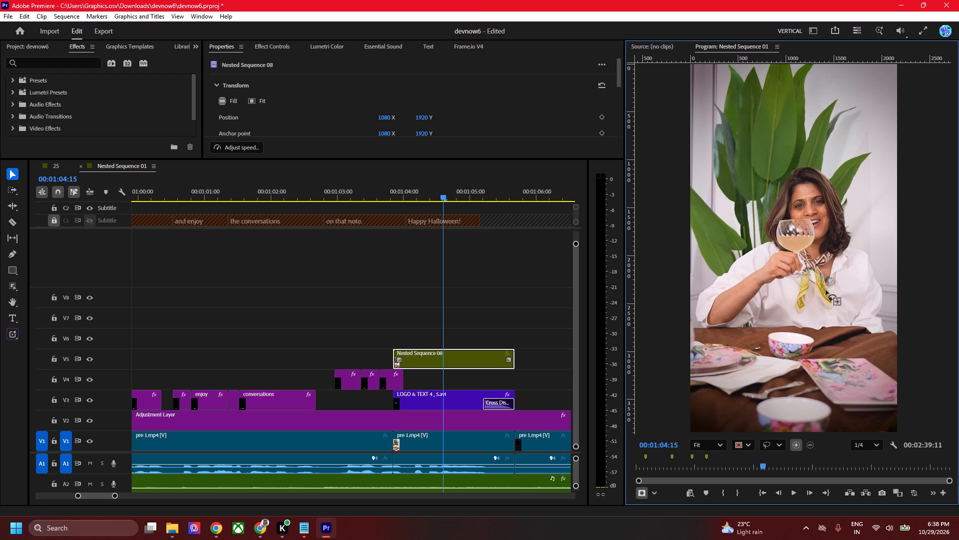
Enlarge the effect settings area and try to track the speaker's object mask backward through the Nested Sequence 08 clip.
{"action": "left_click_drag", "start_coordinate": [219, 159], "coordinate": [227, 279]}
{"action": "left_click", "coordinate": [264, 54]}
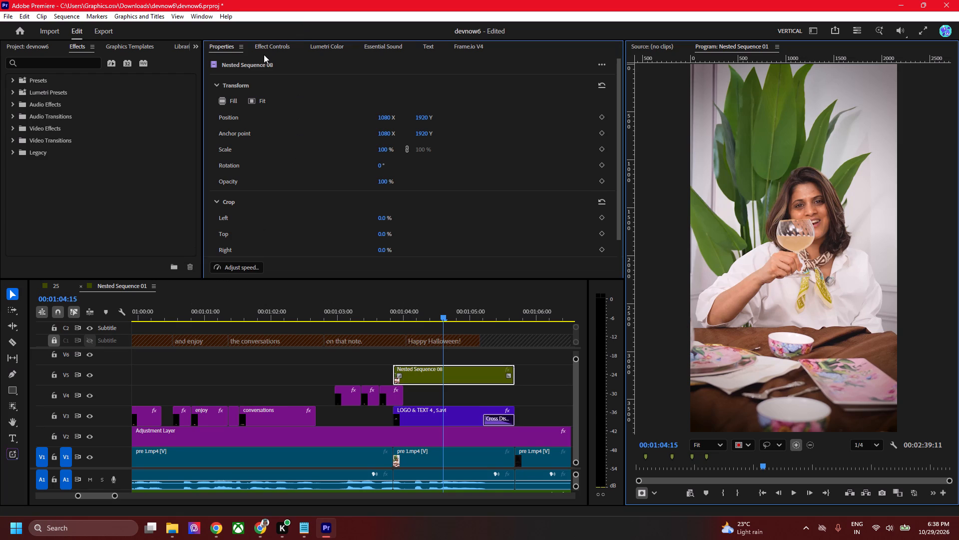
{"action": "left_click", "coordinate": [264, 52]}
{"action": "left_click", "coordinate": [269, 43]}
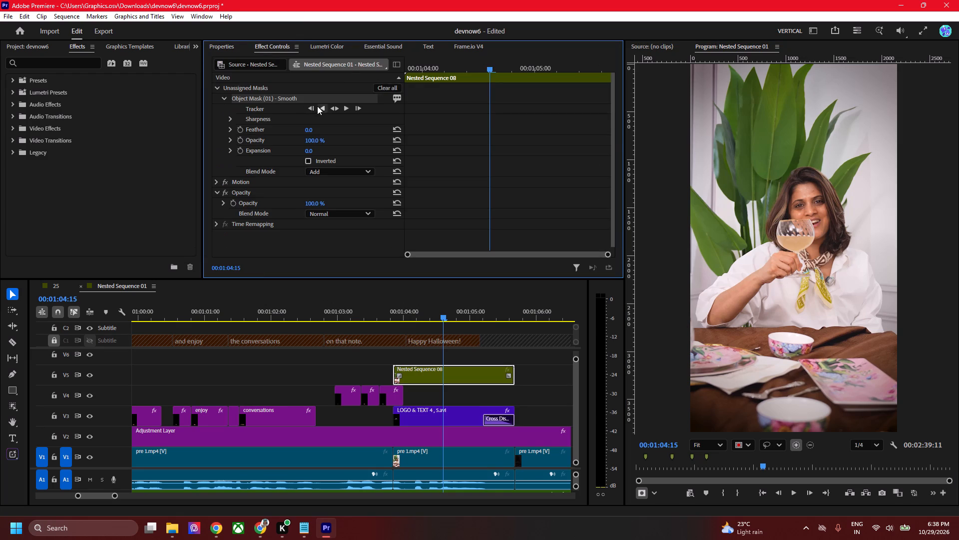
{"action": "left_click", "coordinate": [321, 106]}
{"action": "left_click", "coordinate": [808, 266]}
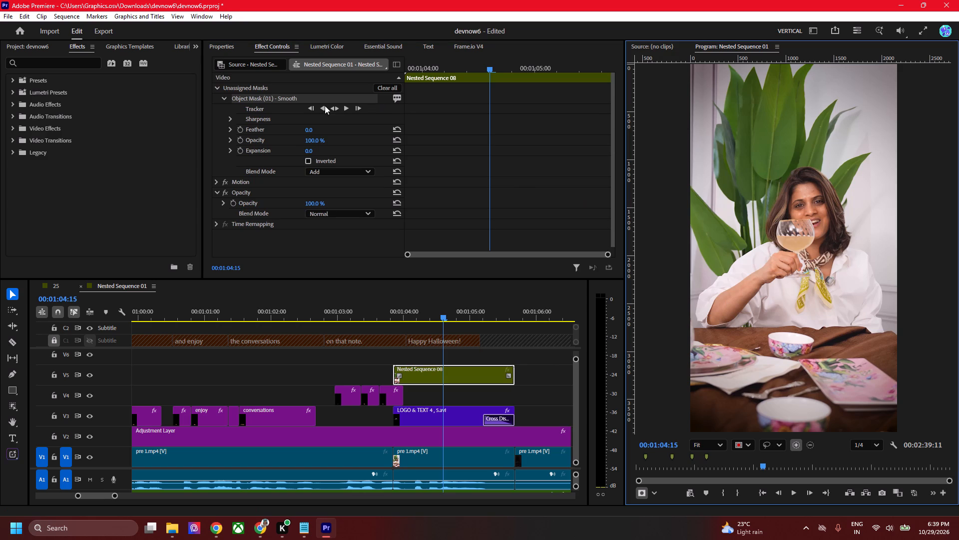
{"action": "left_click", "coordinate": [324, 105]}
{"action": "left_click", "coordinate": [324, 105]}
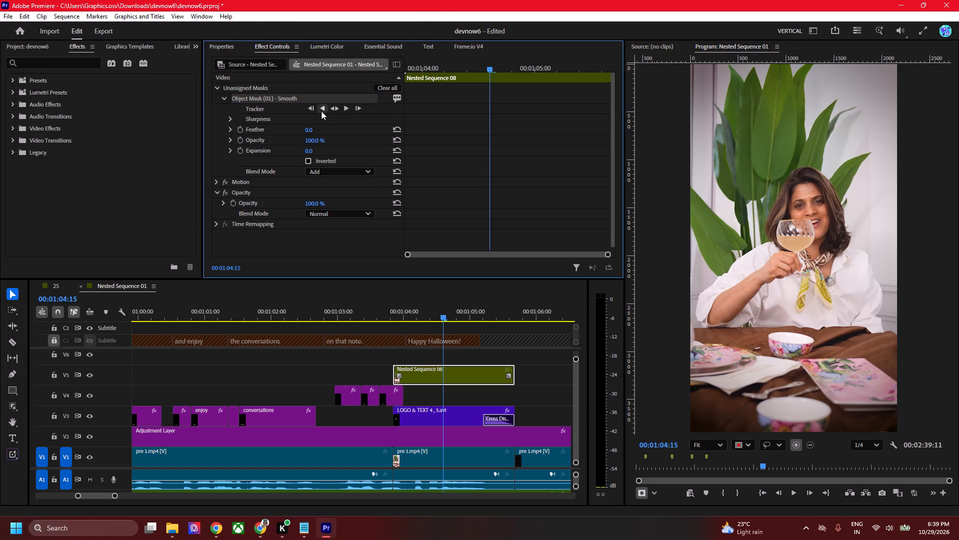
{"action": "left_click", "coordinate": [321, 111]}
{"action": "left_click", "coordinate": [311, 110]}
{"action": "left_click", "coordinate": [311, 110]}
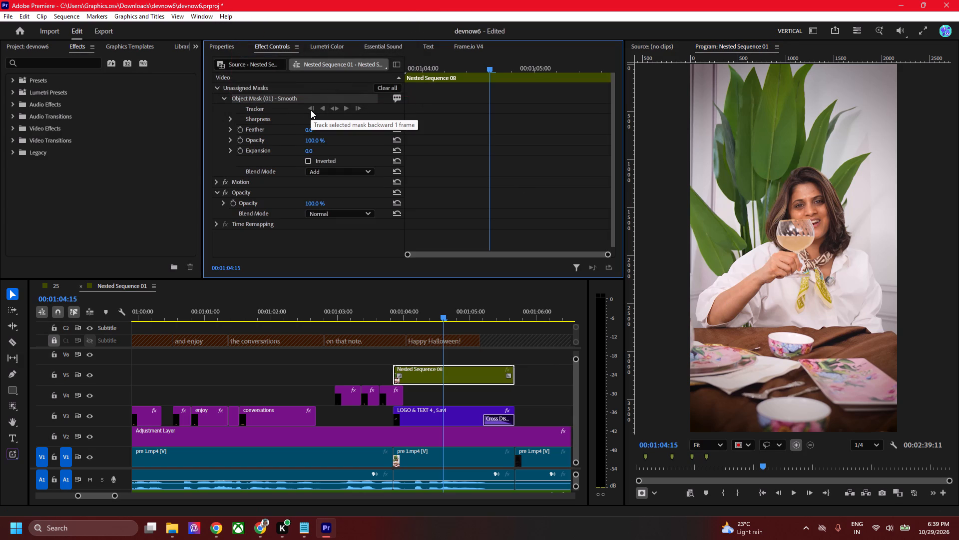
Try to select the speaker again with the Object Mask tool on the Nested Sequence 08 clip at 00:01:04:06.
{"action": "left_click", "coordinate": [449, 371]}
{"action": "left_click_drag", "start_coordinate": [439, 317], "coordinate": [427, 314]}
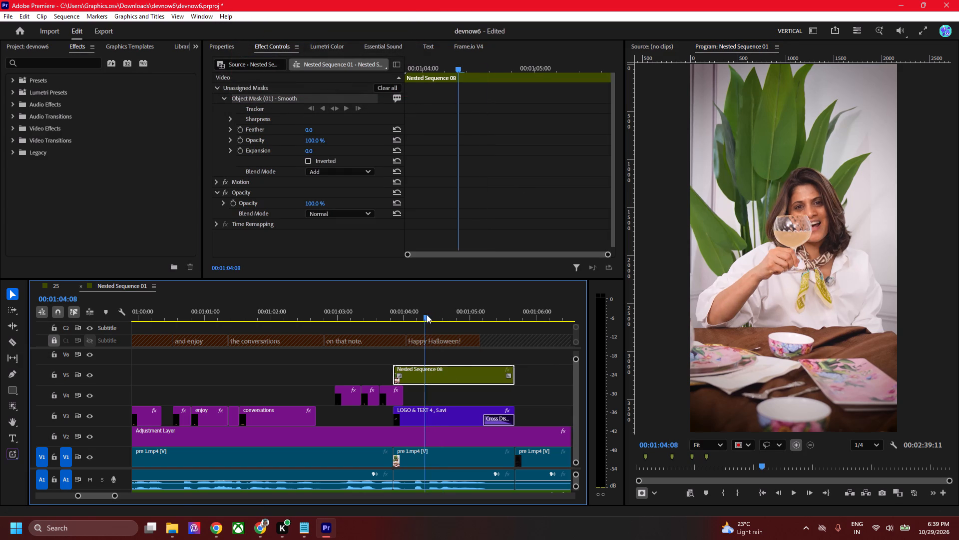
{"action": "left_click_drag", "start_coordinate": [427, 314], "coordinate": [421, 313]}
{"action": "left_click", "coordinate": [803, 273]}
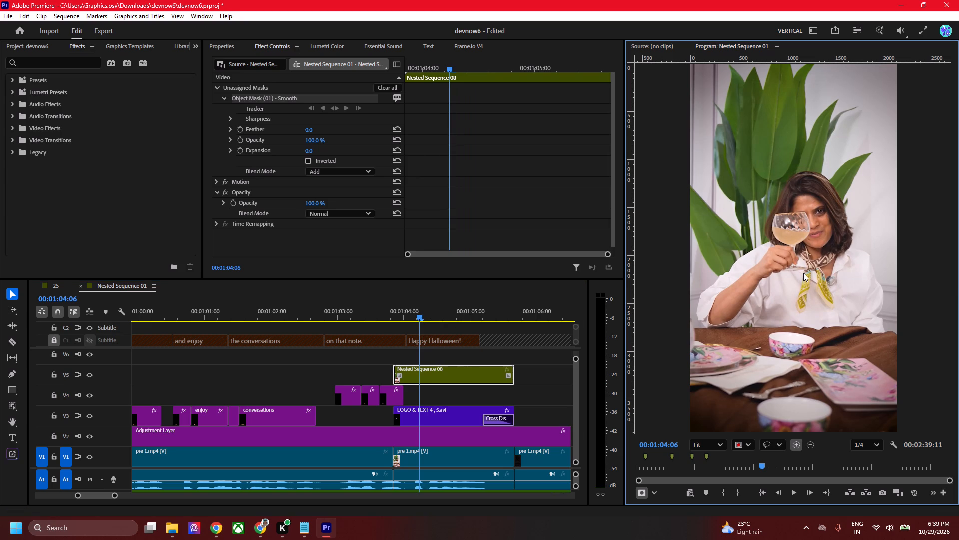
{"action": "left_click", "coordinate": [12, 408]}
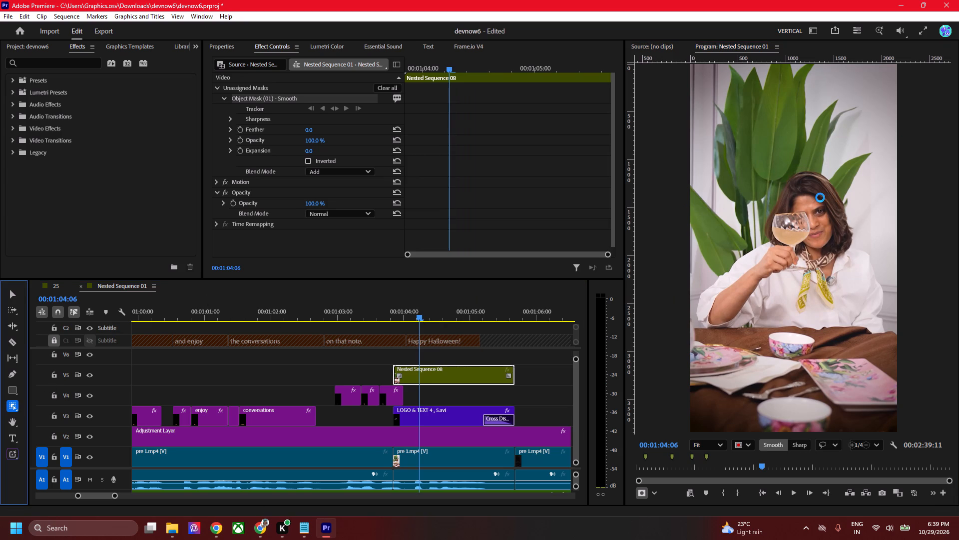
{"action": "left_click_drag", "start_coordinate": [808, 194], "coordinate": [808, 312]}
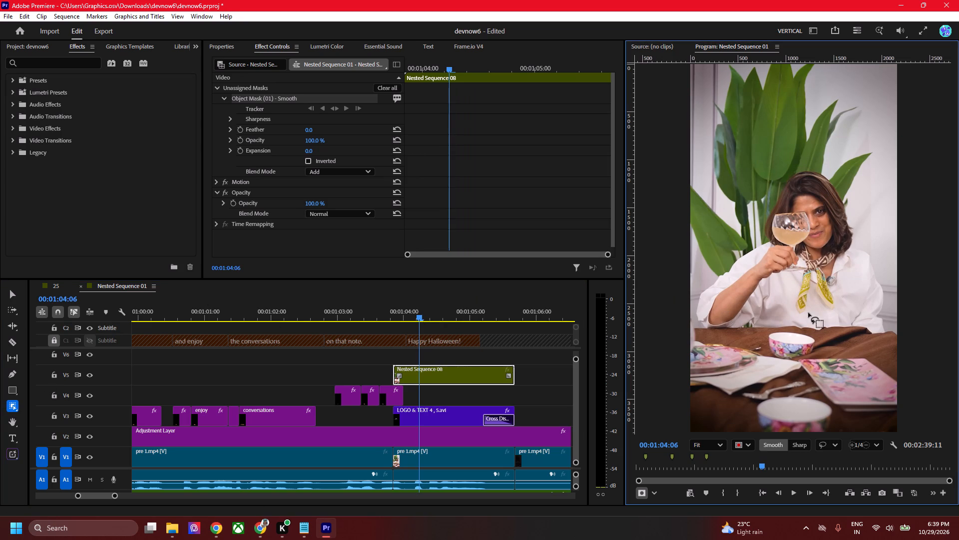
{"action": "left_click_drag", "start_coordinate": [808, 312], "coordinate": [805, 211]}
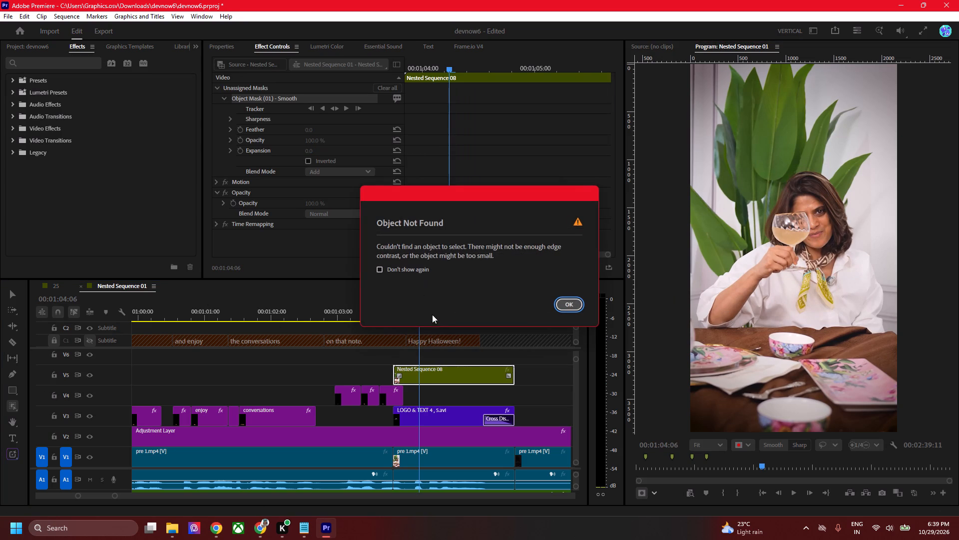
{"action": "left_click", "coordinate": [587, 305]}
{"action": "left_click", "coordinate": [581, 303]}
Save the project and restart Adobe Premiere.
{"action": "key", "text": "ctrl+s"}
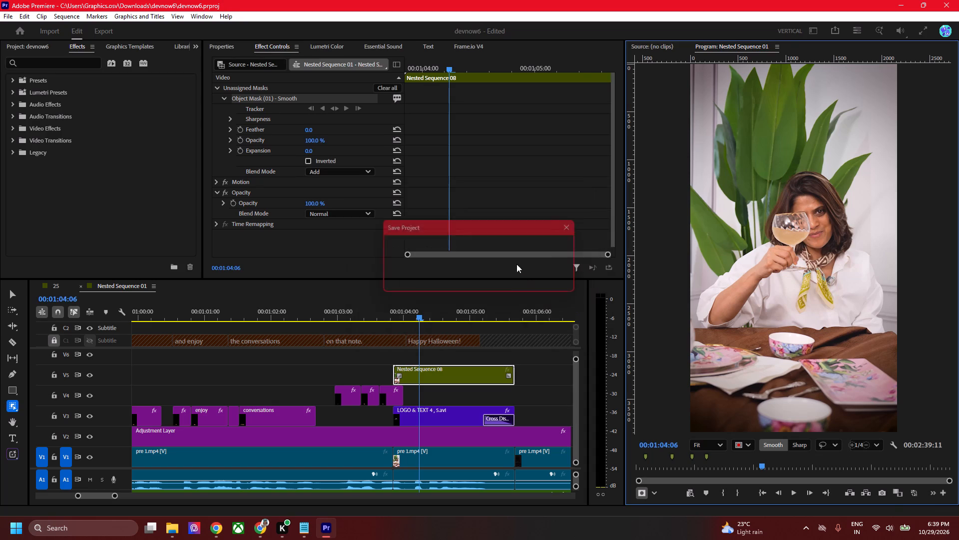
{"action": "left_click", "coordinate": [958, 0]}
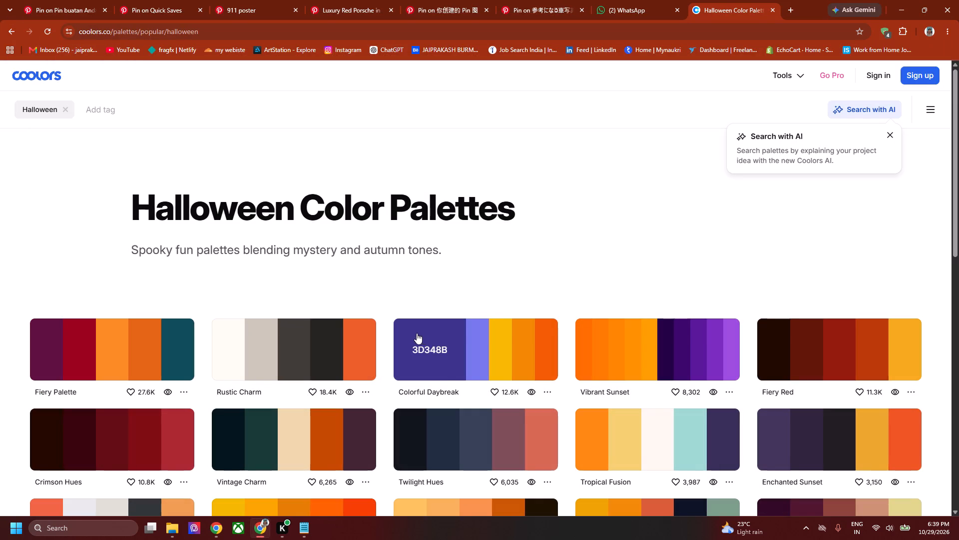
{"action": "type", "text": "pr"}
{"action": "key", "text": "Return"}
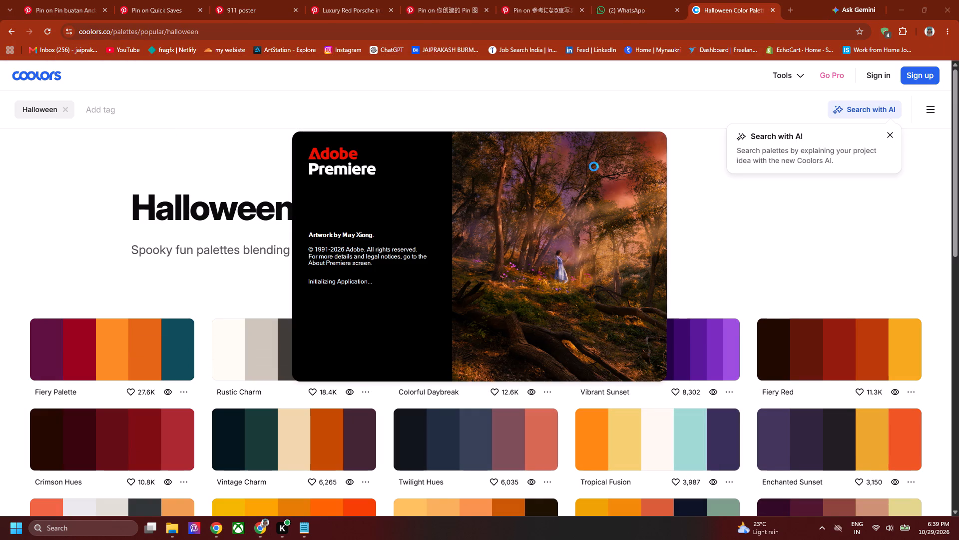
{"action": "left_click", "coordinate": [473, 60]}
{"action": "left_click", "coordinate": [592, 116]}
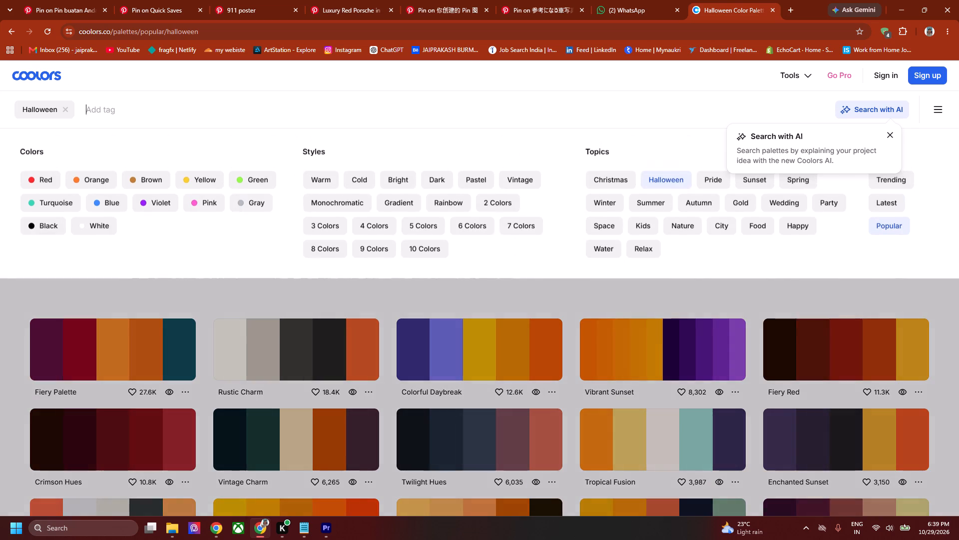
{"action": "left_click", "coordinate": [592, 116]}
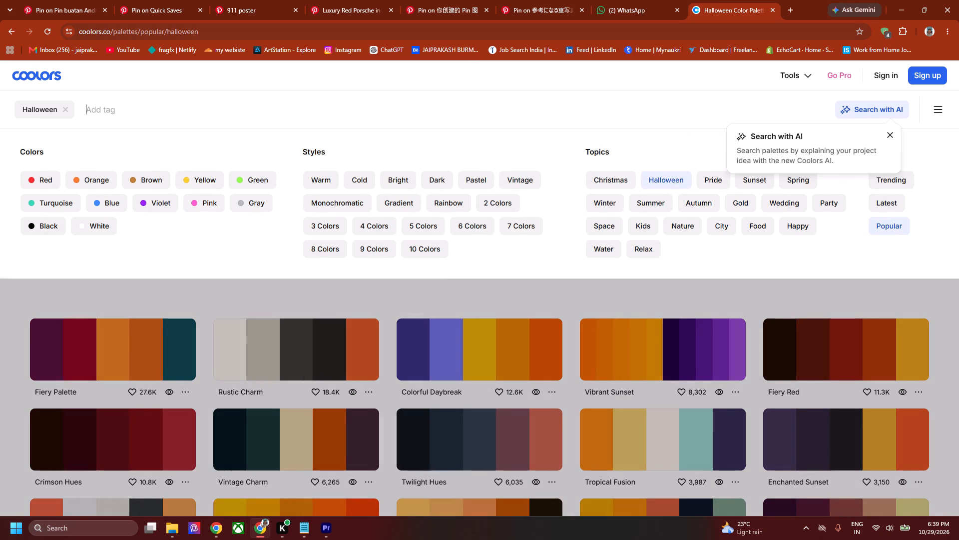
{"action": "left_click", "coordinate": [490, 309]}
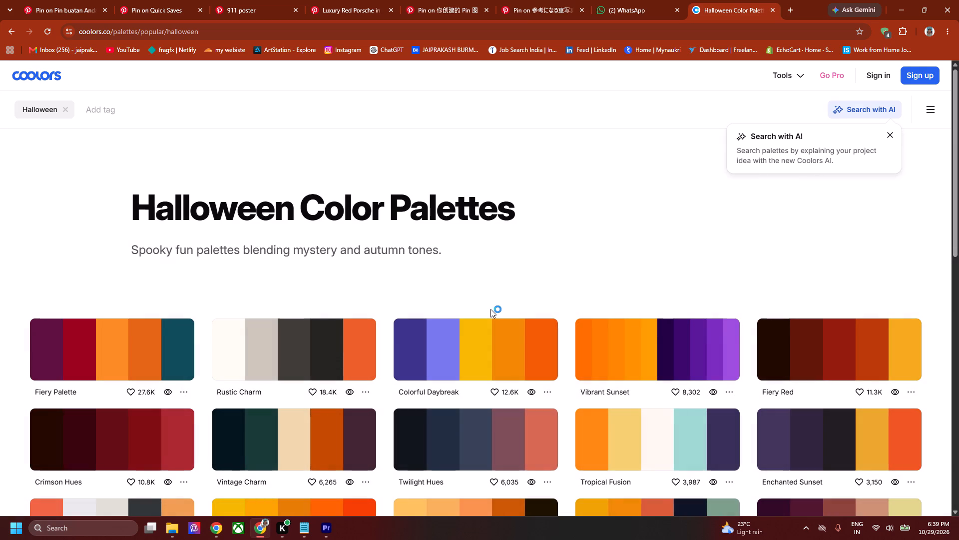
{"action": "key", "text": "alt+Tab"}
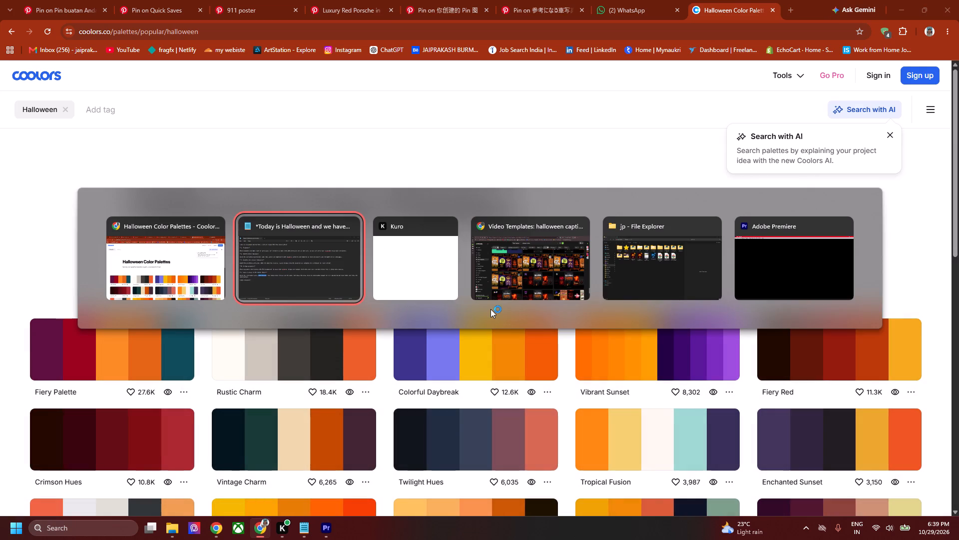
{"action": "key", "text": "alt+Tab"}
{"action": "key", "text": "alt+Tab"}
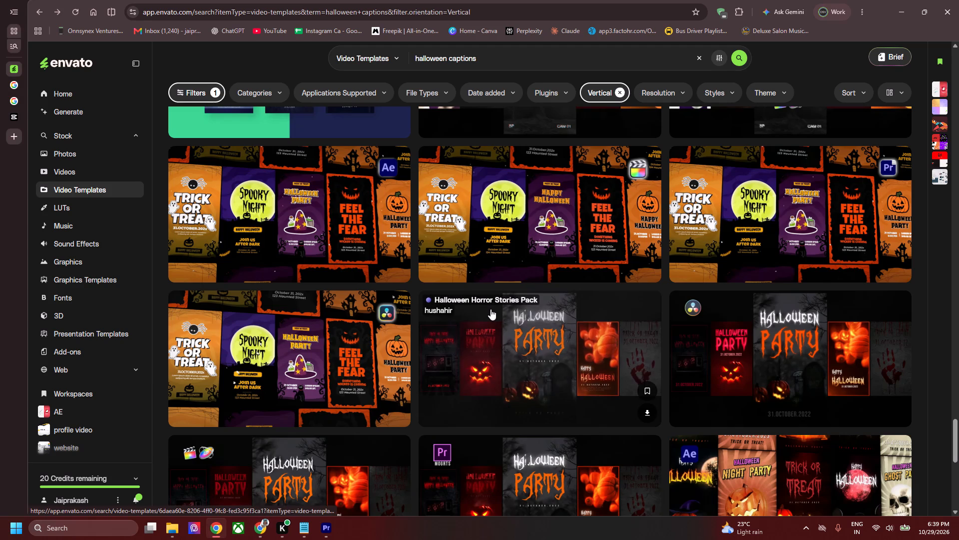
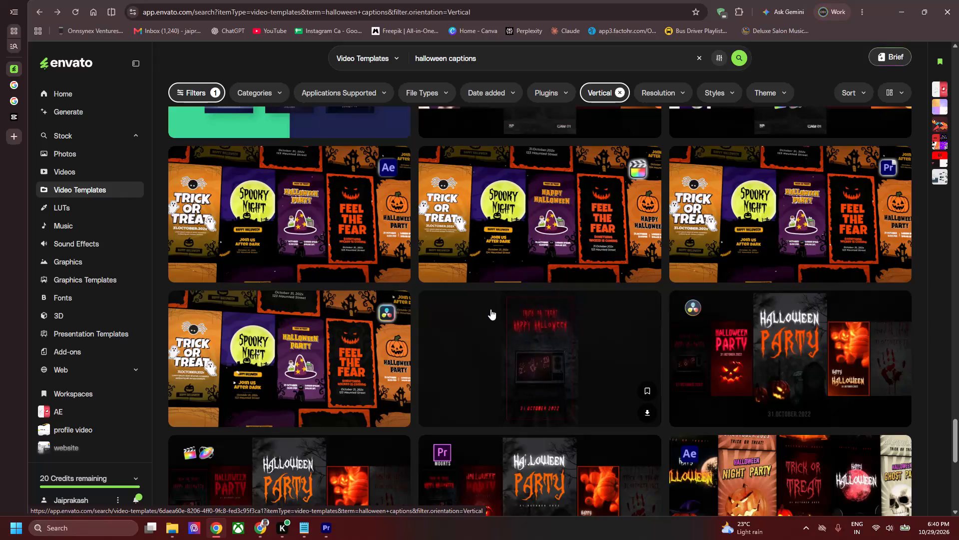
Switch to Adobe Premiere and select the speaker with the Object Mask tool on the Nested Sequence 08 clip at 00:01:04:11.
{"action": "key", "text": "alt+Tab"}
{"action": "key", "text": "alt+Tab"}
{"action": "key", "text": "alt+Tab"}
{"action": "key", "text": "alt+Tab"}
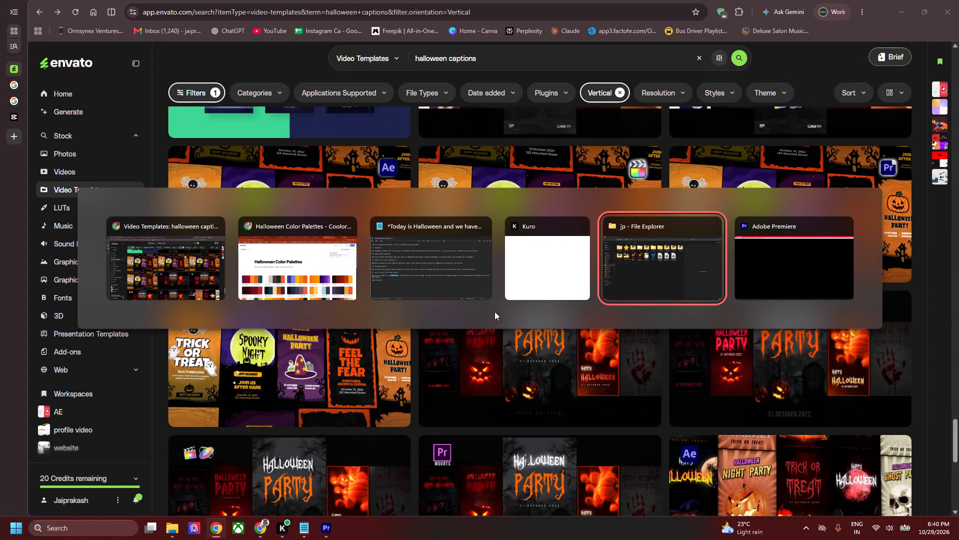
{"action": "key", "text": "alt+Tab"}
{"action": "left_click", "coordinate": [294, 315]}
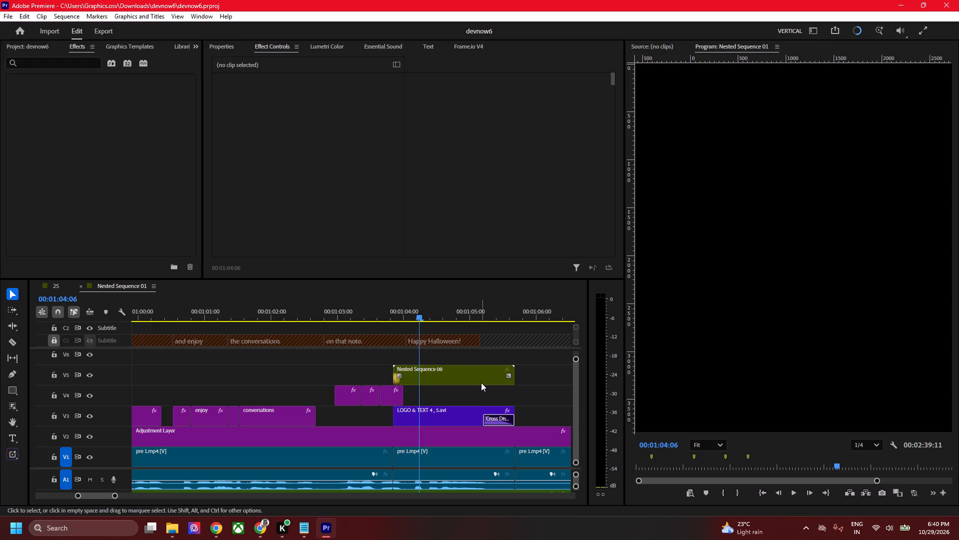
{"action": "left_click", "coordinate": [434, 314]}
{"action": "left_click", "coordinate": [444, 366]}
{"action": "left_click", "coordinate": [456, 378]}
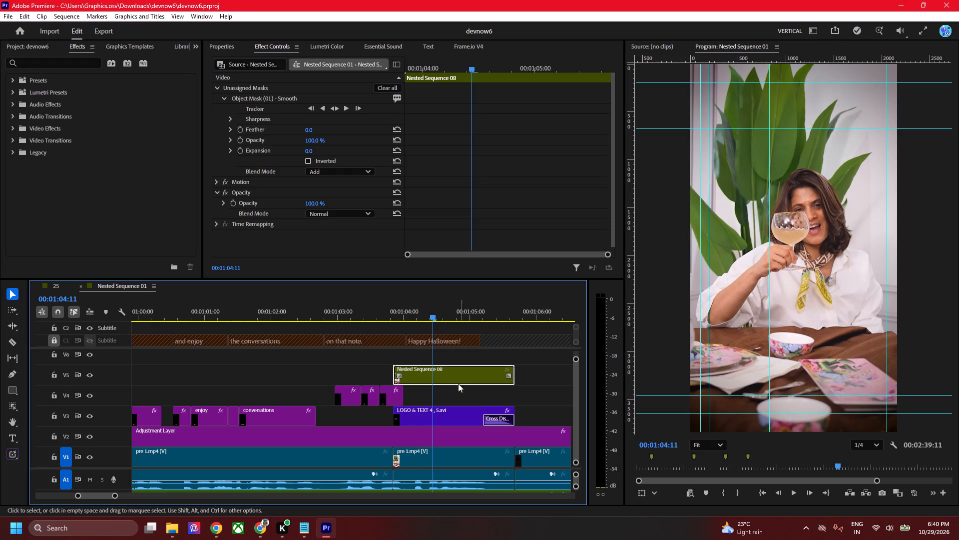
{"action": "left_click", "coordinate": [8, 407]}
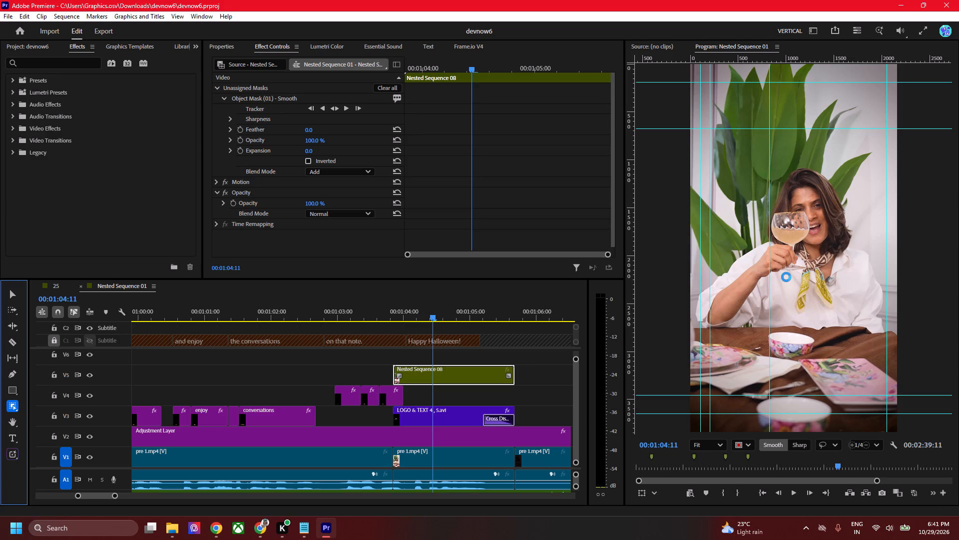
{"action": "left_click", "coordinate": [786, 277]}
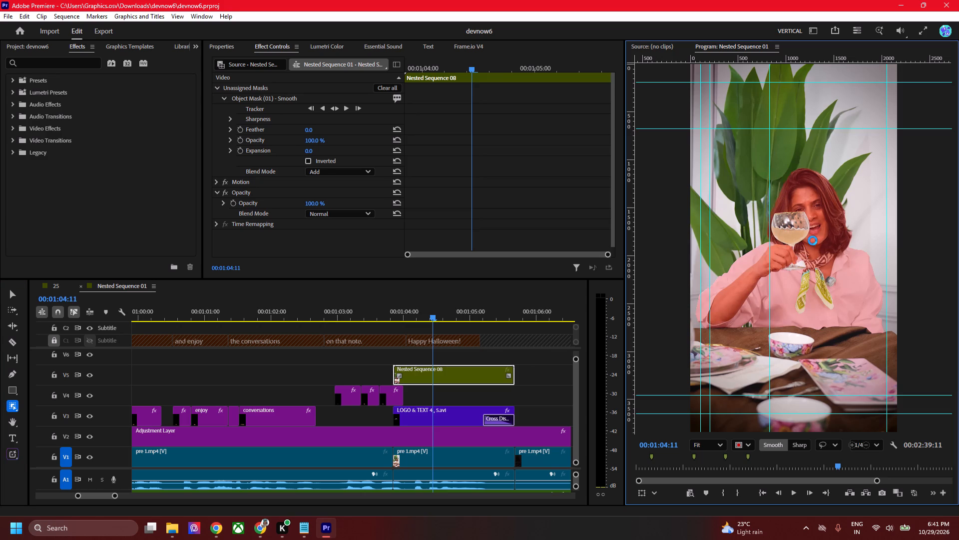
Select the speaker again with the Object Mask tool on Nested Sequence 08 at 00:01:04:11 and delete the older Object Mask (01).
{"action": "left_click_drag", "start_coordinate": [804, 208], "coordinate": [831, 202], "text": "shift"}
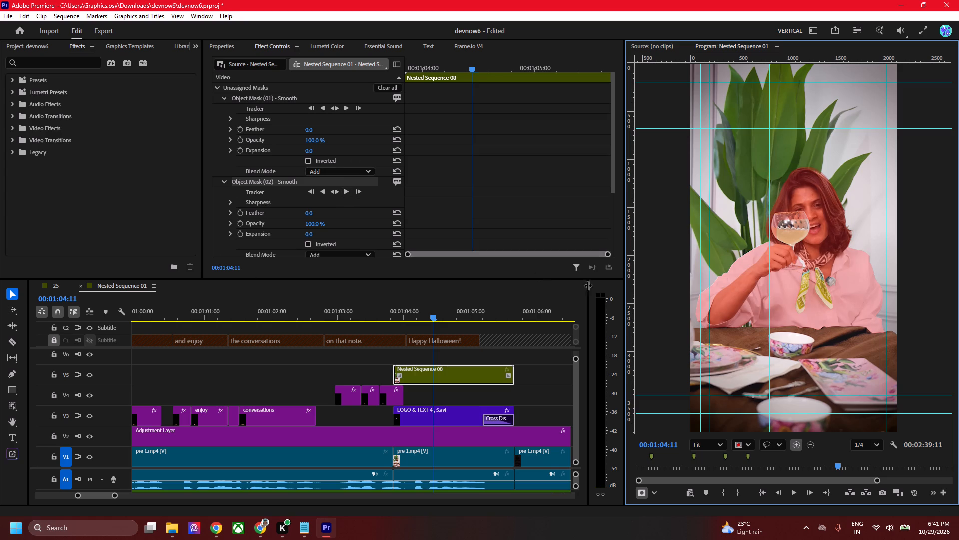
{"action": "left_click", "coordinate": [281, 182]}
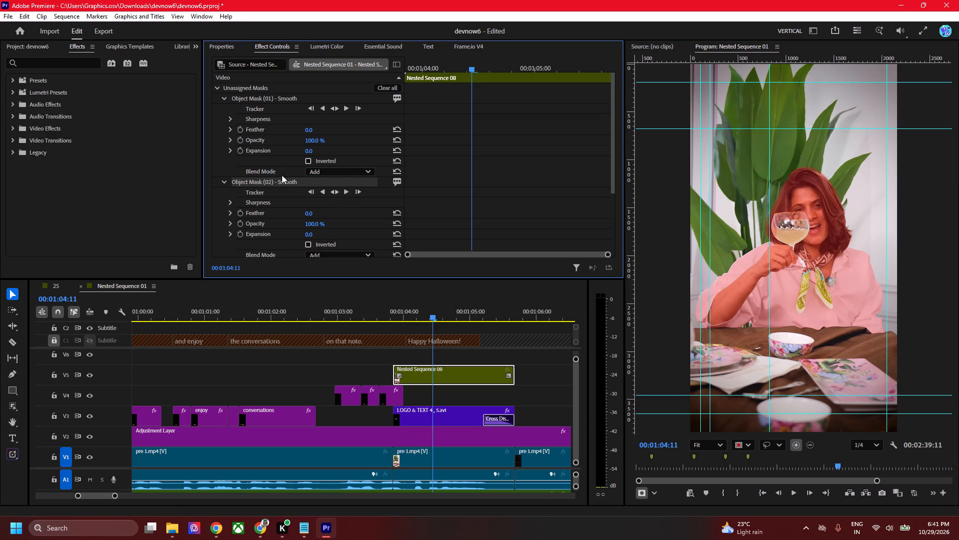
{"action": "left_click", "coordinate": [264, 98]}
{"action": "left_click", "coordinate": [264, 98]}
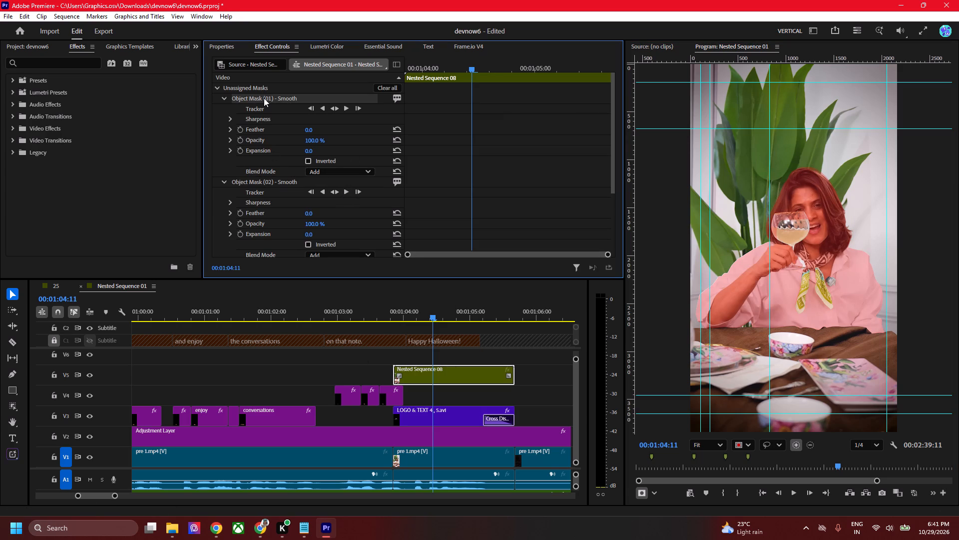
{"action": "key", "text": "Delete"}
{"action": "left_click", "coordinate": [264, 98]}
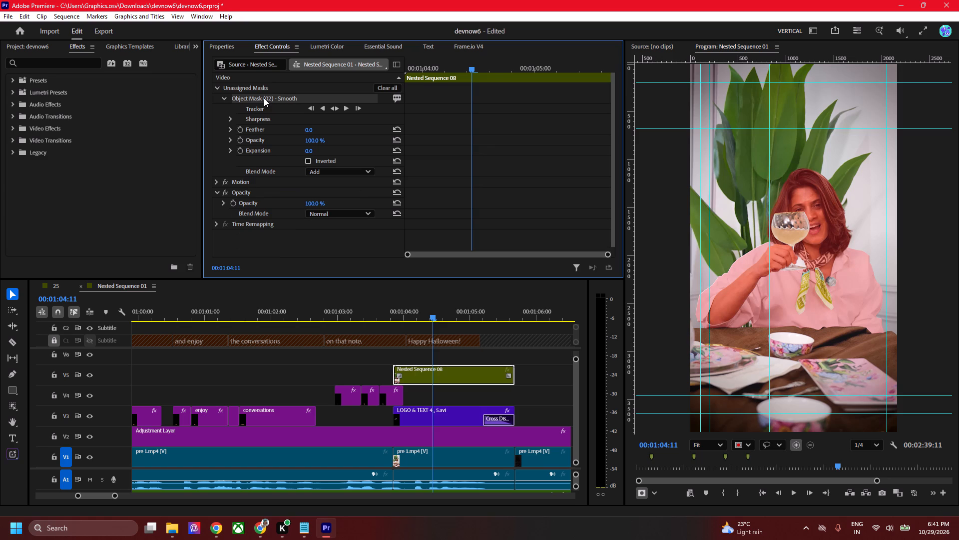
Add the wine glass the speaker is holding to Object Mask (02).
{"action": "left_click", "coordinate": [789, 238]}
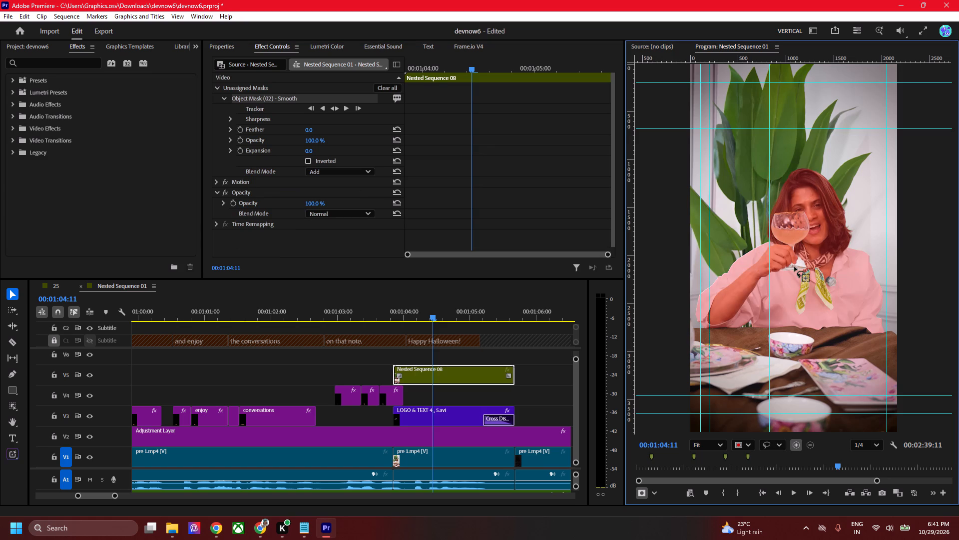
{"action": "left_click_drag", "start_coordinate": [795, 198], "coordinate": [776, 217]}
{"action": "left_click_drag", "start_coordinate": [776, 217], "coordinate": [824, 223]}
Track Object Mask (02) forward and backward from 00:01:04:11 through the whole Nested Sequence 08 clip.
{"action": "left_click", "coordinate": [347, 106]}
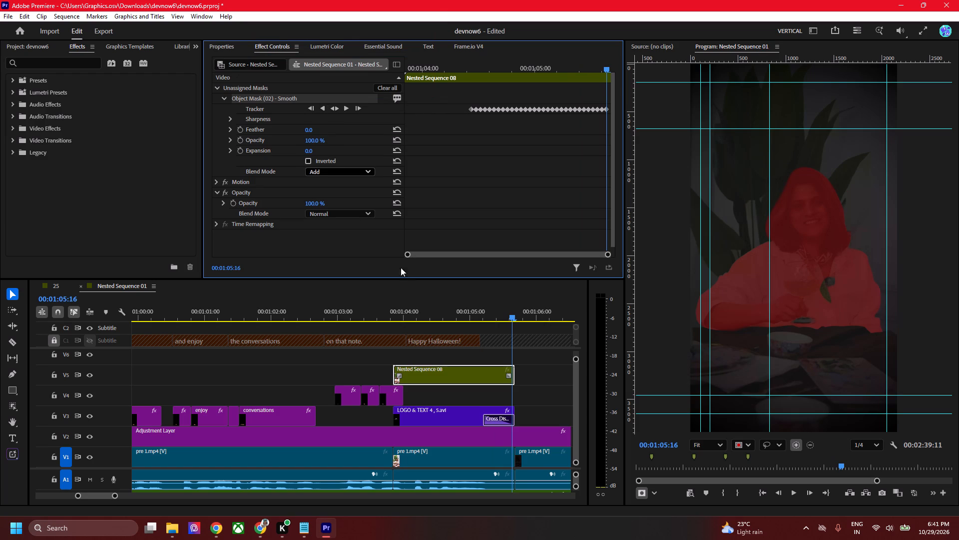
{"action": "left_click_drag", "start_coordinate": [425, 310], "coordinate": [402, 308]}
{"action": "left_click", "coordinate": [418, 371]}
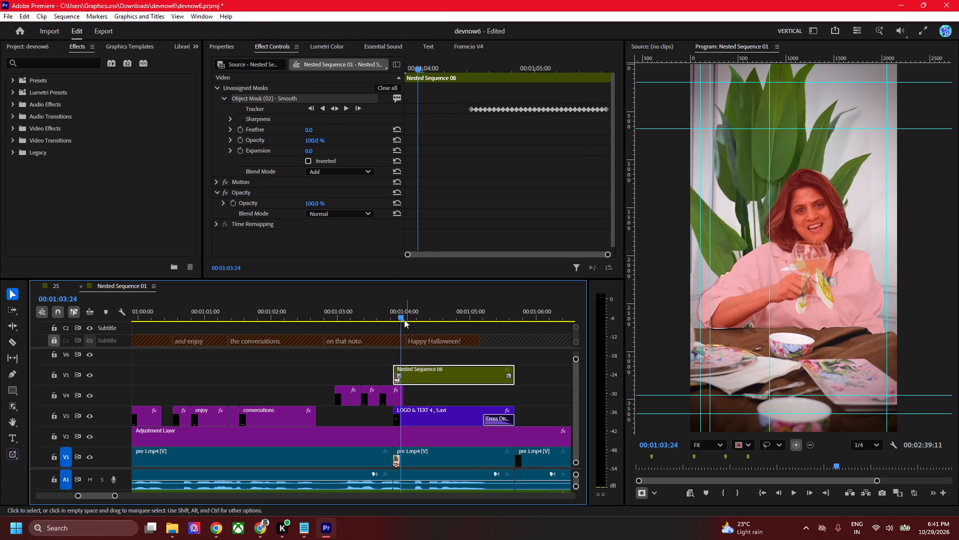
{"action": "double_click", "coordinate": [471, 67]}
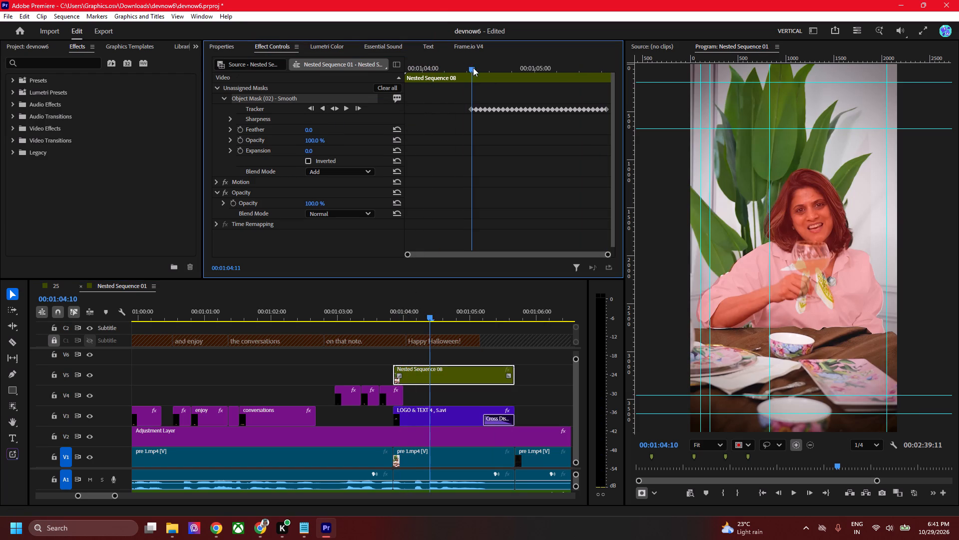
{"action": "left_click", "coordinate": [328, 107]}
{"action": "left_click", "coordinate": [323, 107]}
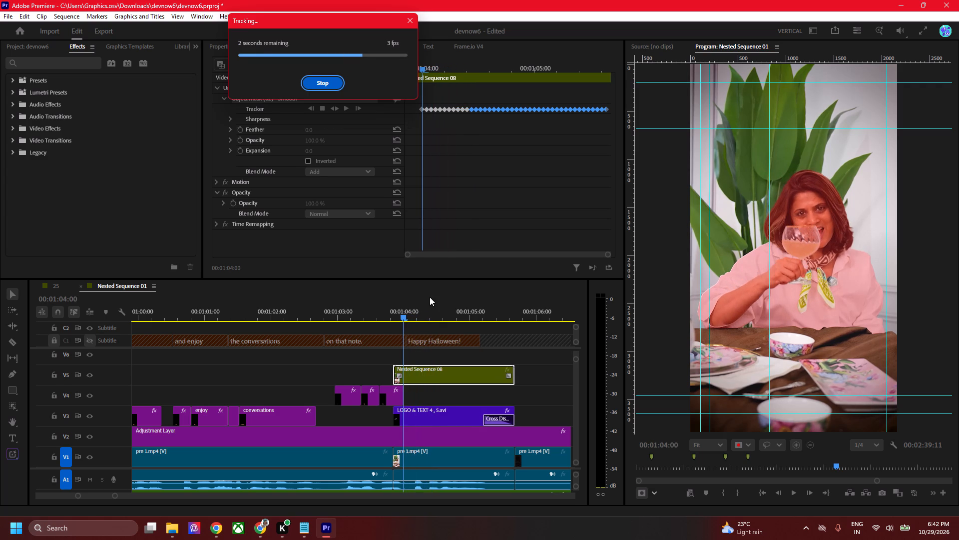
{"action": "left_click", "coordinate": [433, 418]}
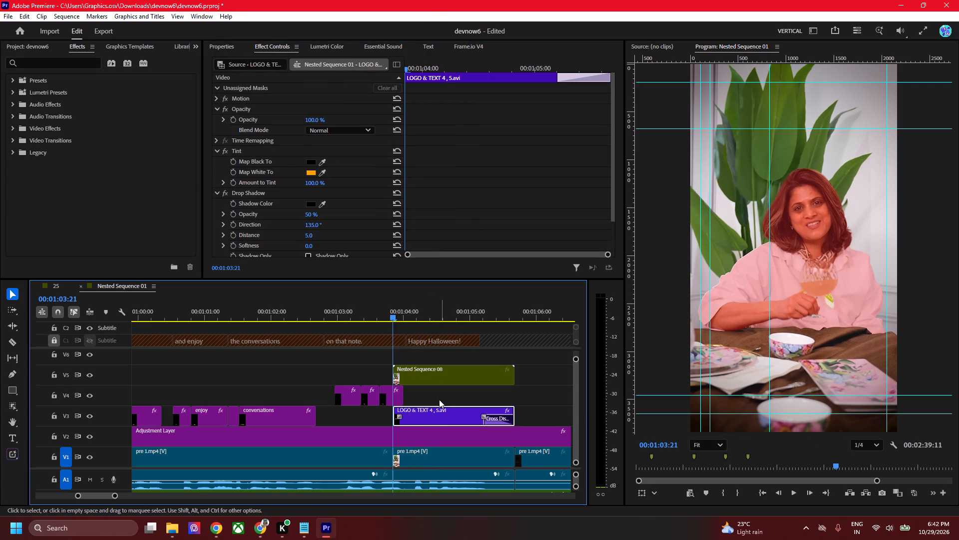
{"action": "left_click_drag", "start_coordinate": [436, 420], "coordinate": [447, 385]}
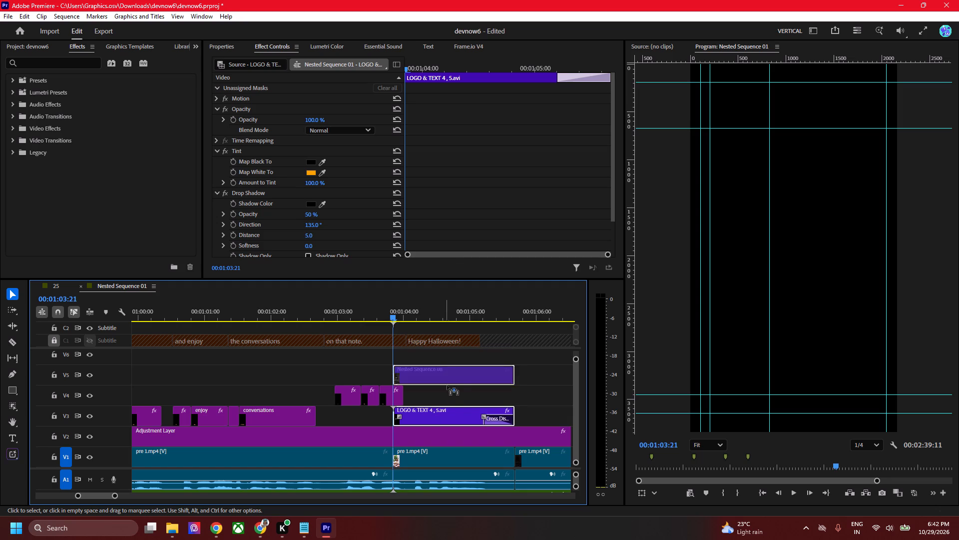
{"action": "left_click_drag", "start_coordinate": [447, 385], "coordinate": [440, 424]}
Play back the closing section and assign the tracked Object Mask (02) to the Opacity effect of the Nested Sequence 08 clip.
{"action": "key", "text": "space"}
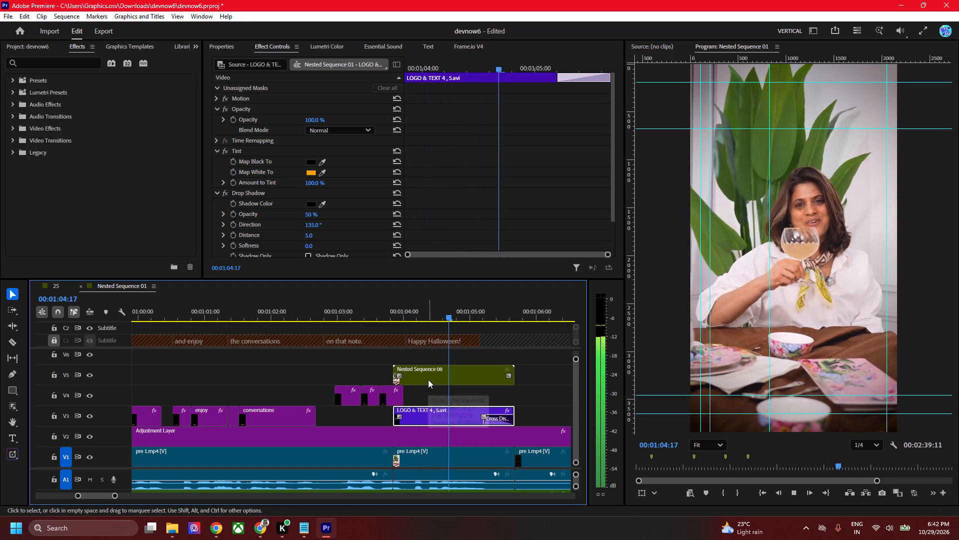
{"action": "key", "text": "space"}
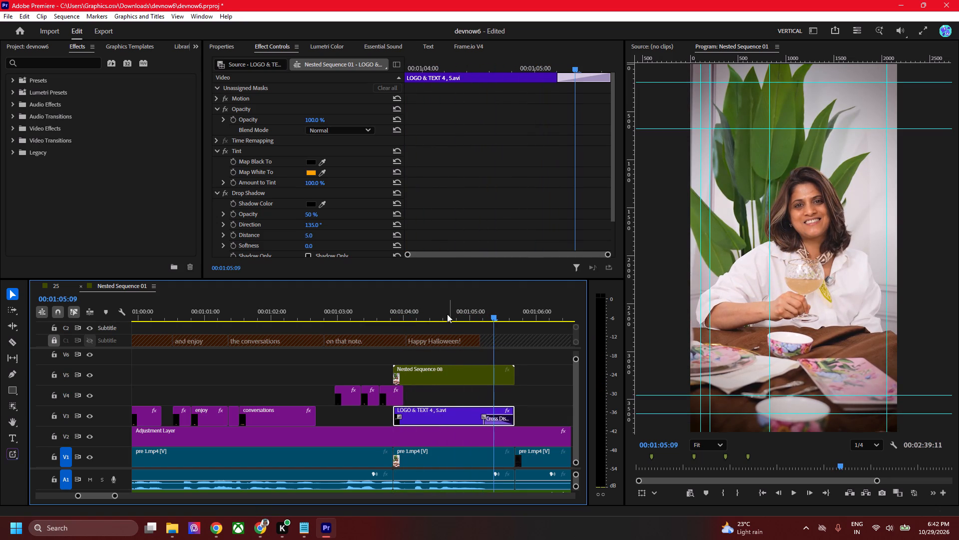
{"action": "left_click_drag", "start_coordinate": [447, 313], "coordinate": [438, 311]}
{"action": "left_click", "coordinate": [217, 89]}
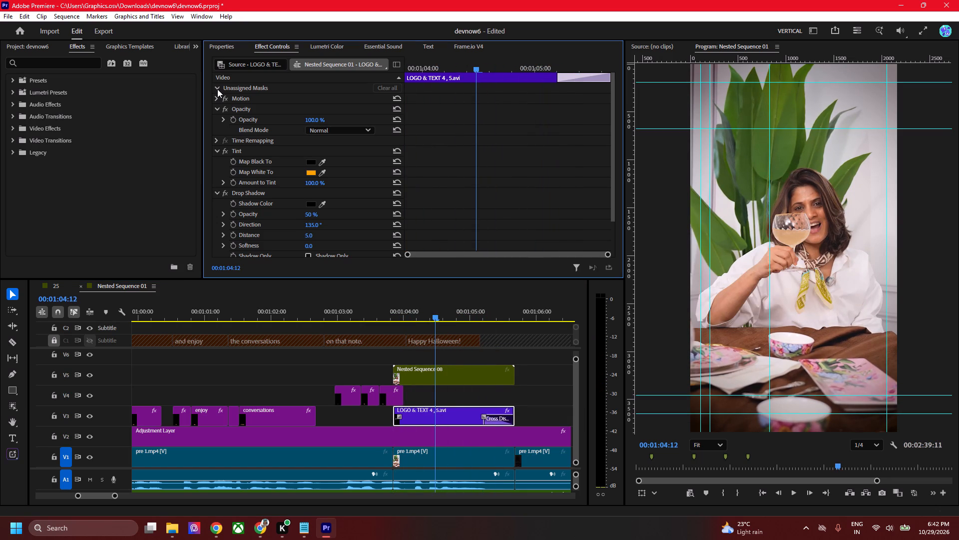
{"action": "left_click", "coordinate": [428, 377]}
{"action": "left_click_drag", "start_coordinate": [261, 100], "coordinate": [246, 175]}
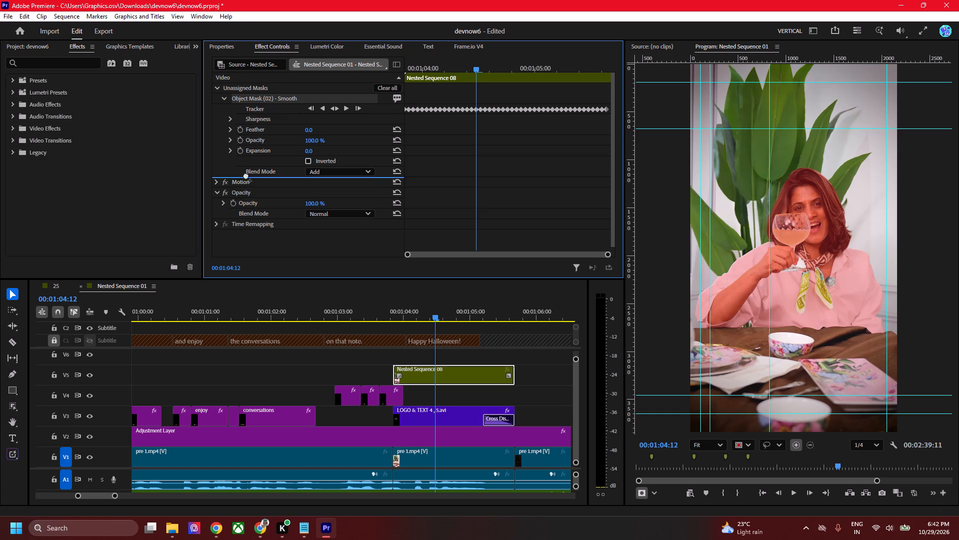
{"action": "left_click_drag", "start_coordinate": [246, 175], "coordinate": [242, 195]}
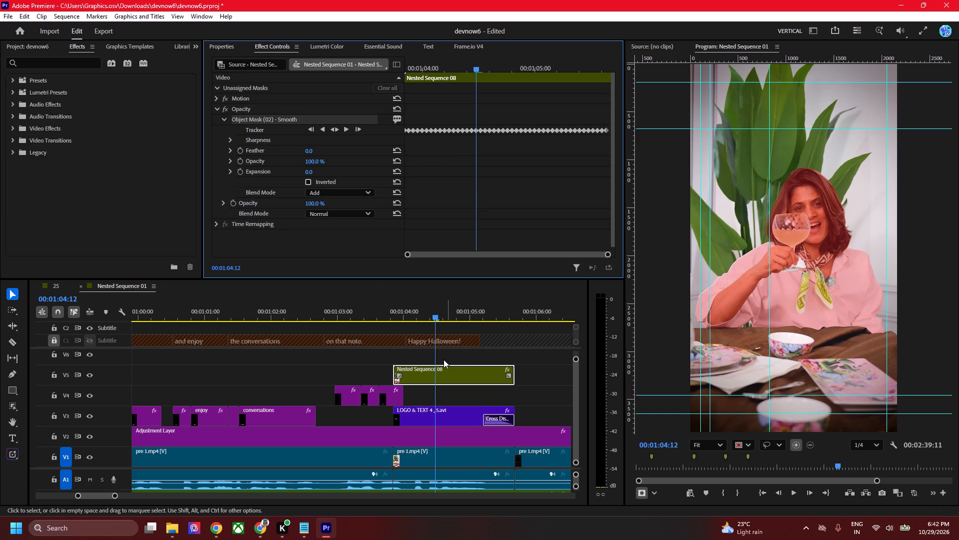
Review the masked Nested Sequence 08 clip over the title around 00:01:04:03 and save the project.
{"action": "left_click_drag", "start_coordinate": [433, 315], "coordinate": [504, 328]}
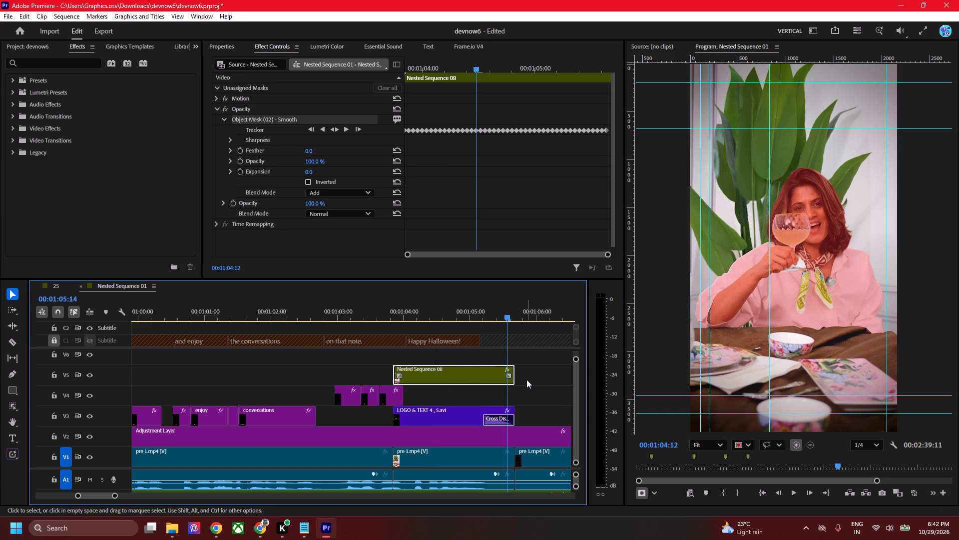
{"action": "left_click", "coordinate": [533, 377]}
{"action": "key", "text": "v"}
{"action": "left_click_drag", "start_coordinate": [509, 312], "coordinate": [357, 302]}
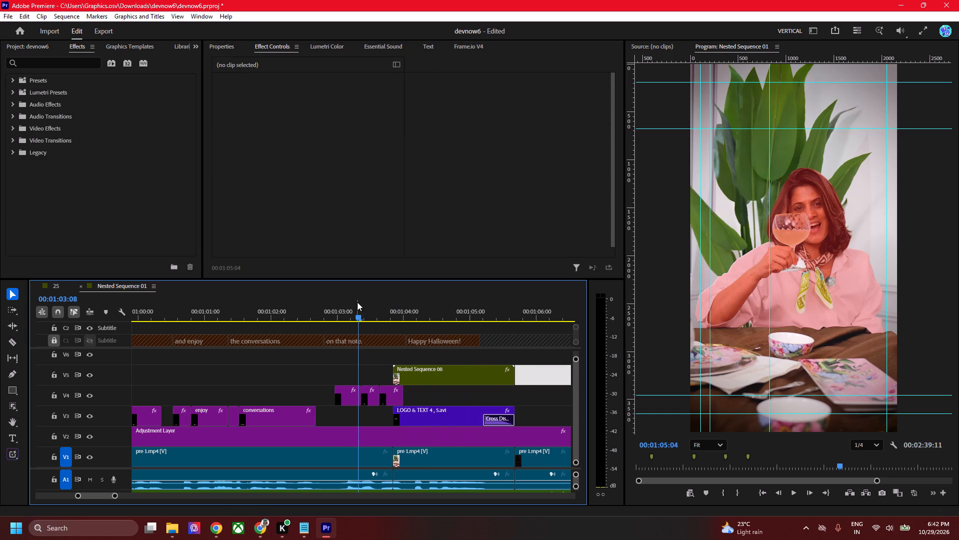
{"action": "key", "text": "ctrl+s"}
{"action": "left_click", "coordinate": [397, 359]}
{"action": "left_click_drag", "start_coordinate": [385, 312], "coordinate": [412, 315]}
{"action": "left_click", "coordinate": [427, 375]}
{"action": "key", "text": "space"}
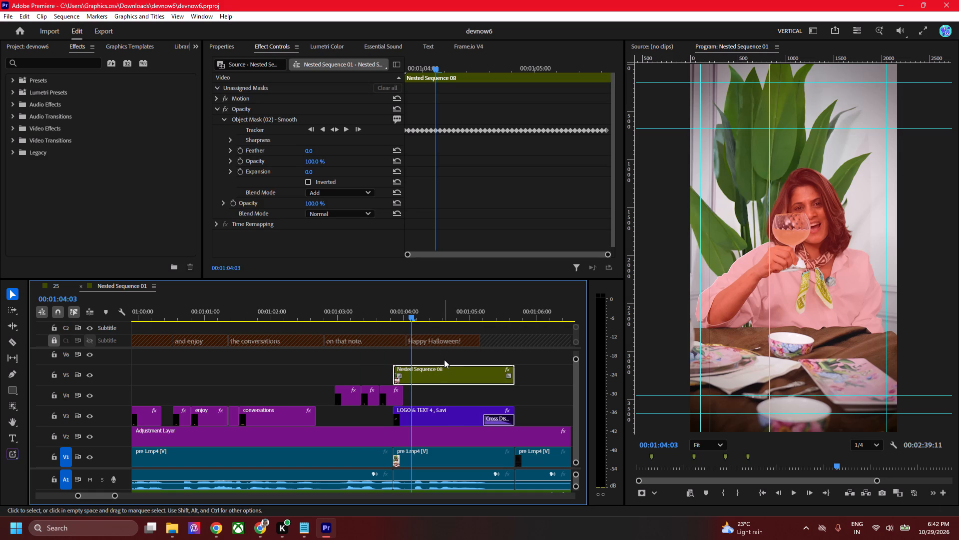
{"action": "key", "text": "space"}
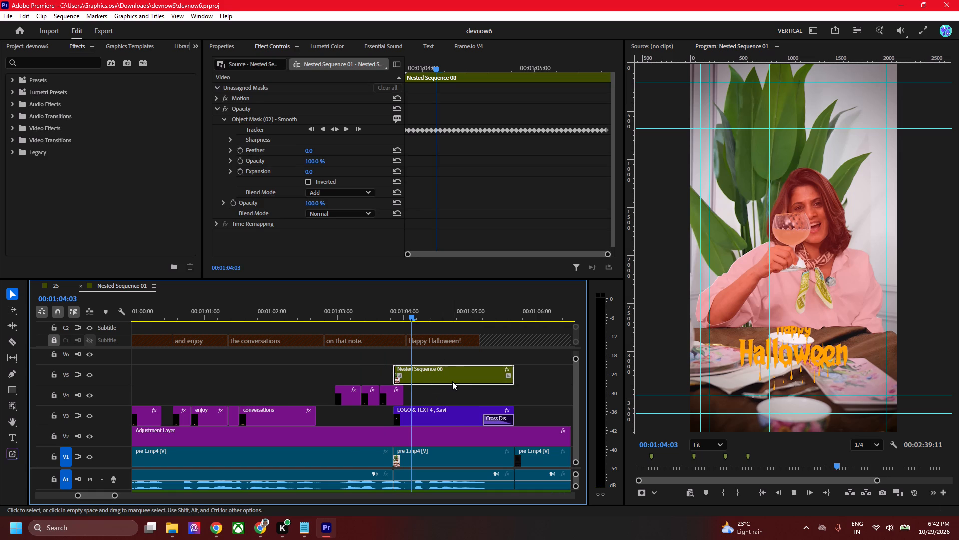
{"action": "key", "text": "ctrl+s"}
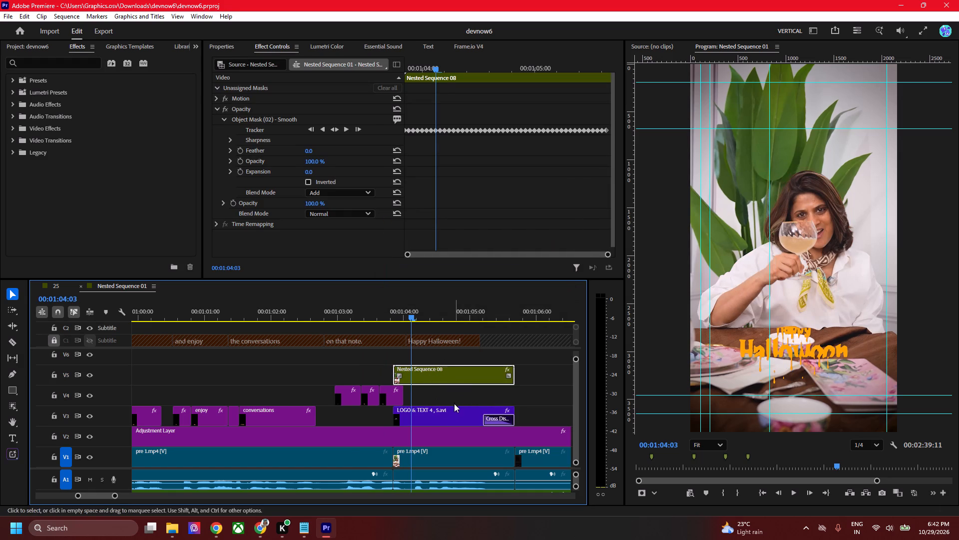
Raise the LOGO & TEXT 4 , S.avi Halloween title on V3 behind the speaker's head by setting its vertical position to 1140.
{"action": "left_click", "coordinate": [447, 422]}
{"action": "left_click_drag", "start_coordinate": [447, 416], "coordinate": [448, 411]}
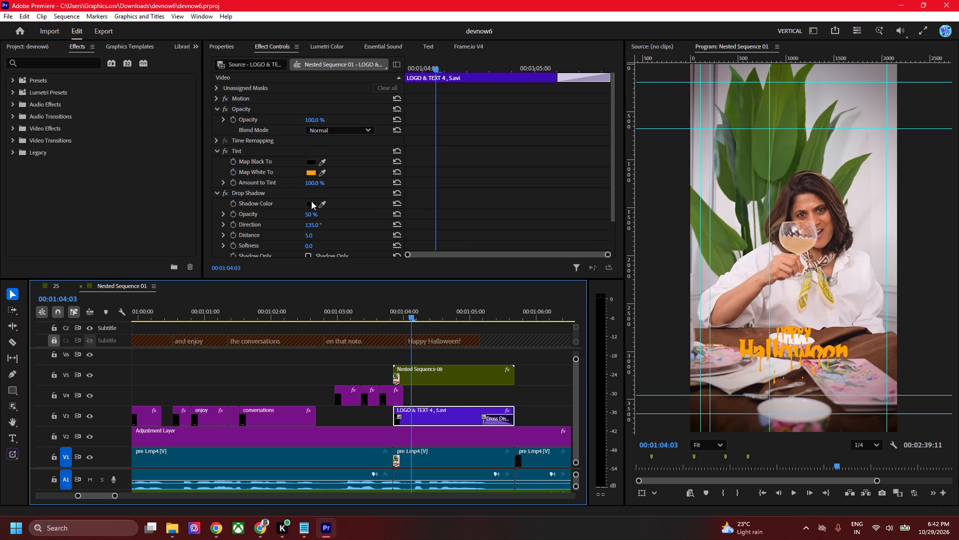
{"action": "left_click", "coordinate": [231, 50]}
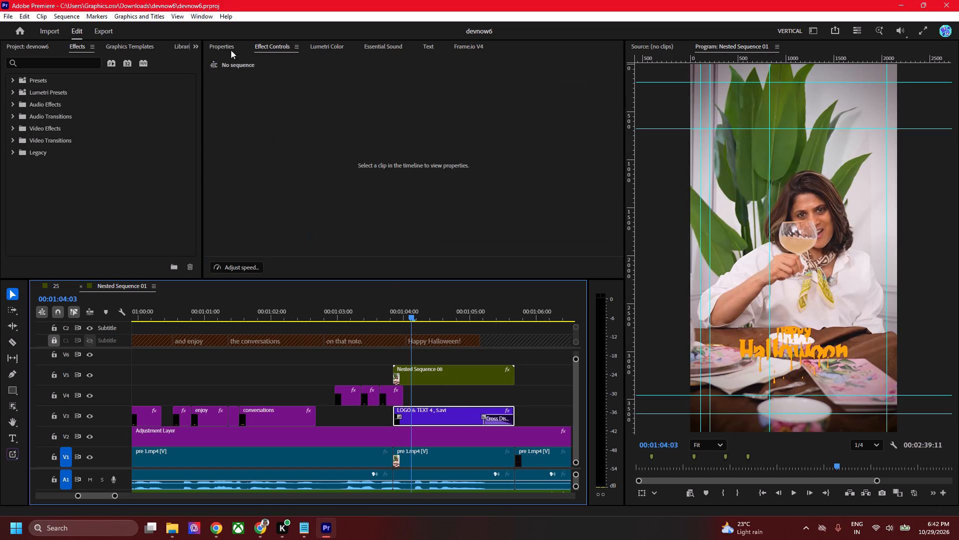
{"action": "left_click_drag", "start_coordinate": [423, 118], "coordinate": [124, 96]}
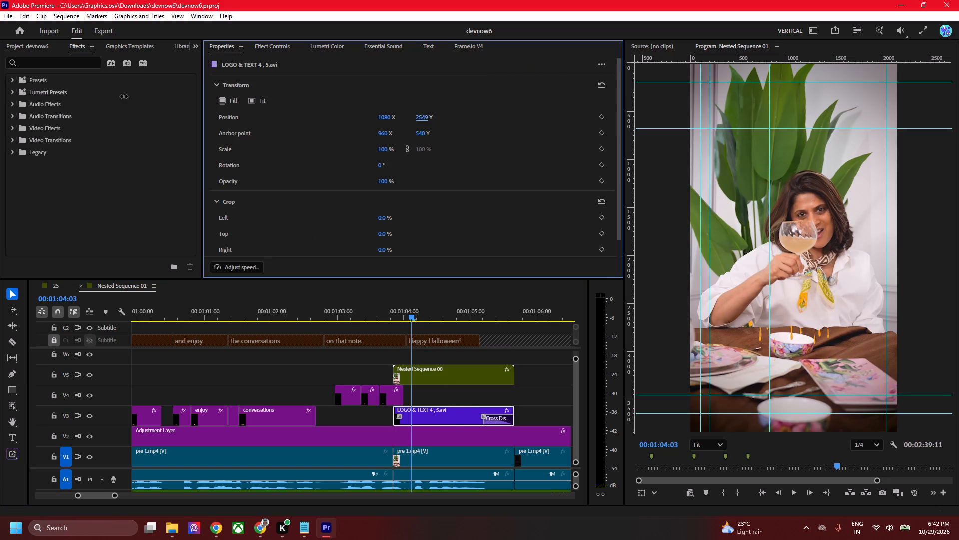
{"action": "left_click_drag", "start_coordinate": [124, 96], "coordinate": [0, 93]}
{"action": "left_click_drag", "start_coordinate": [424, 119], "coordinate": [406, 118], "text": "shift"}
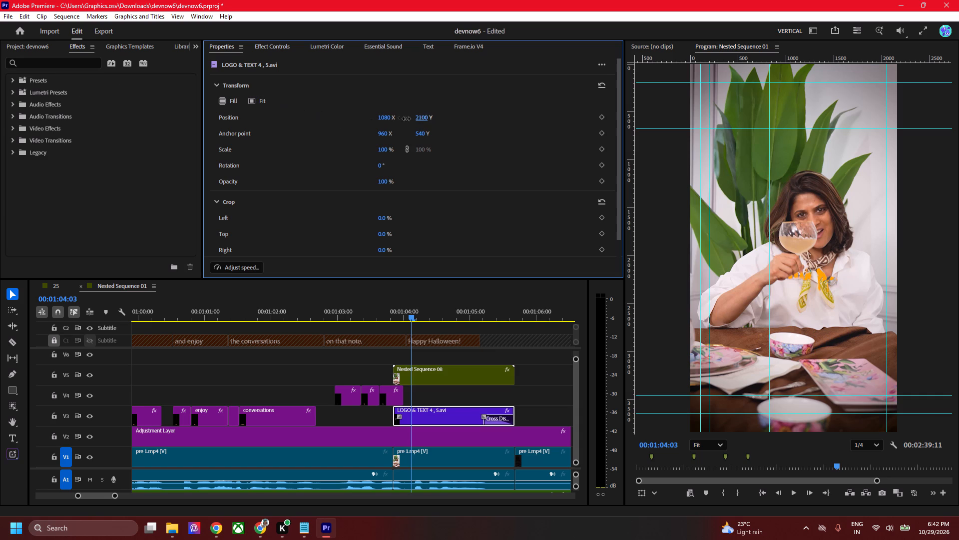
{"action": "left_click_drag", "start_coordinate": [406, 118], "coordinate": [342, 95], "text": "shift"}
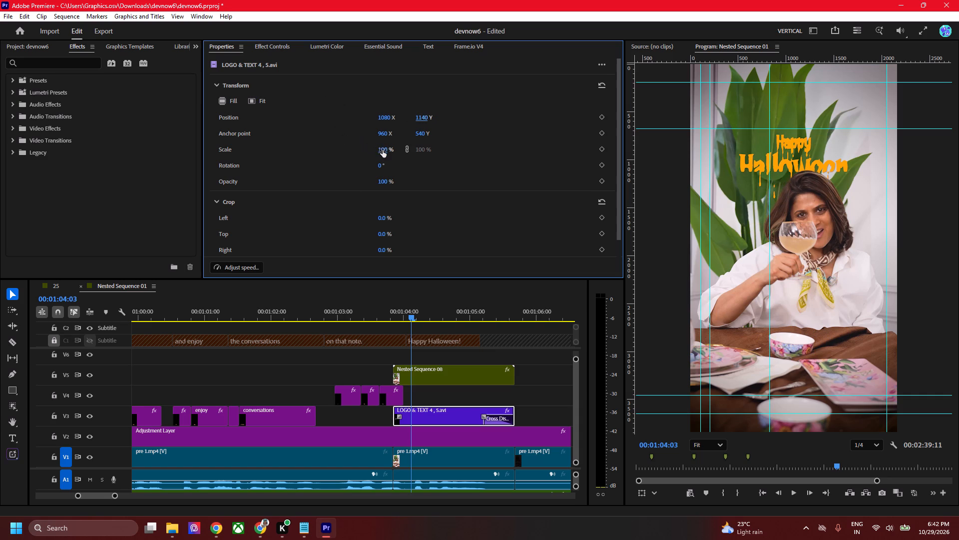
Scale the Halloween title on V3 to 141% and play back the closing section through to the Devnow logo.
{"action": "left_click_drag", "start_coordinate": [383, 150], "coordinate": [408, 155]}
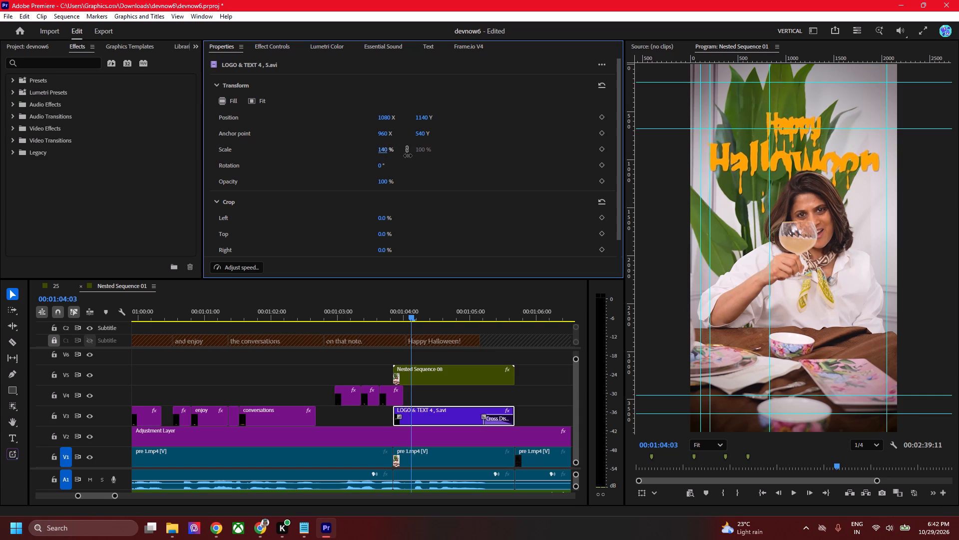
{"action": "left_click_drag", "start_coordinate": [408, 155], "coordinate": [410, 156]}
{"action": "left_click_drag", "start_coordinate": [417, 310], "coordinate": [403, 307]}
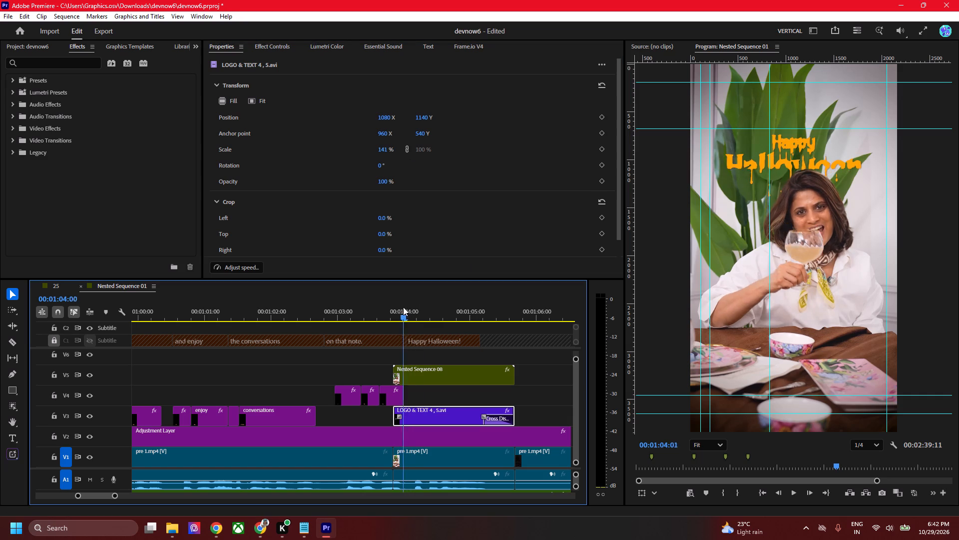
{"action": "left_click_drag", "start_coordinate": [403, 307], "coordinate": [380, 302]}
{"action": "key", "text": "space"}
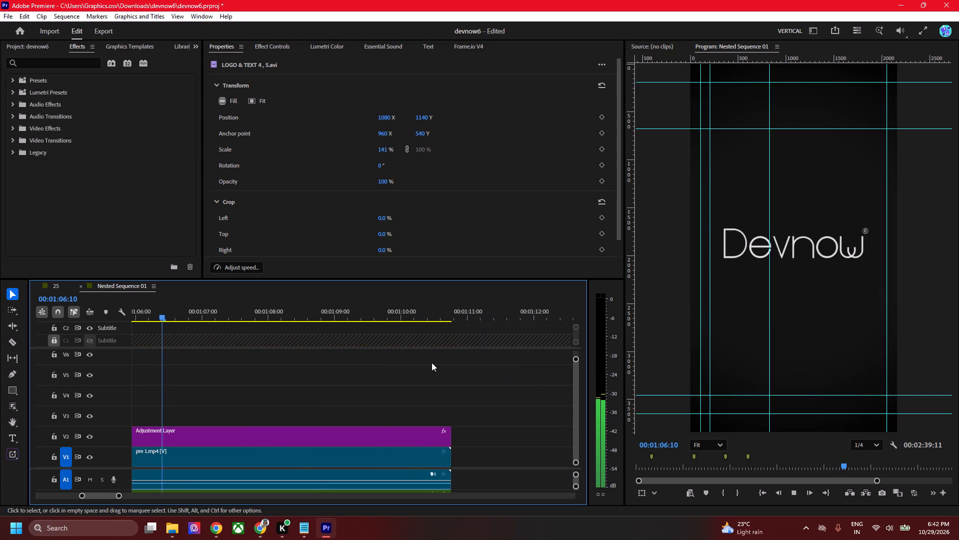
{"action": "key", "text": "space"}
Add a cross dissolve at the end of the Nested Sequence 08 clip on V5, starting about level with the title's dissolve, and preview it.
{"action": "scroll", "coordinate": [246, 412], "scroll_direction": "up", "scroll_amount": 11}
{"action": "left_click", "coordinate": [268, 376]}
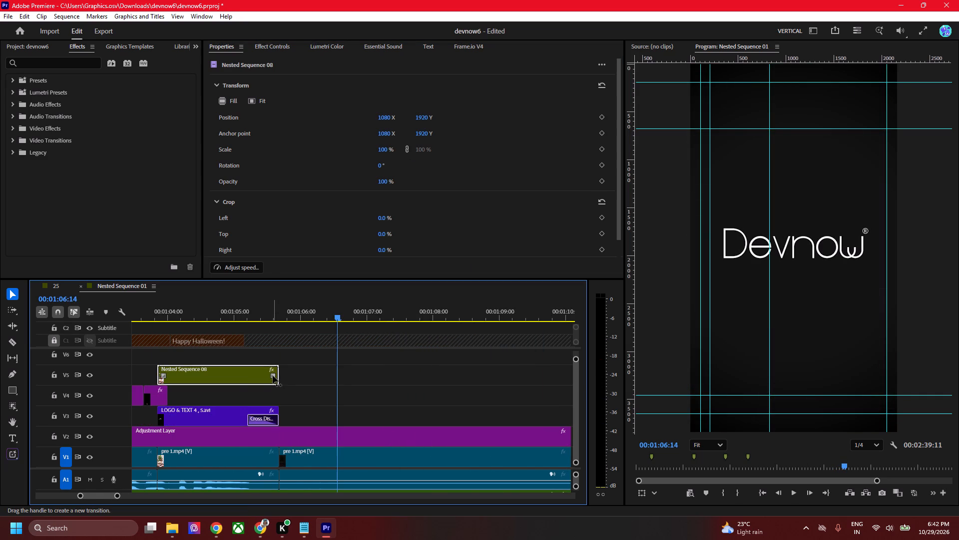
{"action": "left_click_drag", "start_coordinate": [273, 375], "coordinate": [247, 374]}
{"action": "left_click", "coordinate": [230, 310]}
{"action": "key", "text": "space"}
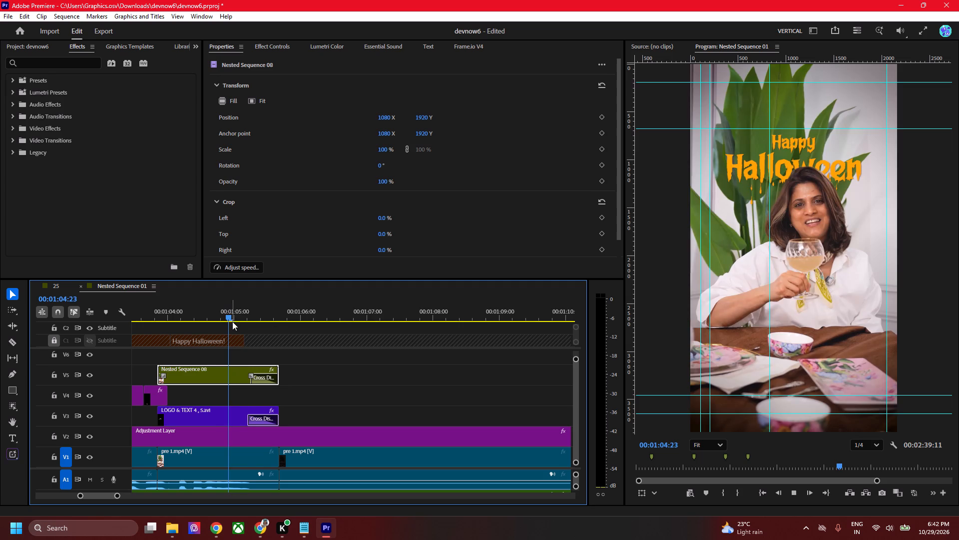
{"action": "key", "text": "space"}
Trim the end of the Nested Sequence 08 clip on V5 slightly earlier than the end of the title clip.
{"action": "left_click_drag", "start_coordinate": [271, 311], "coordinate": [266, 310]}
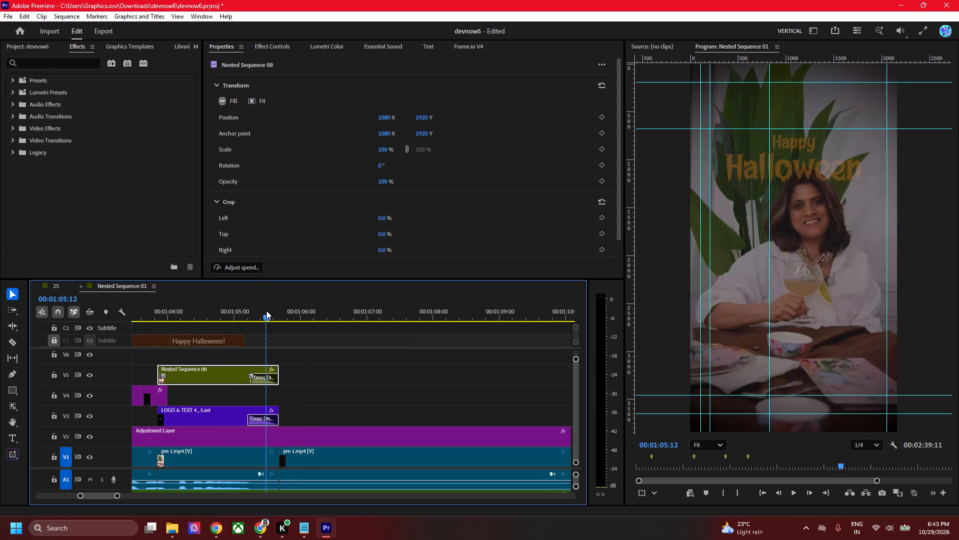
{"action": "left_click_drag", "start_coordinate": [277, 373], "coordinate": [271, 373]}
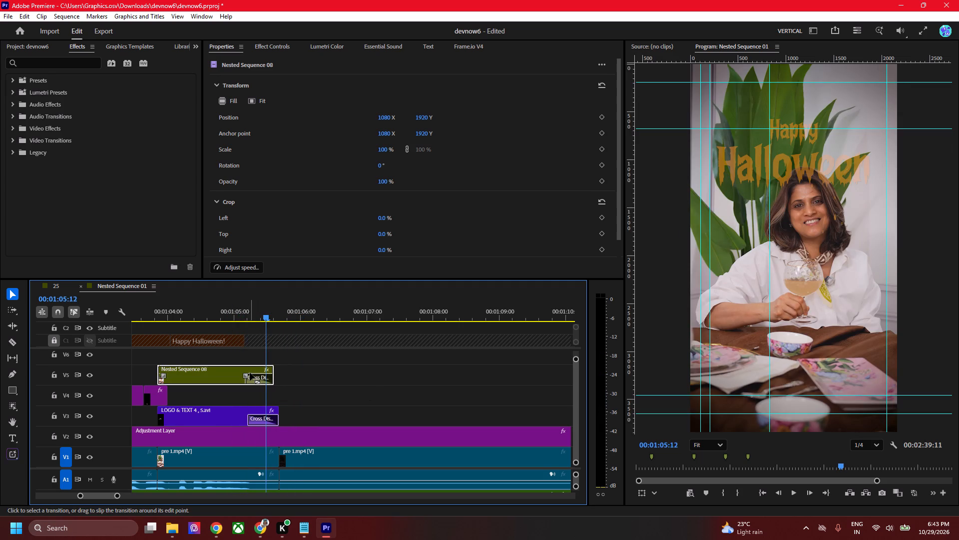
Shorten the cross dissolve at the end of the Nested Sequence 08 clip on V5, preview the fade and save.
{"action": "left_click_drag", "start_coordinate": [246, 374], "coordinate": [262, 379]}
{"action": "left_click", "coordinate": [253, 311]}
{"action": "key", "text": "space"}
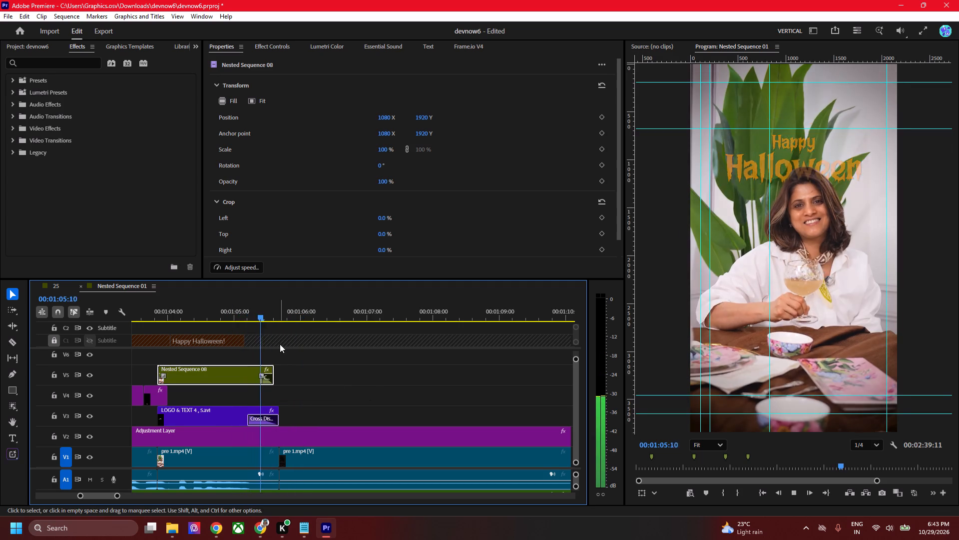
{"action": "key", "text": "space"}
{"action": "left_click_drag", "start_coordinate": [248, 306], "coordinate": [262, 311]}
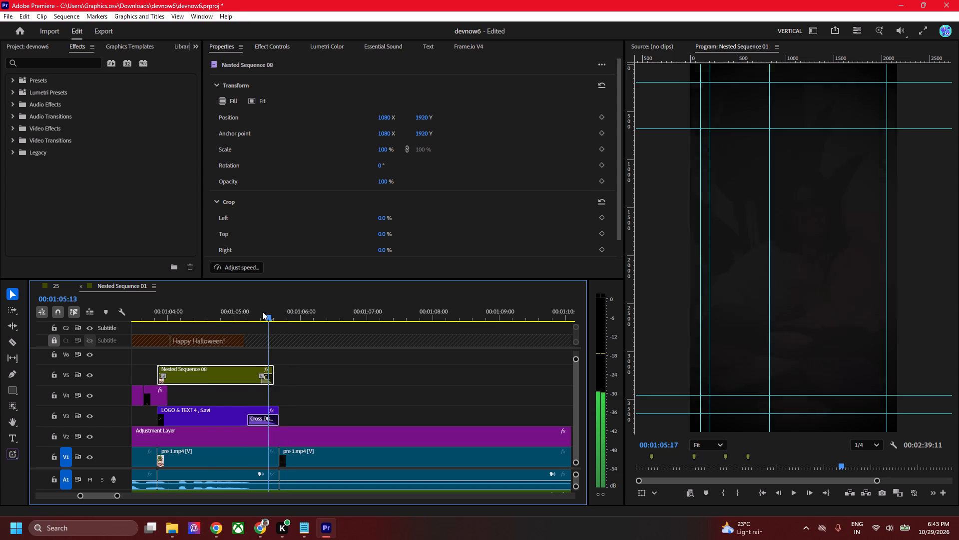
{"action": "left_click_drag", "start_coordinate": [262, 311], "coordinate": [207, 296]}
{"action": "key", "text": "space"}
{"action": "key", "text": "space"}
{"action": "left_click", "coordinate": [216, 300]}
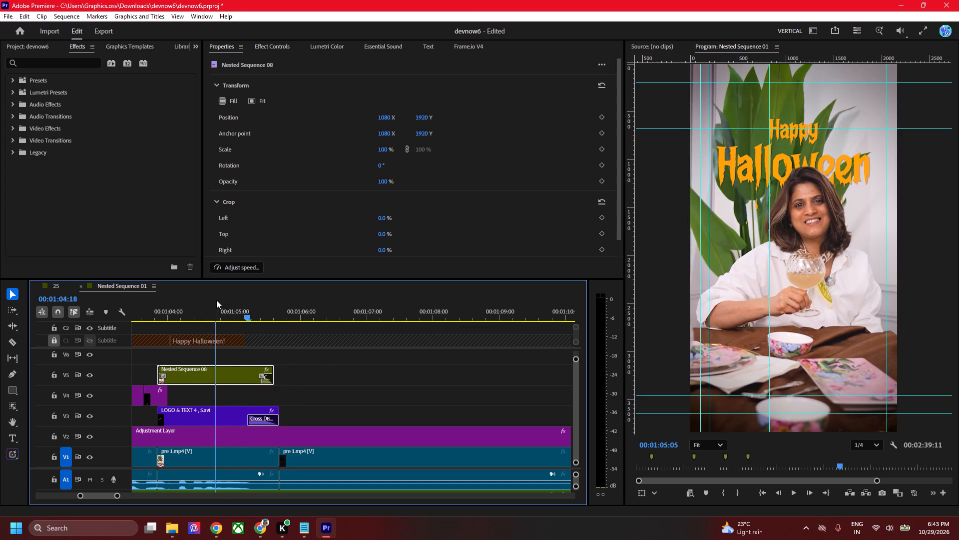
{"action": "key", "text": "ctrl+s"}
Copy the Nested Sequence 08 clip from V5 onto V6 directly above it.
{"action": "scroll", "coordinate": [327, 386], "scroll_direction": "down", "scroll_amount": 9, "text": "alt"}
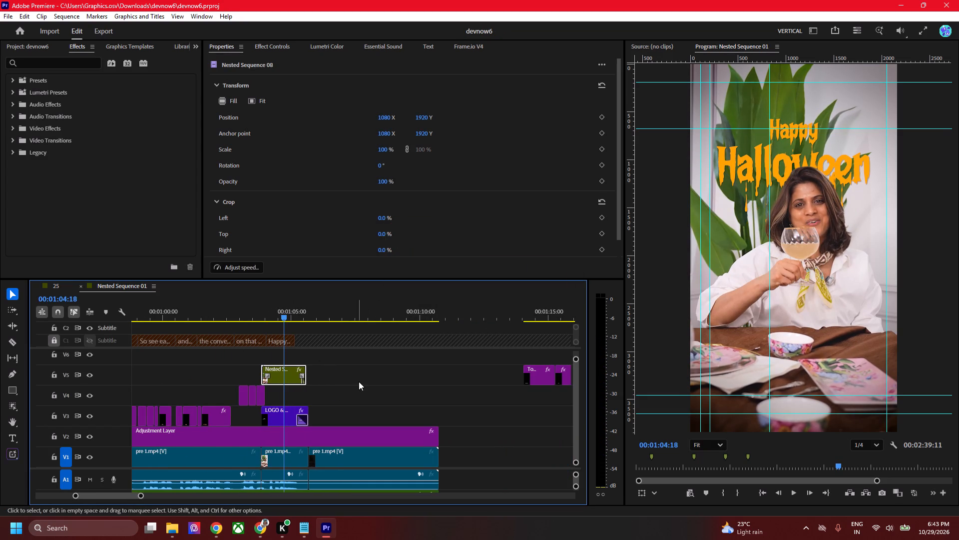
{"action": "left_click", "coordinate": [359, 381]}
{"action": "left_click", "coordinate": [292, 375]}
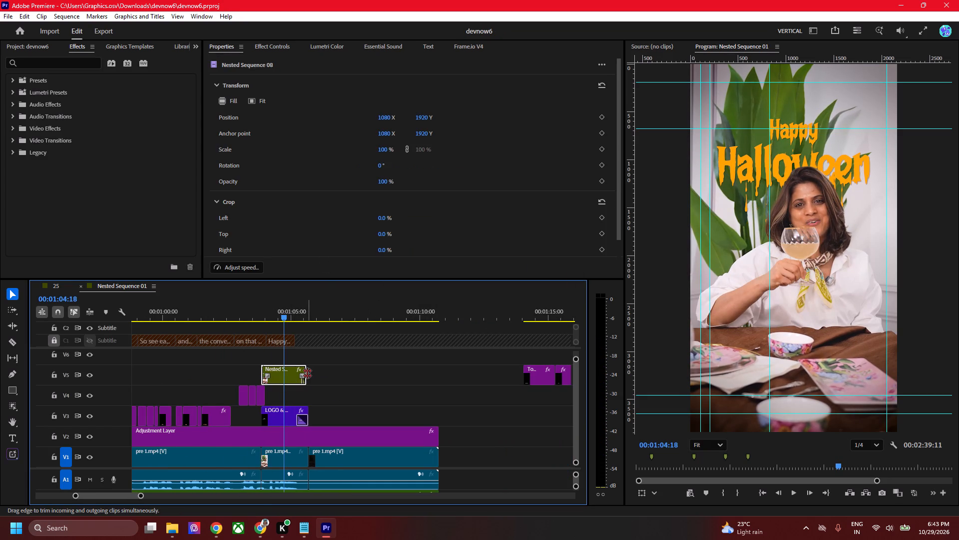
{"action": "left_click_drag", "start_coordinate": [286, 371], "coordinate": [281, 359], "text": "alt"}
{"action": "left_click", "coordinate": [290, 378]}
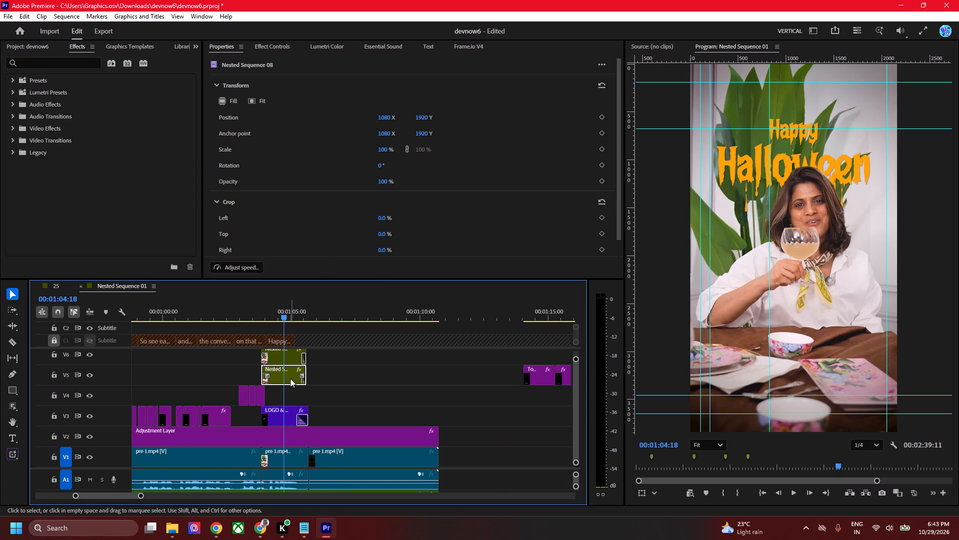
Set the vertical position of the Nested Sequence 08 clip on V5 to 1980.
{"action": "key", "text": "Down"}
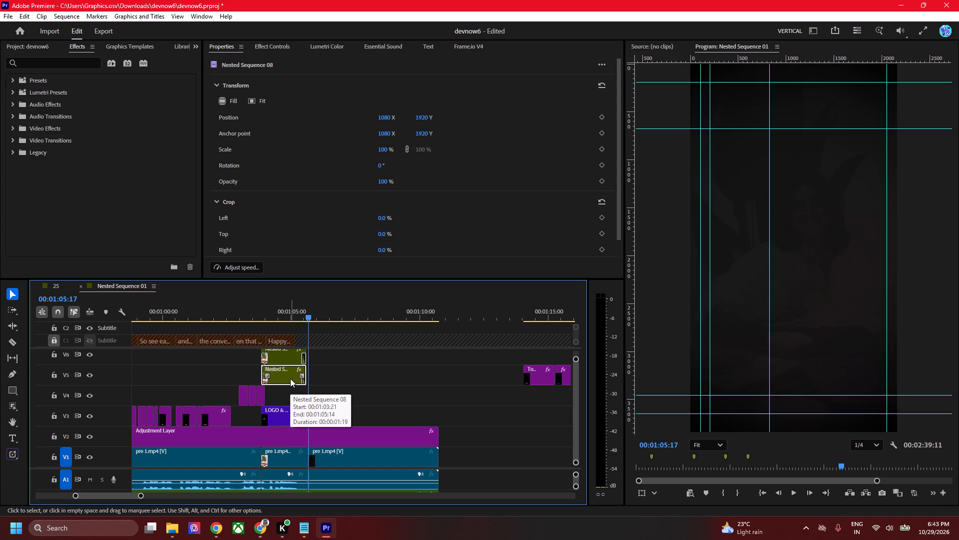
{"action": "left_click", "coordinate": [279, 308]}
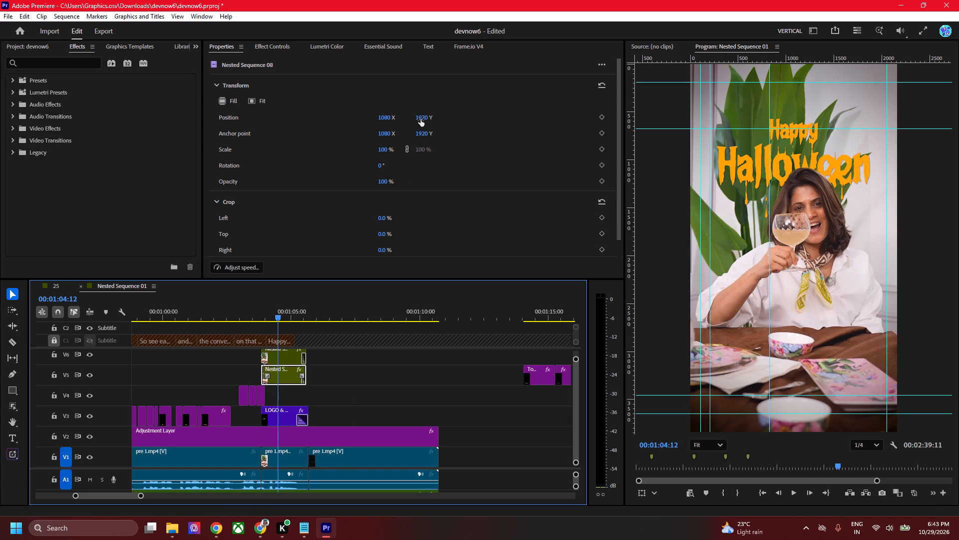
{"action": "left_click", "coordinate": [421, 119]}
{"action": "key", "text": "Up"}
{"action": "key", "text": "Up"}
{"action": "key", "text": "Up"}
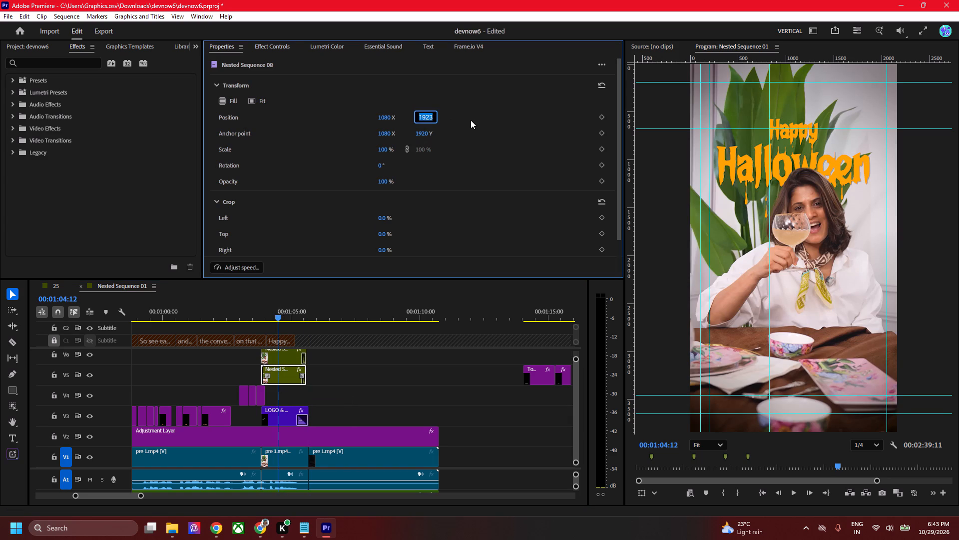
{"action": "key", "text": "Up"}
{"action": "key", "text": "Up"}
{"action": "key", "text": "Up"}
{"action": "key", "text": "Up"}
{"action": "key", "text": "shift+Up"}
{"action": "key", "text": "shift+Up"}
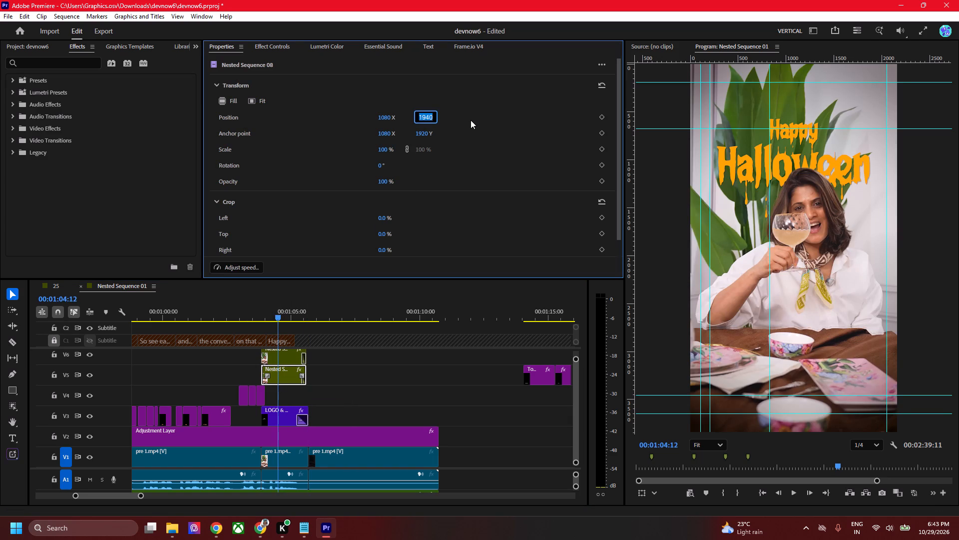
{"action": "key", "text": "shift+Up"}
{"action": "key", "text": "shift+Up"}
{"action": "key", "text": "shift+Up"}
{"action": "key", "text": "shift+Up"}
Undo the recent Nested Sequence 08 edits back through its end trim and cross dissolve, play back the ending and save.
{"action": "key", "text": "ctrl+z"}
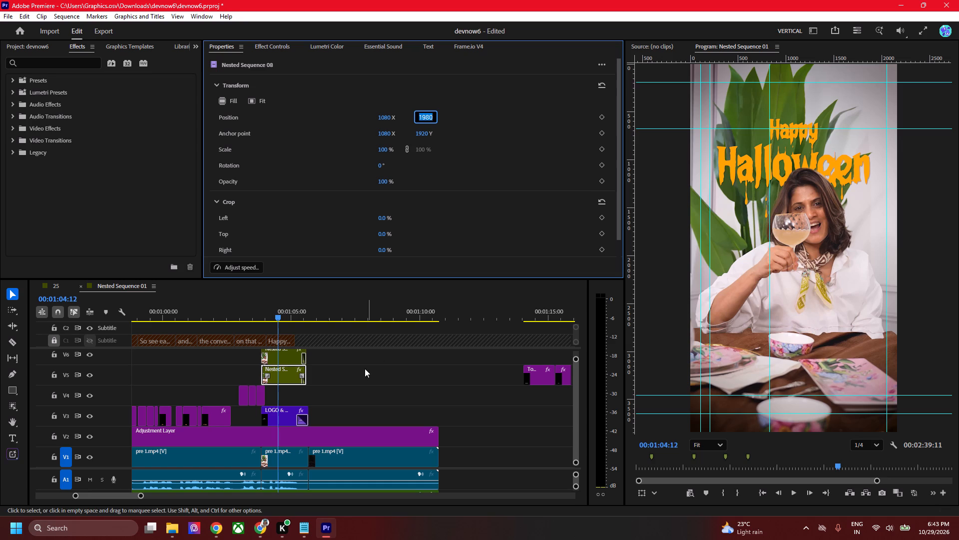
{"action": "key", "text": "ctrl+z"}
{"action": "left_click", "coordinate": [363, 372]}
{"action": "key", "text": "ctrl+z"}
{"action": "key", "text": "ctrl+z"}
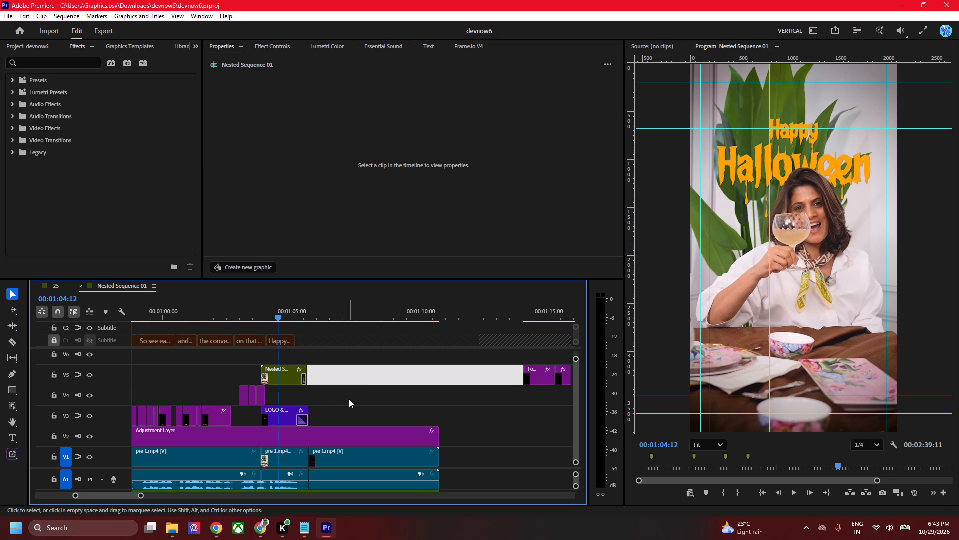
{"action": "key", "text": "ctrl+z"}
{"action": "key", "text": "ctrl+z"}
{"action": "key", "text": "ctrl+z"}
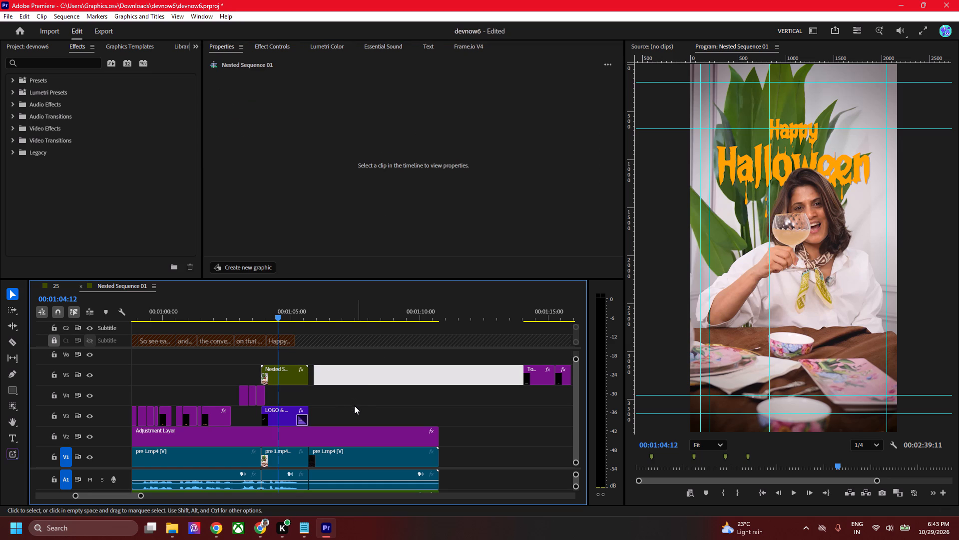
{"action": "left_click", "coordinate": [293, 314]}
{"action": "key", "text": "space"}
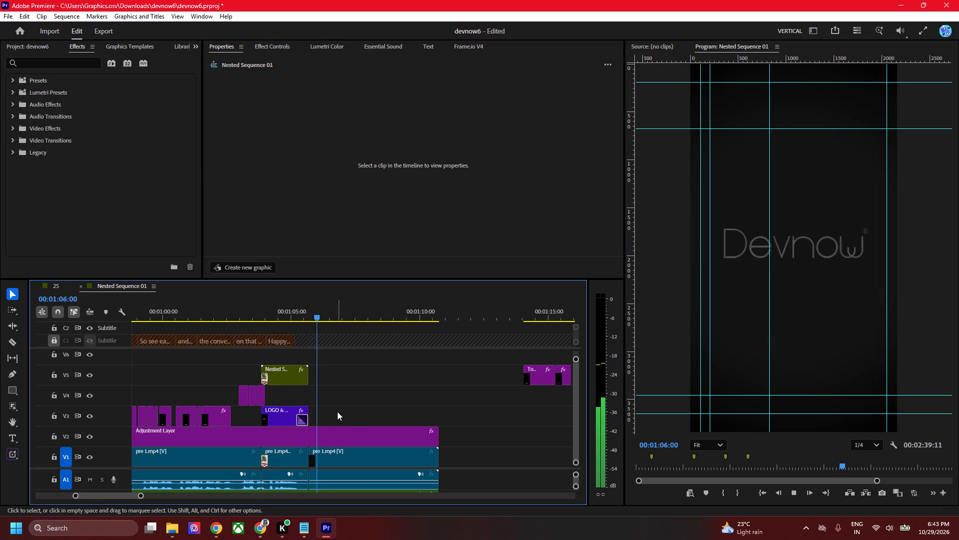
{"action": "key", "text": "space"}
{"action": "left_click", "coordinate": [286, 416]}
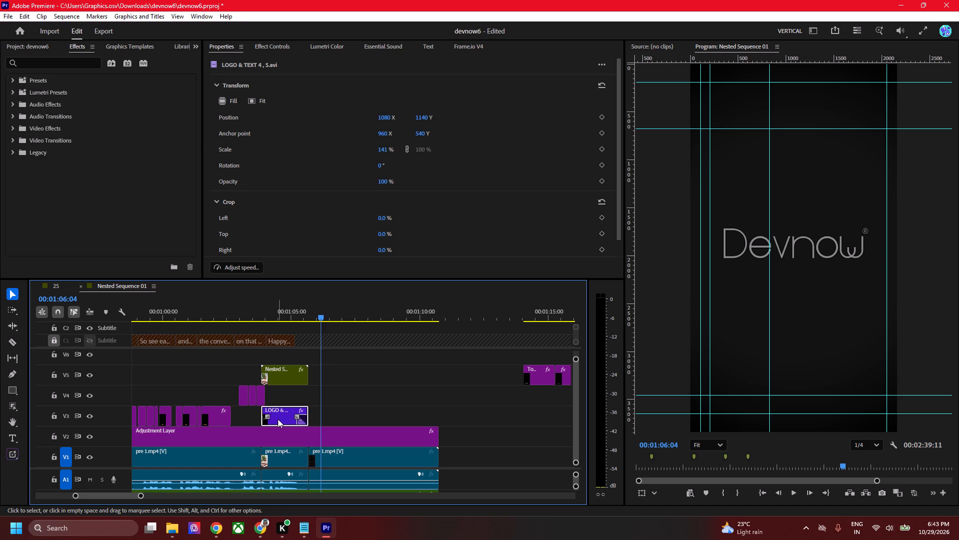
{"action": "key", "text": "ctrl+s"}
Mark the in-to-out range from the sequence start to the end of the Devnow logo section, 00:01:10:19 long, and save.
{"action": "scroll", "coordinate": [344, 400], "scroll_direction": "down", "scroll_amount": 15, "text": "alt"}
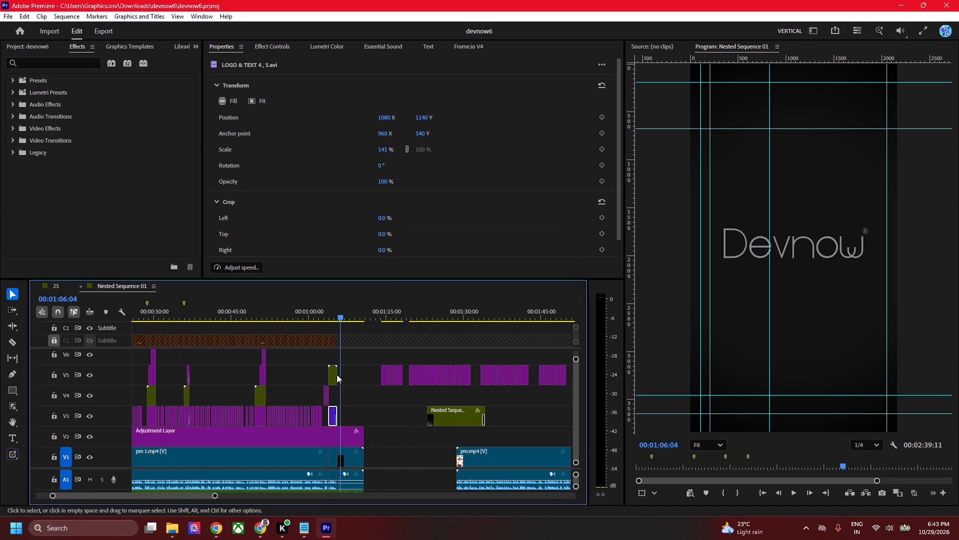
{"action": "key", "text": "x"}
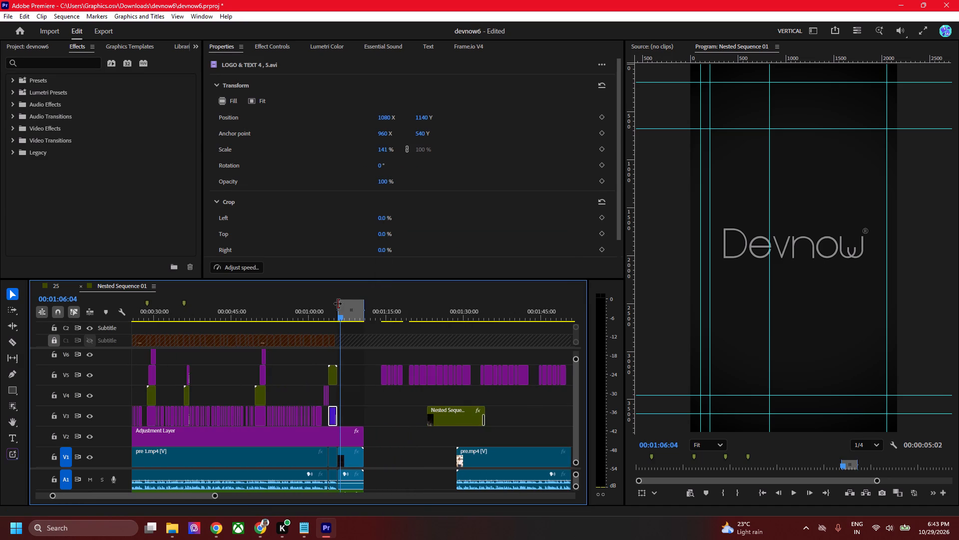
{"action": "left_click_drag", "start_coordinate": [338, 303], "coordinate": [0, 316]}
{"action": "key", "text": "ctrl+s"}
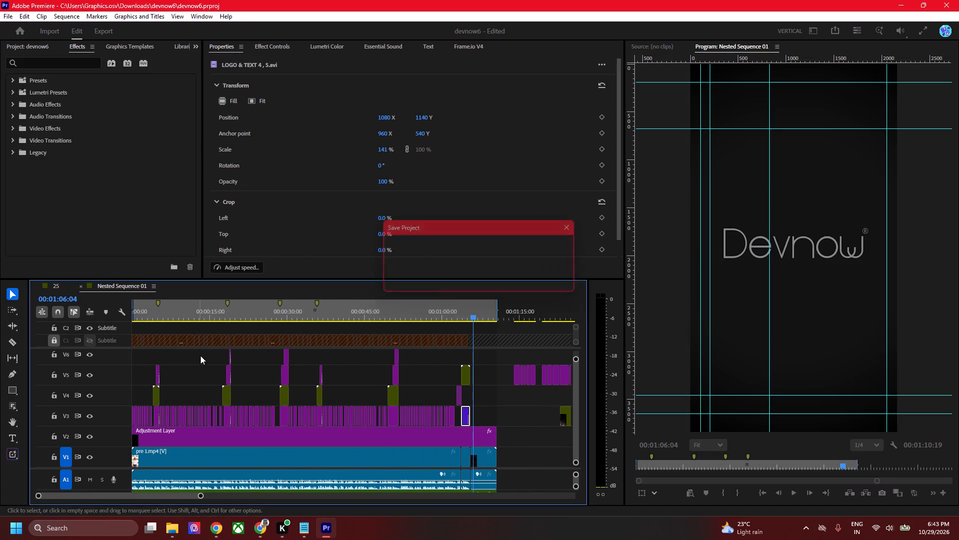
{"action": "left_click_drag", "start_coordinate": [194, 320], "coordinate": [0, 355]}
{"action": "scroll", "coordinate": [241, 376], "scroll_direction": "down", "scroll_amount": 4, "text": "alt"}
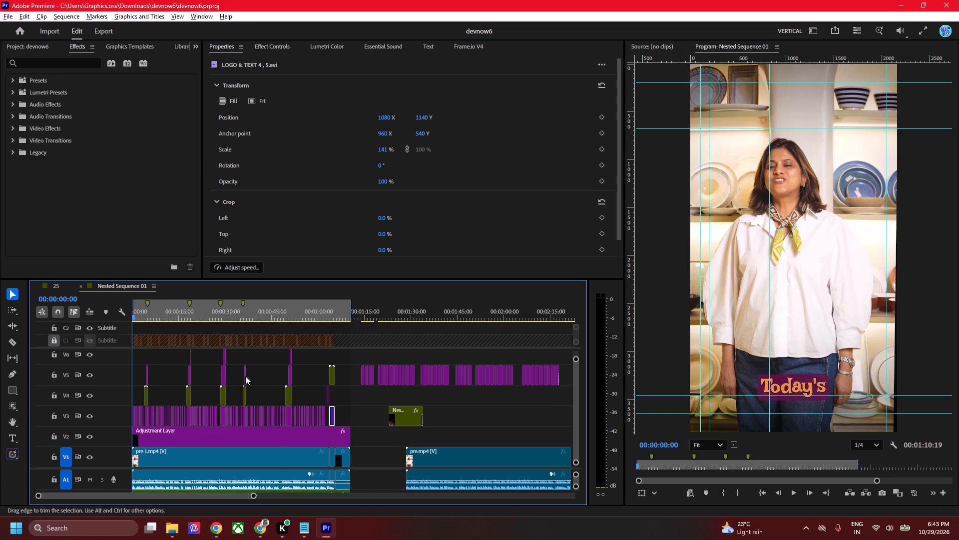
{"action": "scroll", "coordinate": [252, 371], "scroll_direction": "down", "scroll_amount": 3, "text": "alt"}
{"action": "key", "text": "ctrl+s"}
{"action": "left_click", "coordinate": [268, 315]}
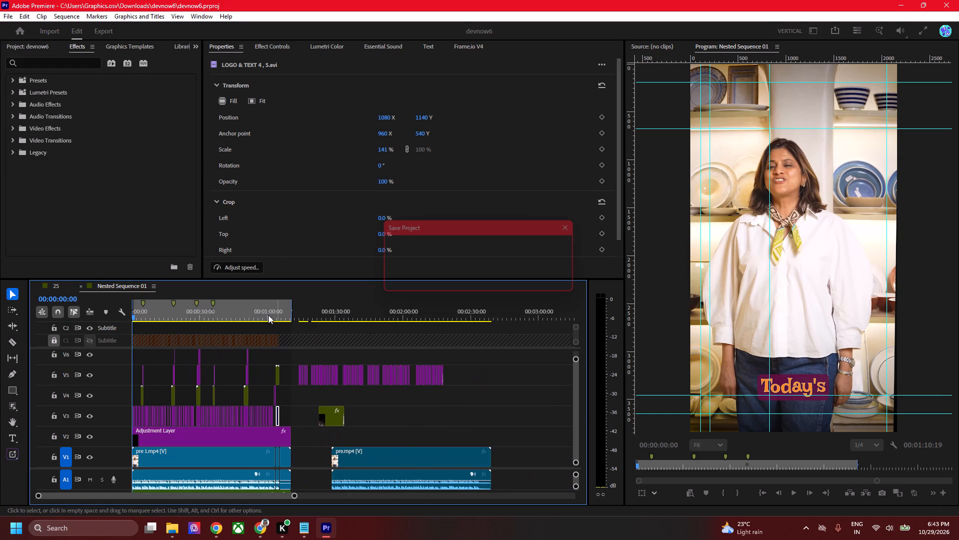
{"action": "left_click", "coordinate": [269, 315]}
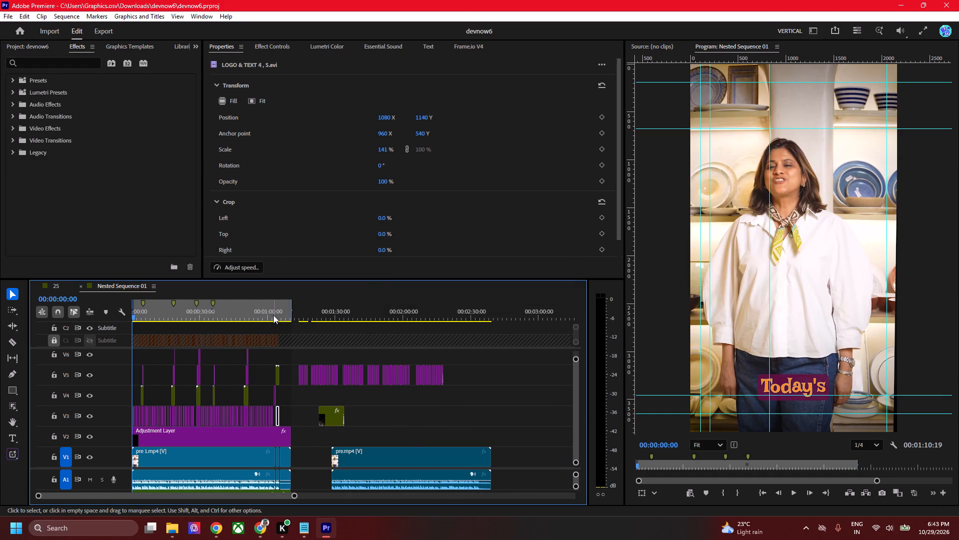
{"action": "left_click", "coordinate": [273, 315]}
{"action": "left_click_drag", "start_coordinate": [273, 315], "coordinate": [262, 313]}
{"action": "left_click", "coordinate": [261, 313]}
{"action": "key", "text": "ctrl+s"}
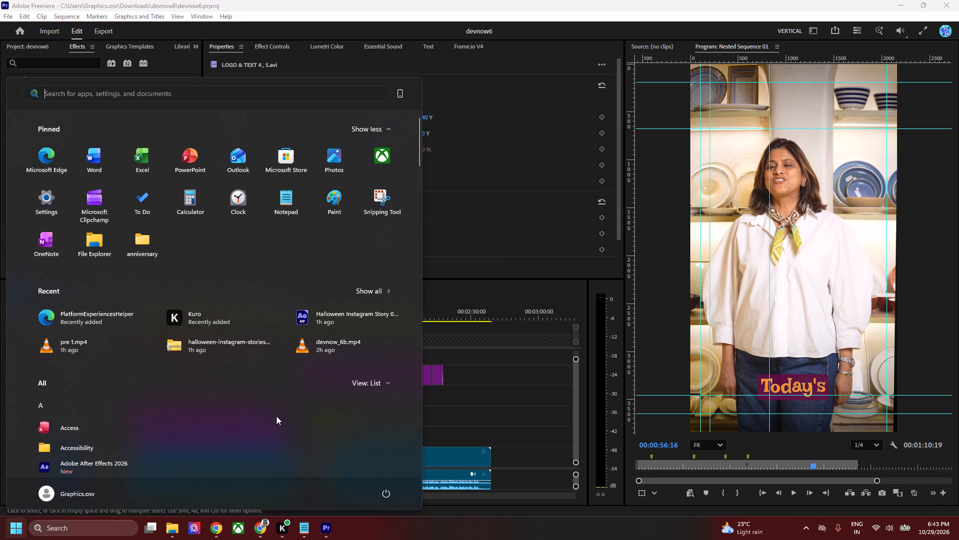
Select all caption, title and nested clips on V3 to V6 within the marked range and move them up one track.
{"action": "left_click_drag", "start_coordinate": [296, 409], "coordinate": [201, 393]}
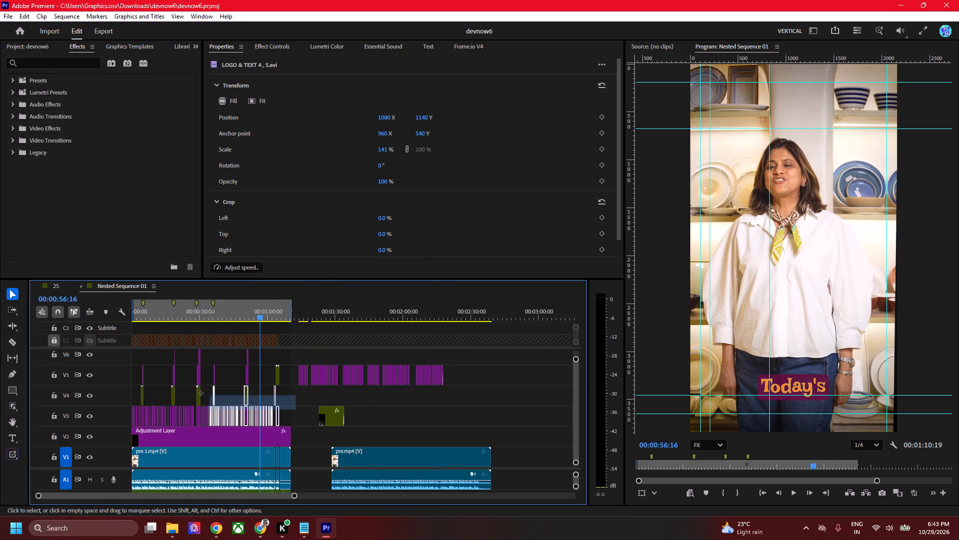
{"action": "left_click_drag", "start_coordinate": [201, 393], "coordinate": [73, 324]}
{"action": "left_click_drag", "start_coordinate": [301, 434], "coordinate": [56, 365]}
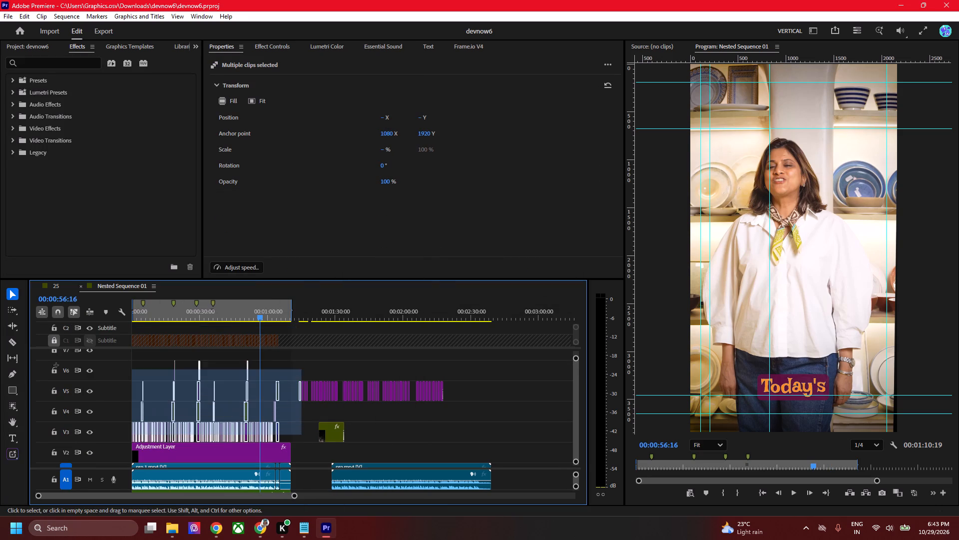
{"action": "left_click_drag", "start_coordinate": [56, 365], "coordinate": [0, 321]}
{"action": "left_click_drag", "start_coordinate": [281, 363], "coordinate": [240, 414]}
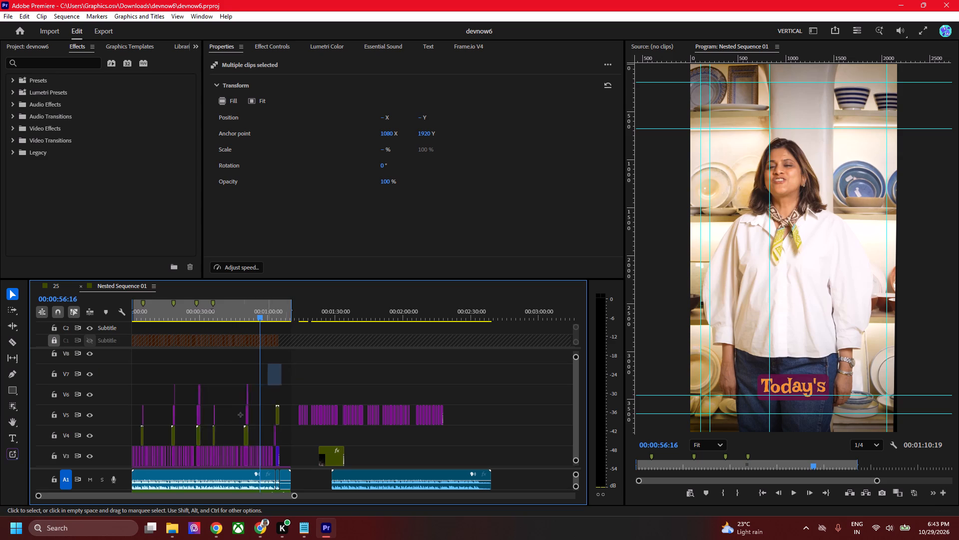
{"action": "left_click_drag", "start_coordinate": [240, 414], "coordinate": [80, 457]}
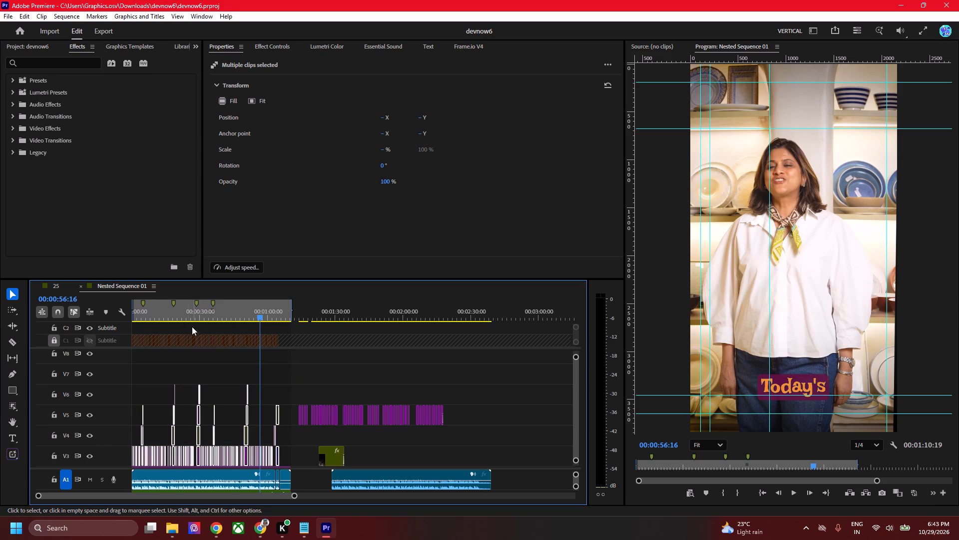
{"action": "left_click_drag", "start_coordinate": [172, 321], "coordinate": [42, 325]}
{"action": "left_click_drag", "start_coordinate": [144, 311], "coordinate": [85, 313]}
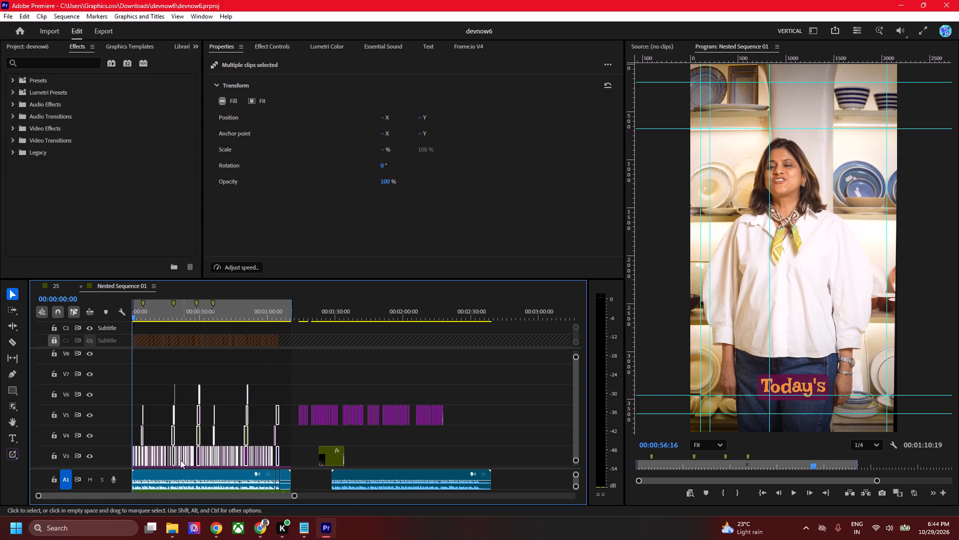
{"action": "left_click_drag", "start_coordinate": [180, 460], "coordinate": [180, 438]}
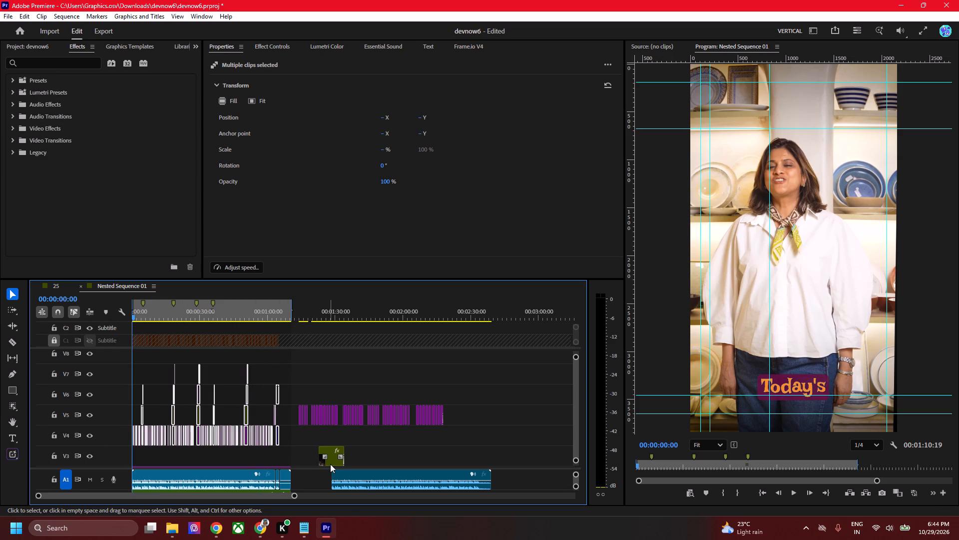
Move the Nested Sequence 02 clip on V3 earlier so it ends at the out point of the marked range, and save.
{"action": "left_click_drag", "start_coordinate": [330, 464], "coordinate": [277, 461]}
{"action": "scroll", "coordinate": [268, 461], "scroll_direction": "up", "scroll_amount": 1, "text": "alt"}
{"action": "scroll", "coordinate": [268, 461], "scroll_direction": "down", "scroll_amount": 1, "text": "alt"}
{"action": "scroll", "coordinate": [268, 461], "scroll_direction": "up", "scroll_amount": 11, "text": "alt"}
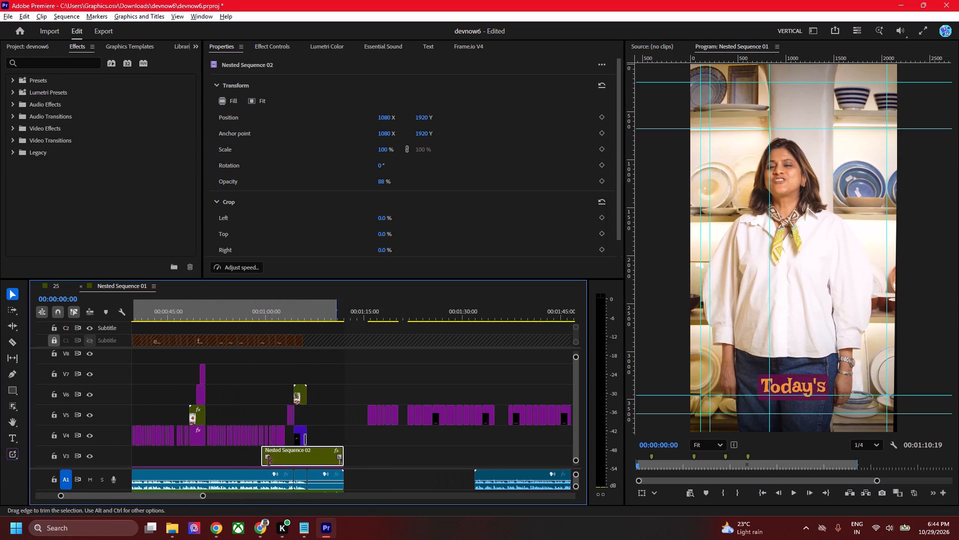
{"action": "scroll", "coordinate": [274, 462], "scroll_direction": "up", "scroll_amount": 1, "text": "alt"}
{"action": "left_click_drag", "start_coordinate": [328, 303], "coordinate": [333, 303]}
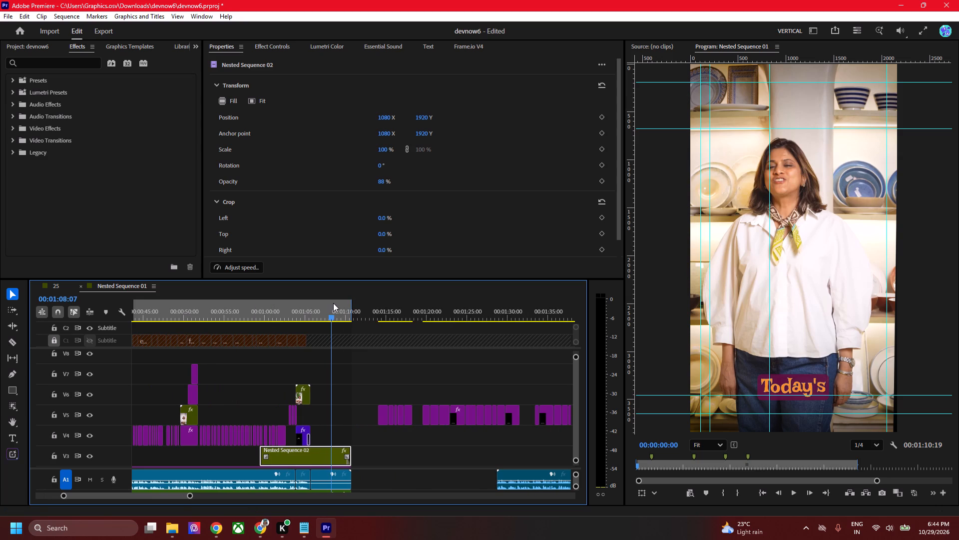
{"action": "left_click_drag", "start_coordinate": [333, 303], "coordinate": [334, 303]}
{"action": "key", "text": "ctrl+s"}
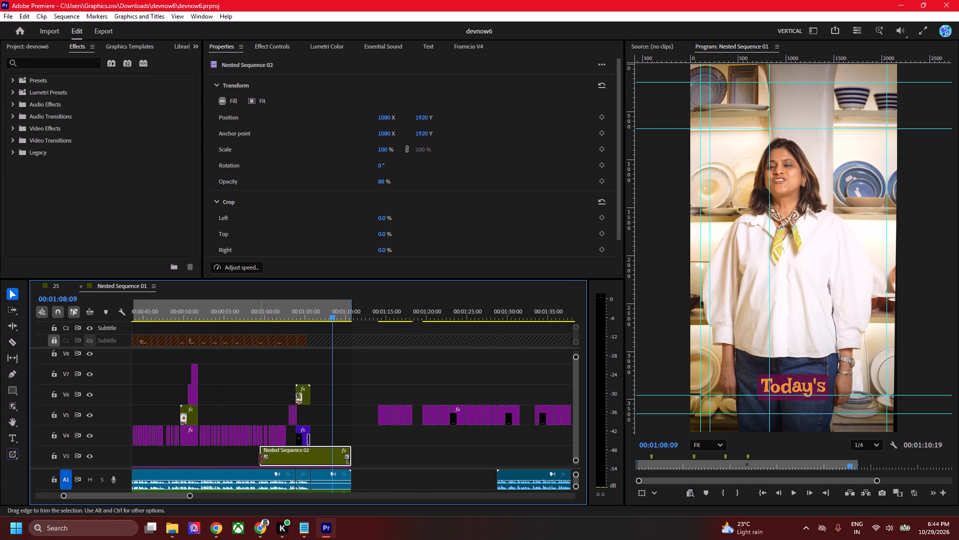
Trim the start of Nested Sequence 02 on V3 to the end of the Halloween title clip, check its span and save.
{"action": "left_click_drag", "start_coordinate": [260, 459], "coordinate": [313, 464]}
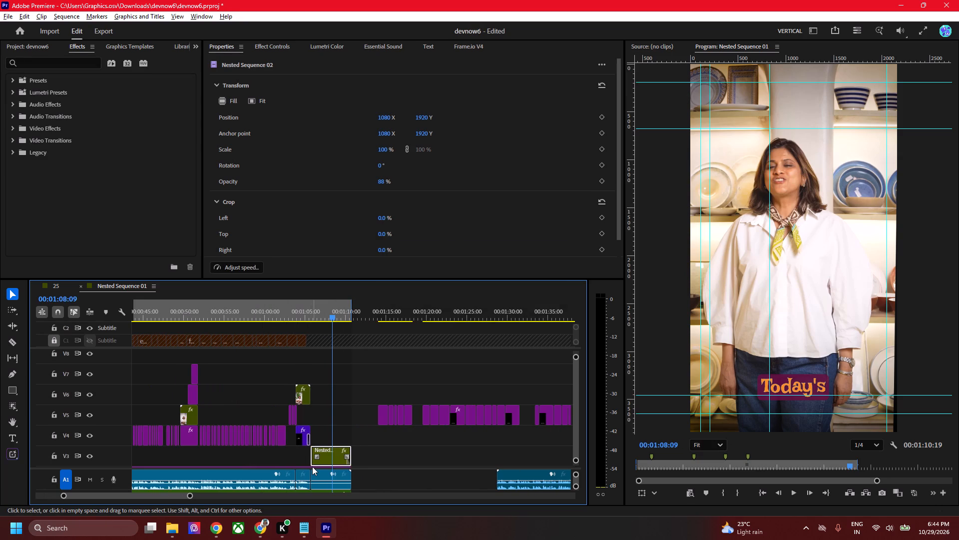
{"action": "scroll", "coordinate": [312, 466], "scroll_direction": "up", "scroll_amount": 12, "text": "alt"}
{"action": "left_click", "coordinate": [339, 314]}
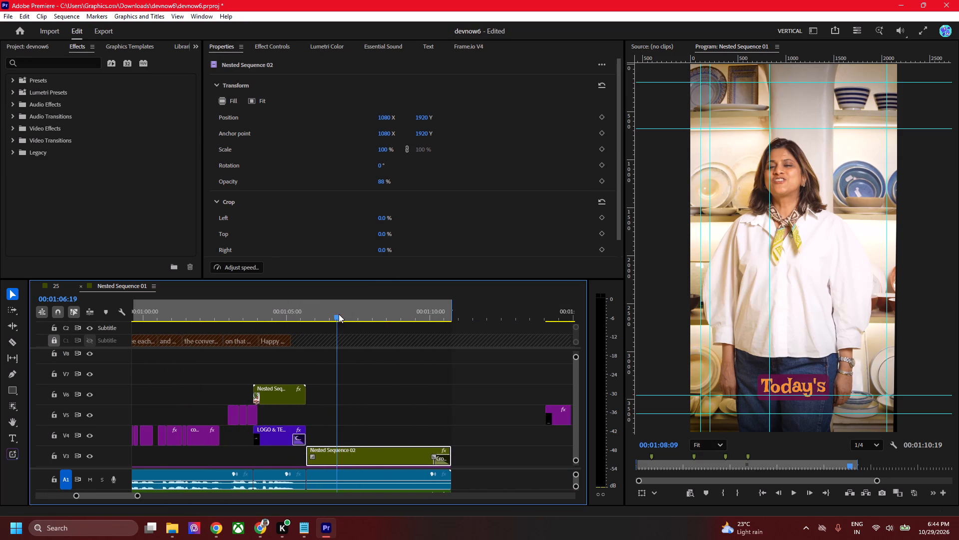
{"action": "left_click", "coordinate": [387, 318]}
{"action": "left_click", "coordinate": [430, 317]}
{"action": "left_click", "coordinate": [479, 309]}
{"action": "key", "text": "ctrl+s"}
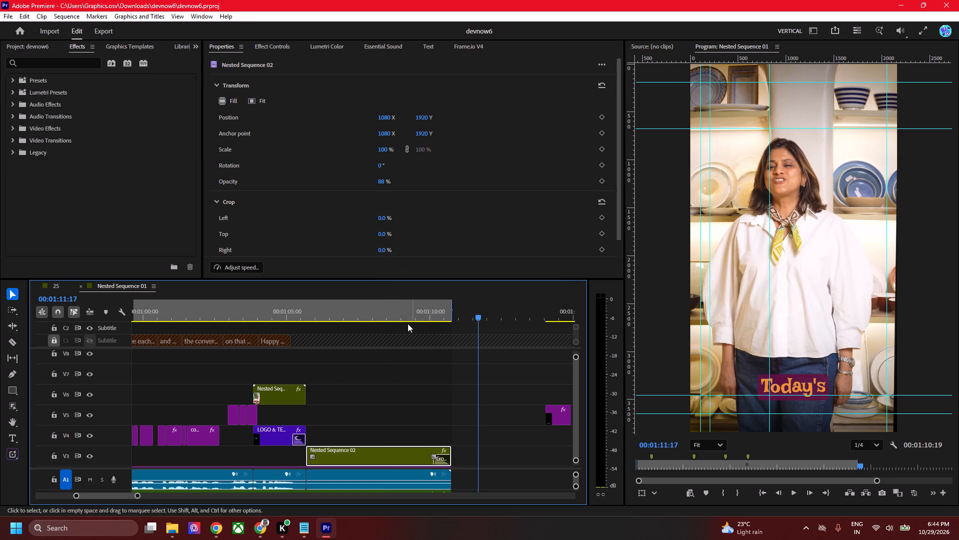
Set the program preview's playback resolution to 1/8.
{"action": "left_click", "coordinate": [395, 315]}
{"action": "left_click", "coordinate": [871, 440]}
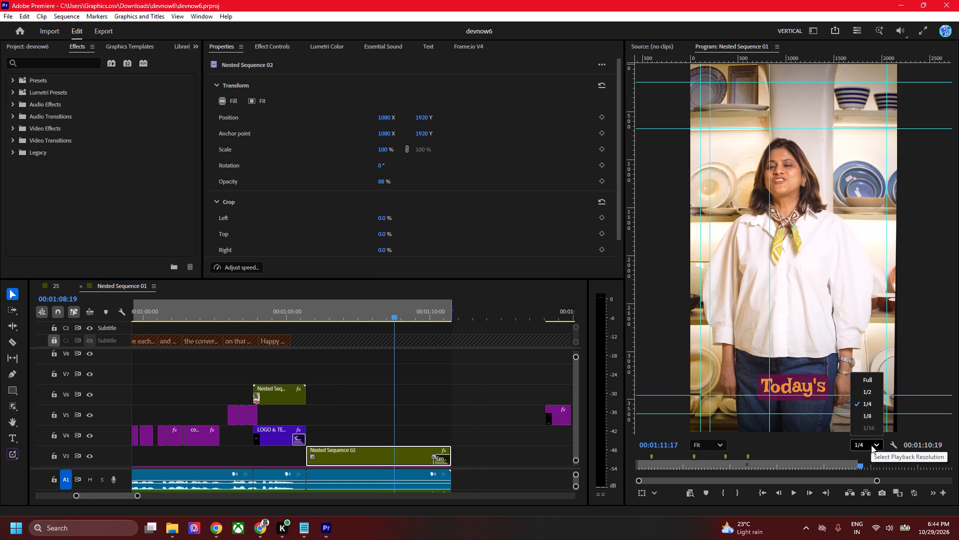
{"action": "left_click", "coordinate": [866, 419]}
{"action": "left_click", "coordinate": [497, 417]}
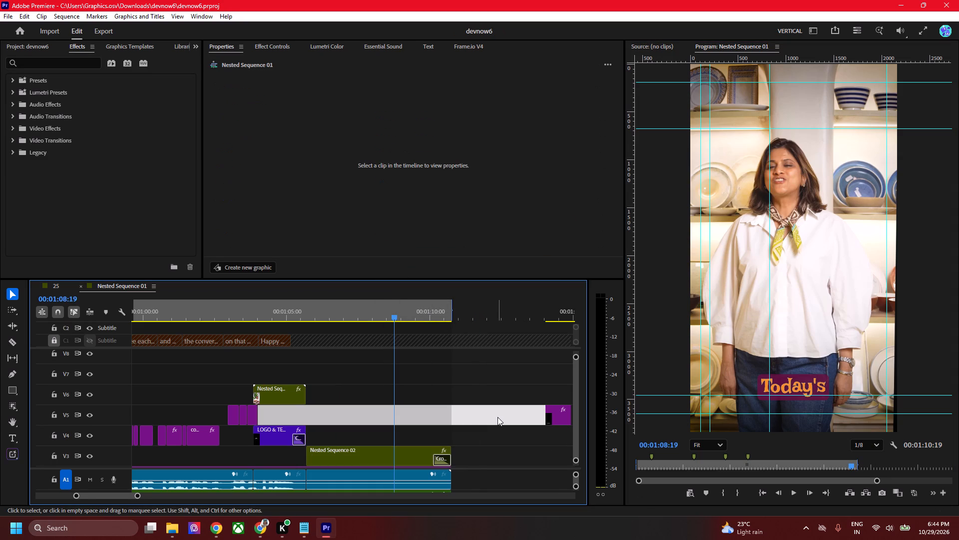
{"action": "left_click", "coordinate": [431, 394]}
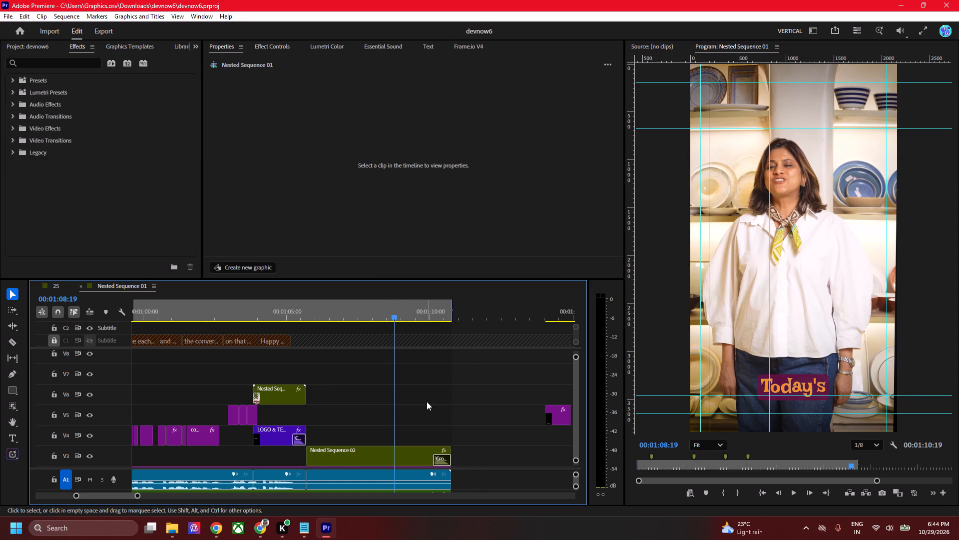
{"action": "left_click", "coordinate": [660, 51]}
{"action": "left_click", "coordinate": [704, 51]}
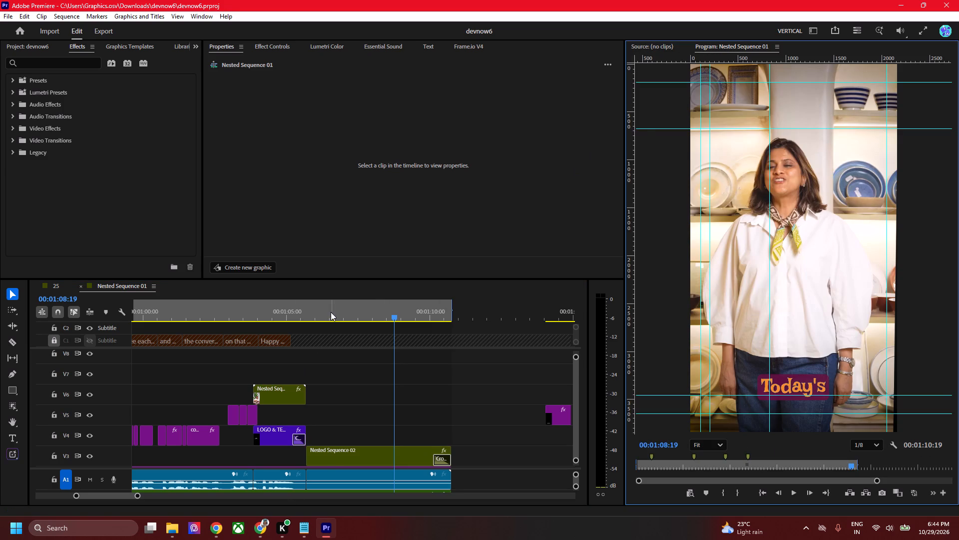
Extend the start of Nested Sequence 02 on V3 back to 00:01:05:05, overlapping the end of the Halloween title.
{"action": "left_click_drag", "start_coordinate": [331, 312], "coordinate": [293, 308]}
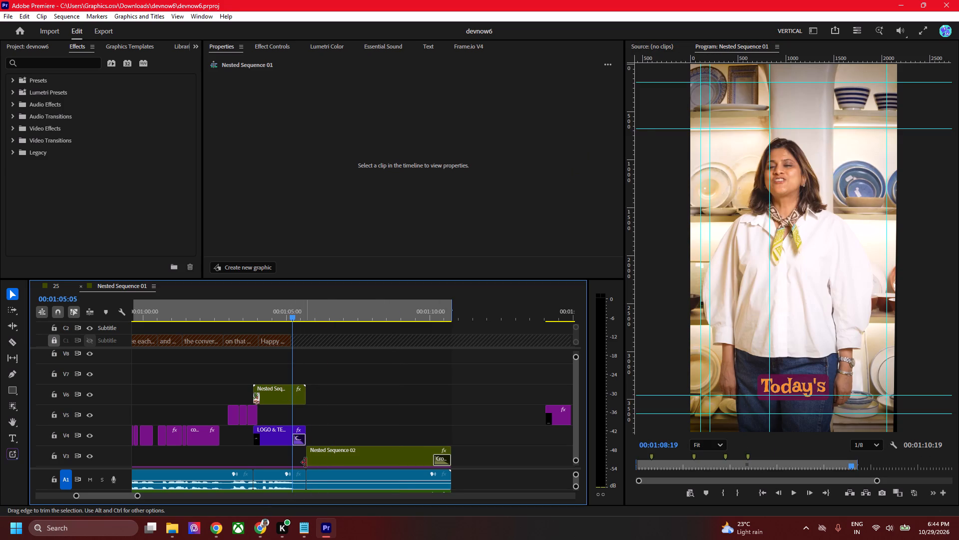
{"action": "left_click_drag", "start_coordinate": [306, 462], "coordinate": [291, 461]}
Add a Cross Dissolve about 00:00:01:08 long at the start of Nested Sequence 02 on V3, and save.
{"action": "left_click_drag", "start_coordinate": [299, 456], "coordinate": [330, 461]}
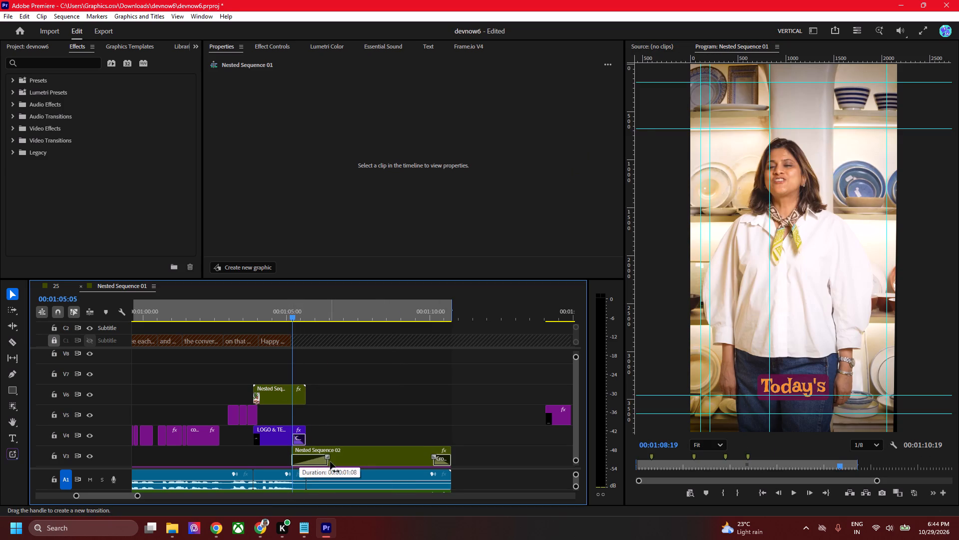
{"action": "left_click_drag", "start_coordinate": [330, 461], "coordinate": [332, 461]}
{"action": "key", "text": "space"}
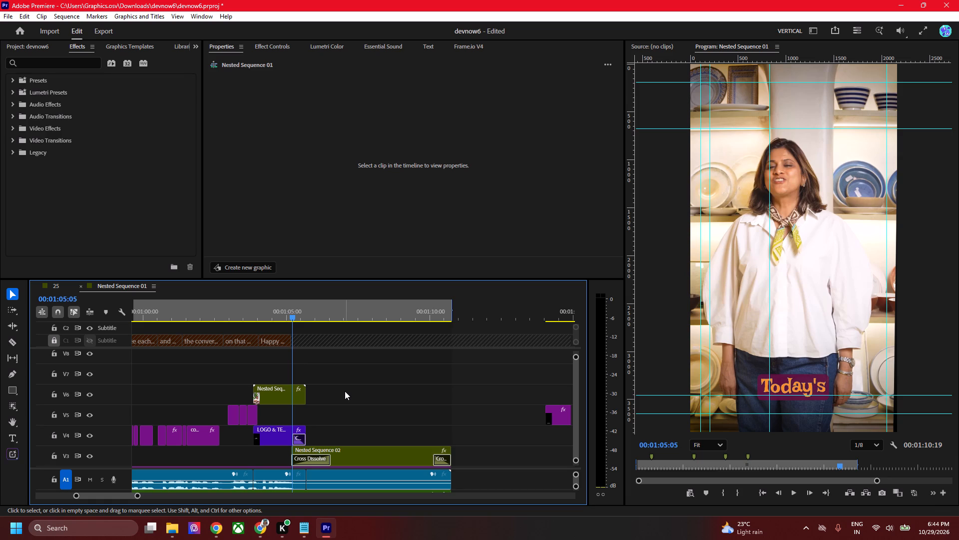
{"action": "key", "text": "space"}
{"action": "key", "text": "ctrl+s"}
Close Premiere Pro and relaunch it.
{"action": "left_click", "coordinate": [958, 0]}
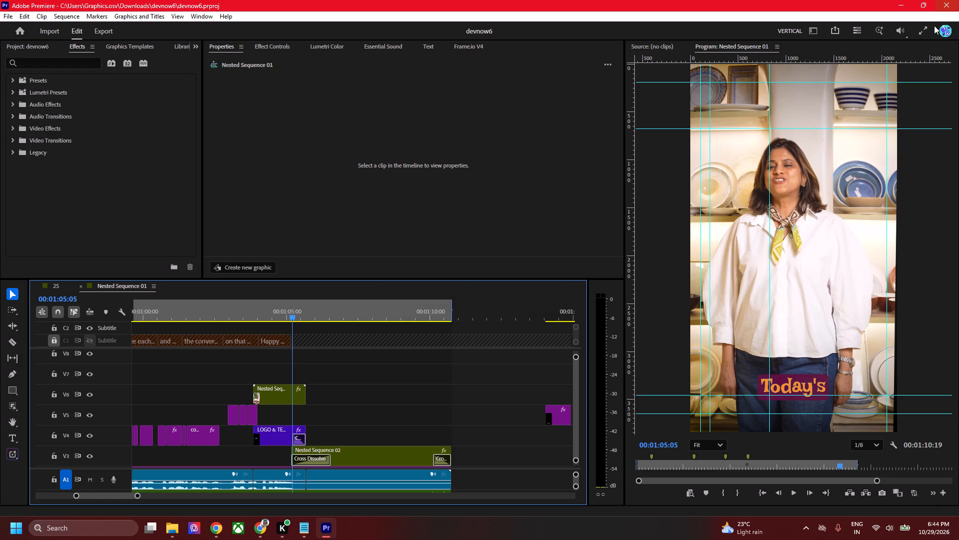
{"action": "type", "text": "pr"}
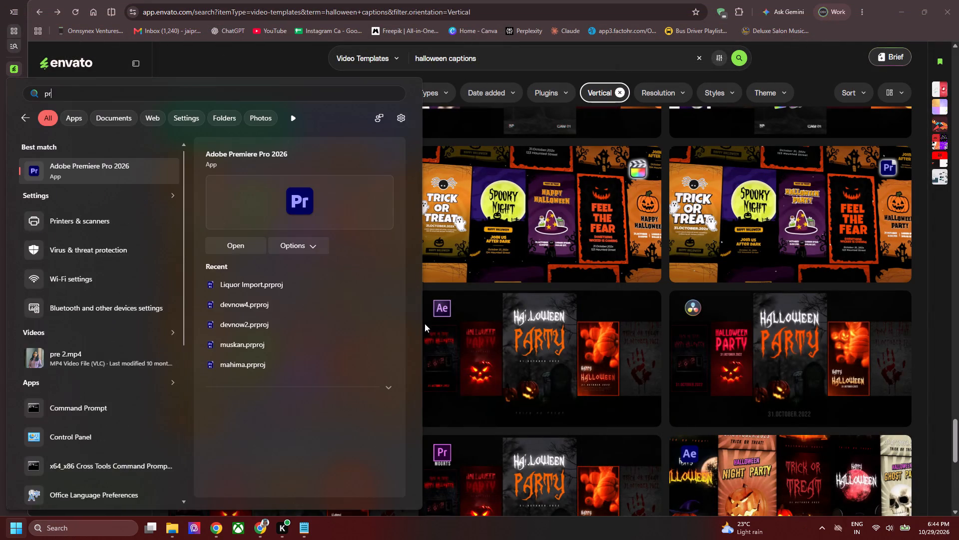
{"action": "key", "text": "Return"}
Permanently delete everything in the Windows Temp folder, skipping all files in use, and close the folder.
{"action": "key", "text": "super+r"}
{"action": "key", "text": "Return"}
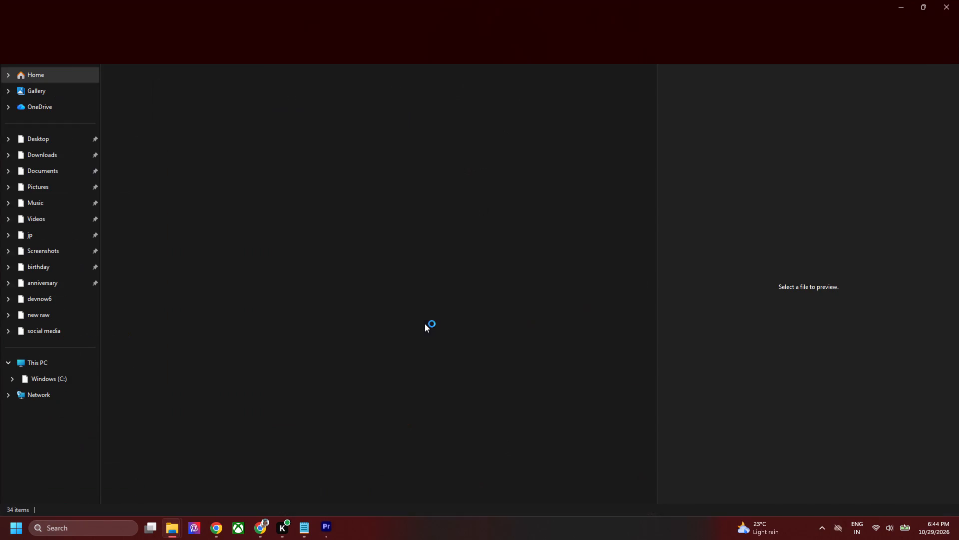
{"action": "key", "text": "ctrl+a"}
{"action": "key", "text": "shift+Delete"}
{"action": "key", "text": "Return"}
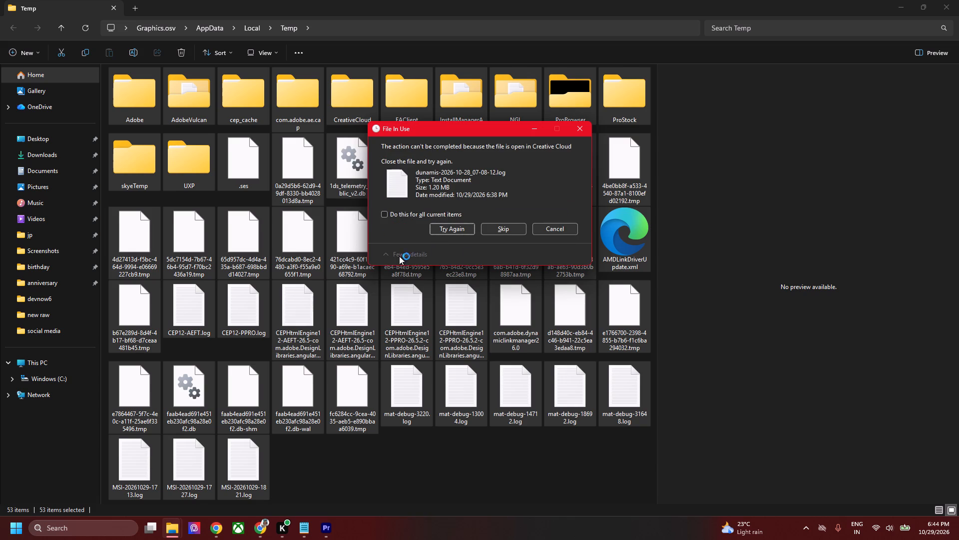
{"action": "left_click", "coordinate": [380, 219]}
{"action": "left_click", "coordinate": [425, 204]}
{"action": "left_click", "coordinate": [500, 231]}
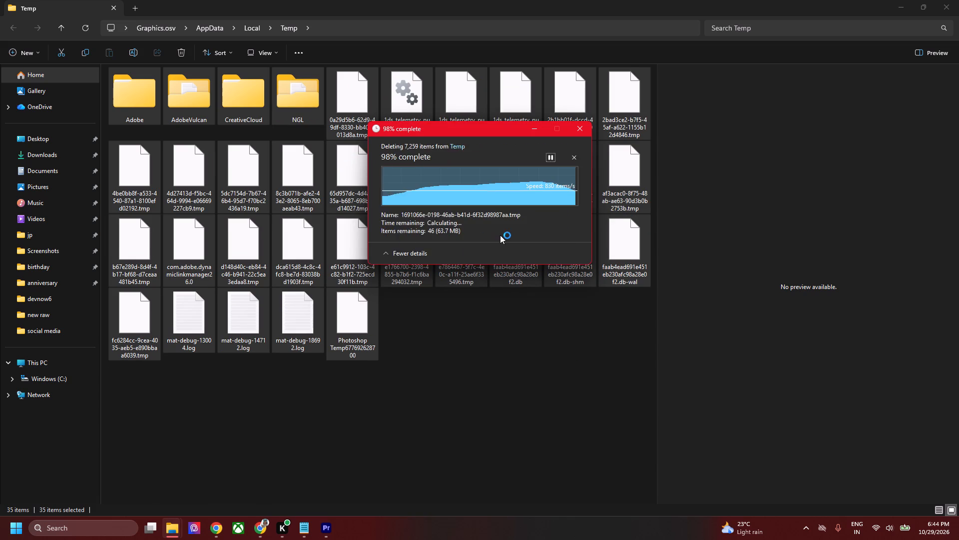
{"action": "left_click", "coordinate": [432, 218]}
{"action": "left_click", "coordinate": [491, 235]}
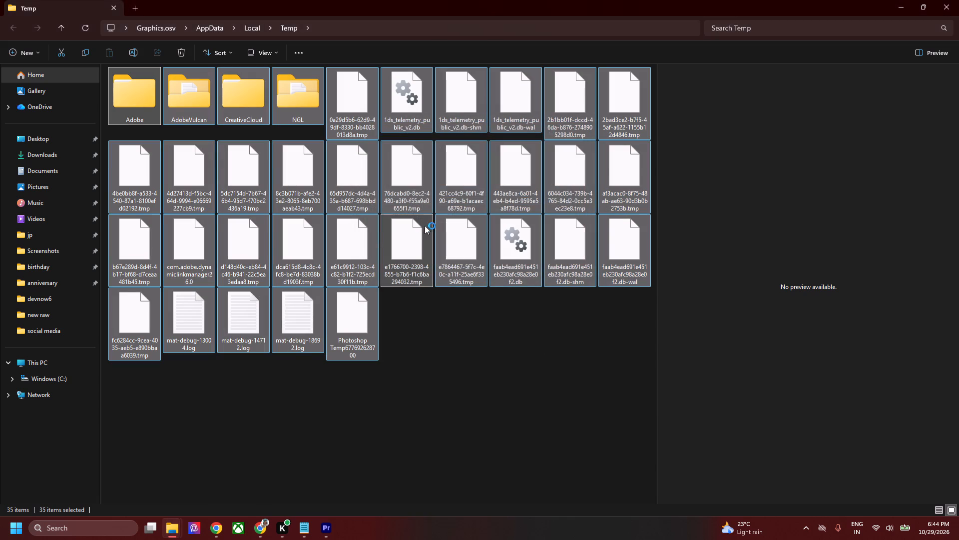
{"action": "left_click", "coordinate": [958, 0]}
Reopen the devnow6 project in Premiere Pro.
{"action": "left_click", "coordinate": [388, 311]}
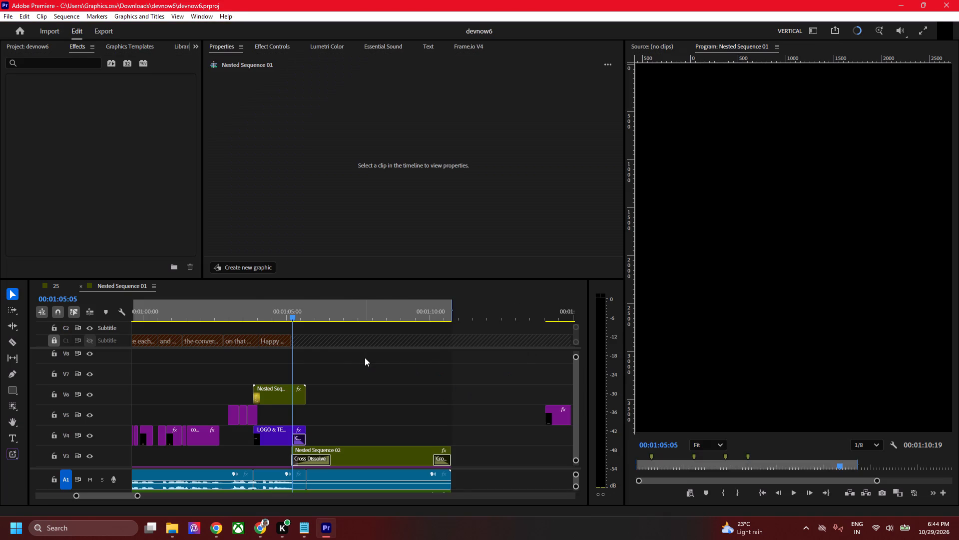
Play back the transition from the Halloween title into the Devnow logo section, starting from 00:01:04:23.
{"action": "left_click", "coordinate": [286, 314]}
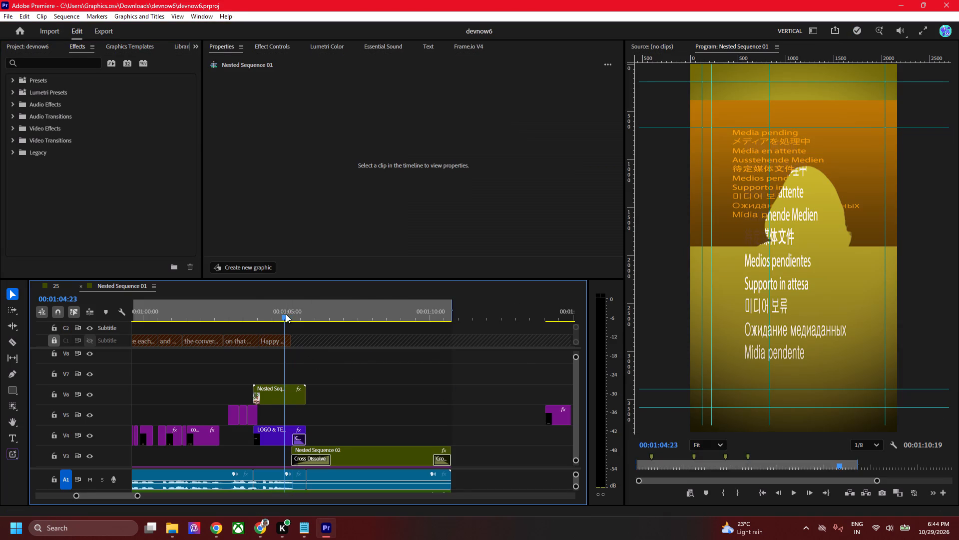
{"action": "left_click", "coordinate": [373, 379]}
{"action": "key", "text": "space"}
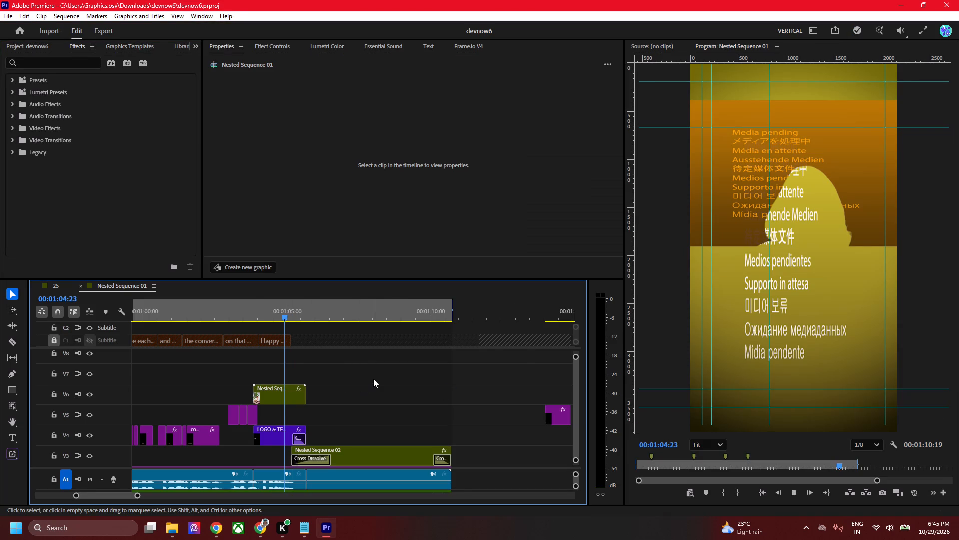
{"action": "key", "text": "space"}
{"action": "key", "text": "space"}
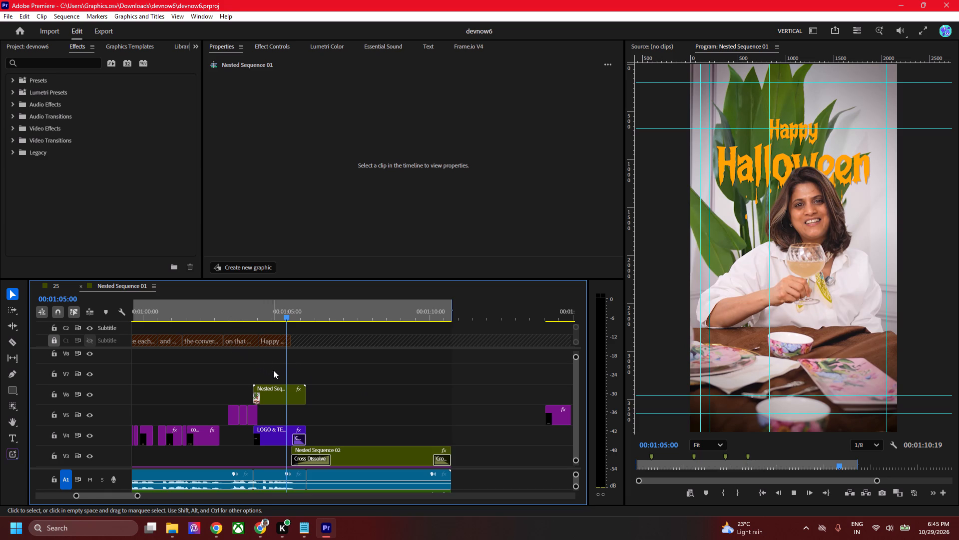
{"action": "key", "text": "space"}
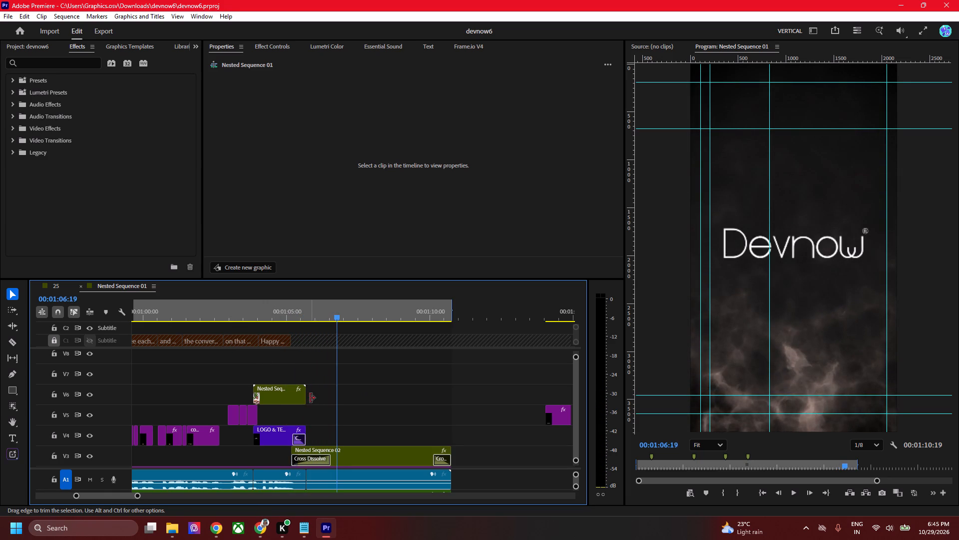
{"action": "left_click_drag", "start_coordinate": [331, 319], "coordinate": [297, 315]}
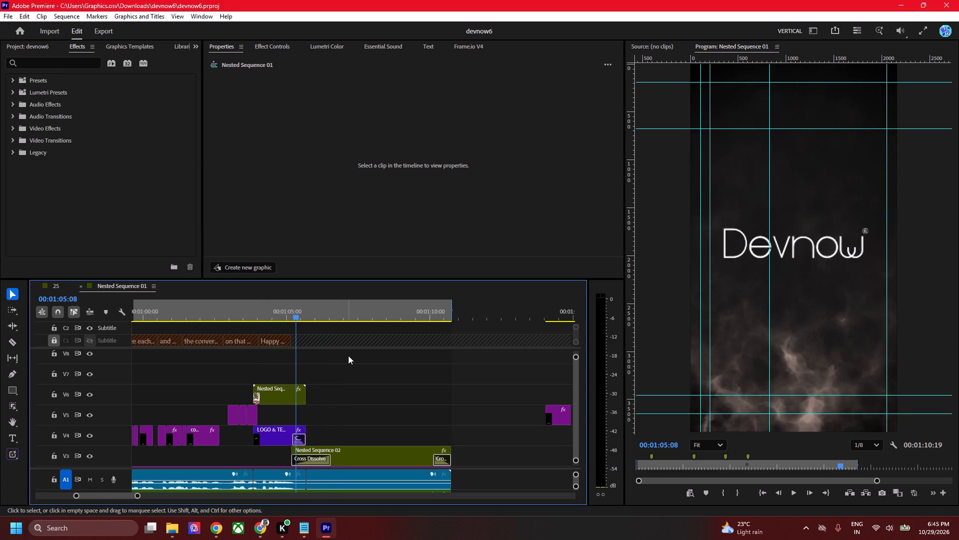
{"action": "key", "text": "space"}
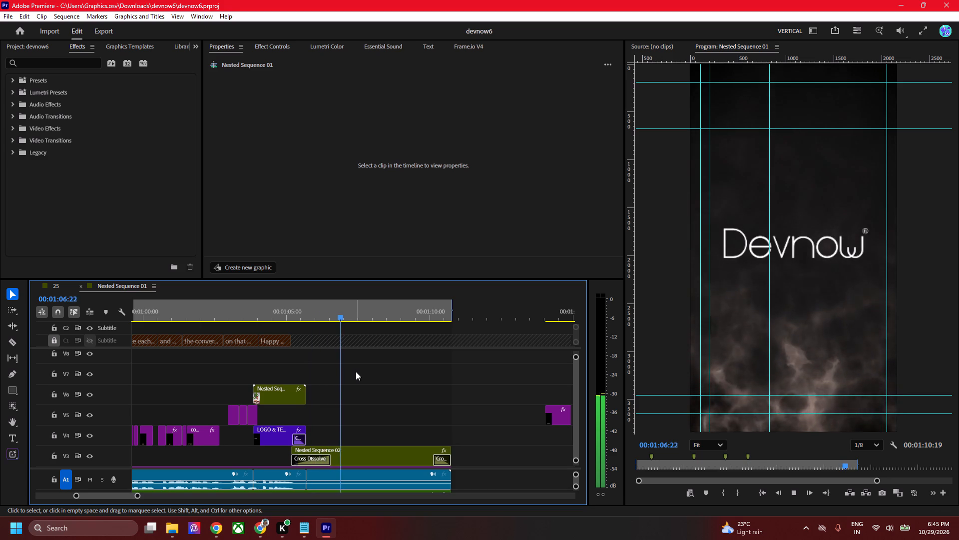
{"action": "key", "text": "space"}
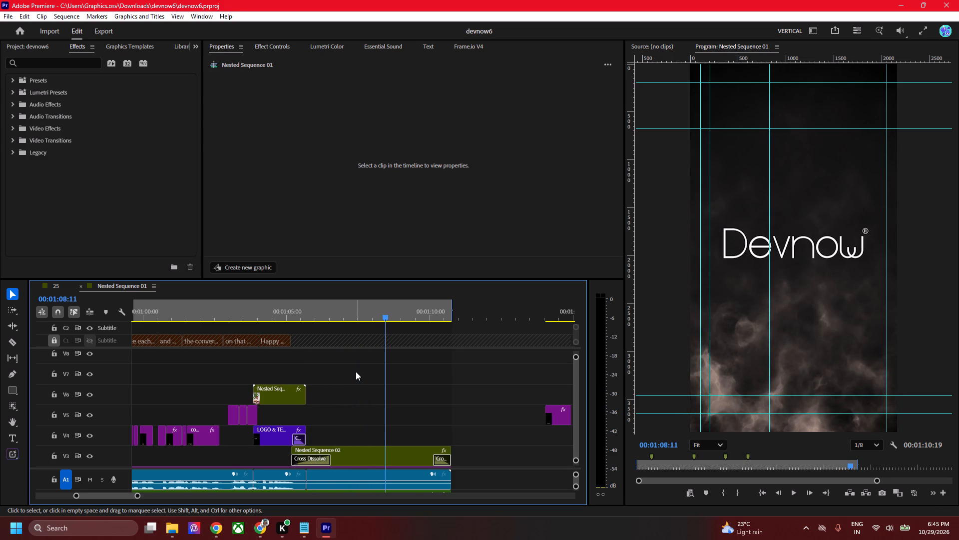
Export the in-to-out range of Nested Sequence 01 as an H.264 file named devnow_6c.mp4 in the devnow6 folder.
{"action": "scroll", "coordinate": [400, 401], "scroll_direction": "down", "scroll_amount": 19, "text": "alt"}
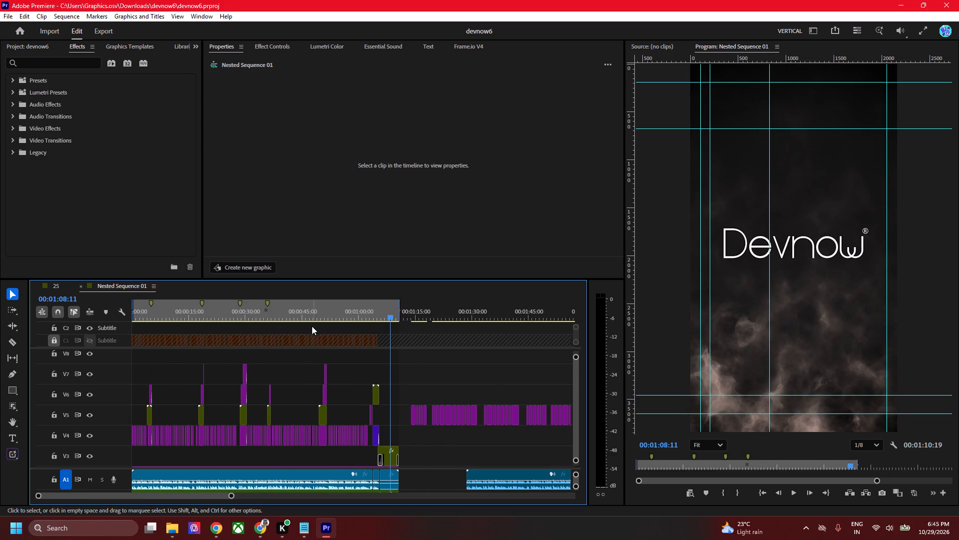
{"action": "left_click_drag", "start_coordinate": [303, 321], "coordinate": [185, 324]}
{"action": "left_click_drag", "start_coordinate": [176, 317], "coordinate": [61, 315]}
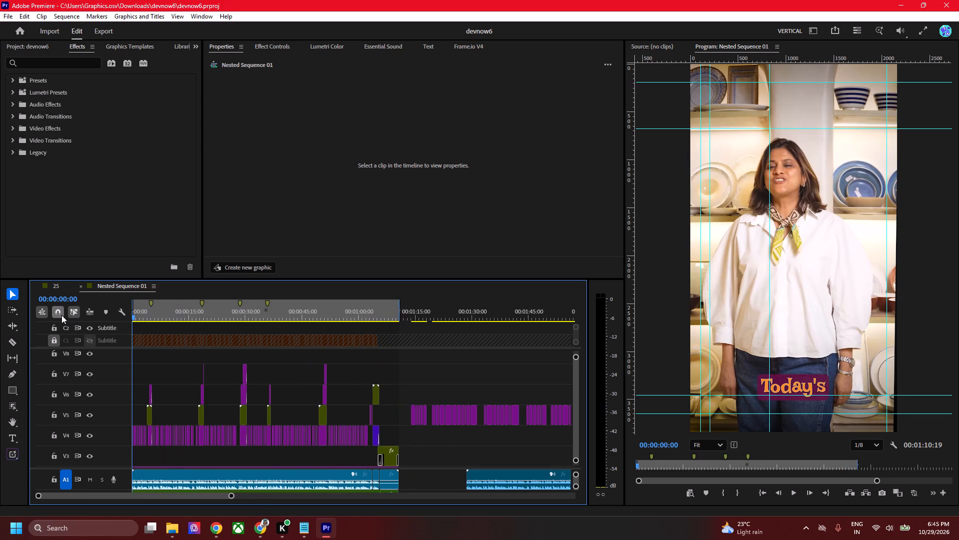
{"action": "key", "text": "ctrl+m"}
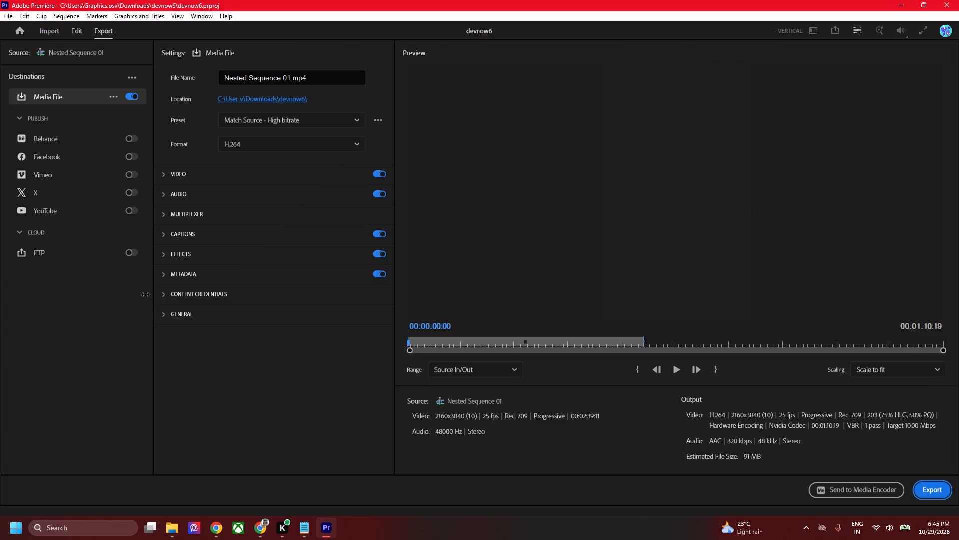
{"action": "left_click", "coordinate": [285, 101]}
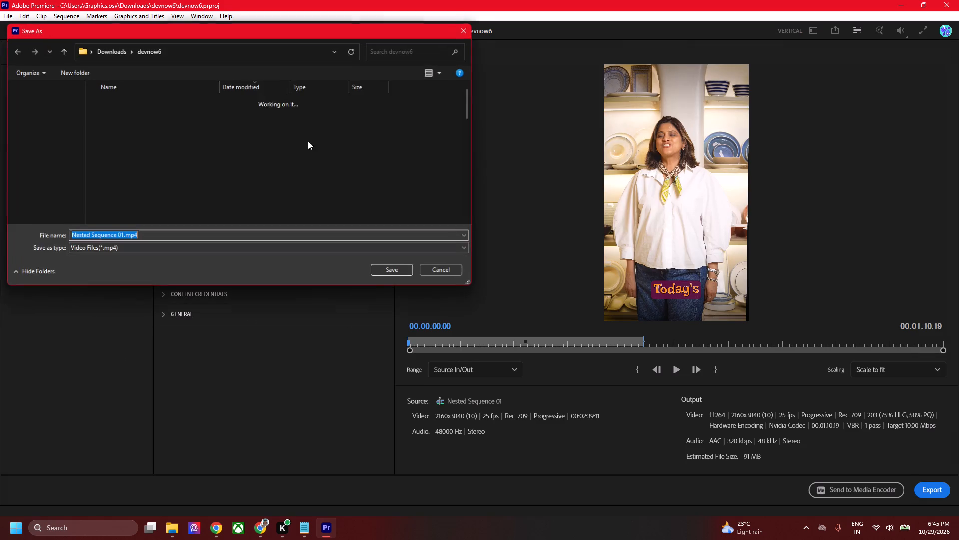
{"action": "left_click", "coordinate": [144, 118]}
{"action": "left_click", "coordinate": [102, 228]}
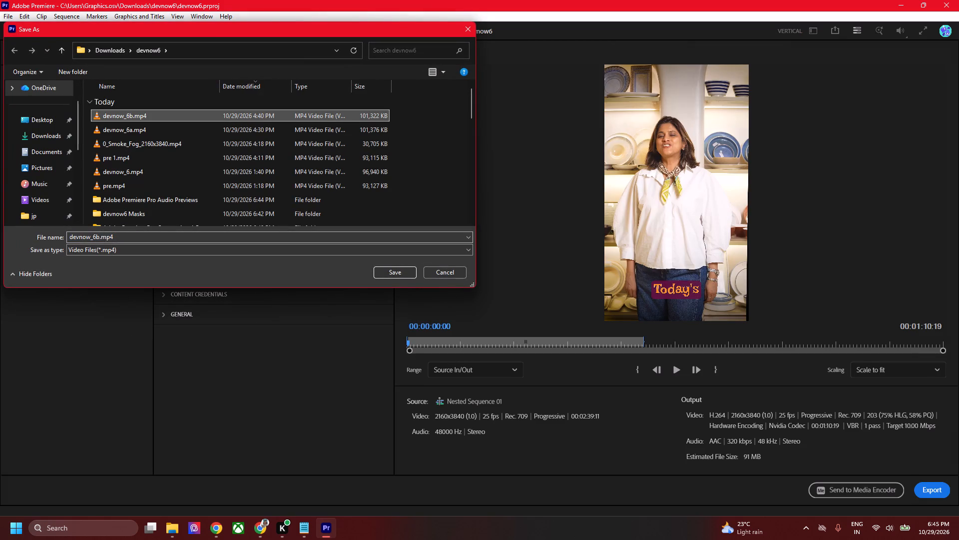
{"action": "left_click", "coordinate": [96, 236]}
{"action": "left_click", "coordinate": [98, 237]}
{"action": "key", "text": "BackSpace"}
{"action": "key", "text": "c"}
{"action": "key", "text": "Return"}
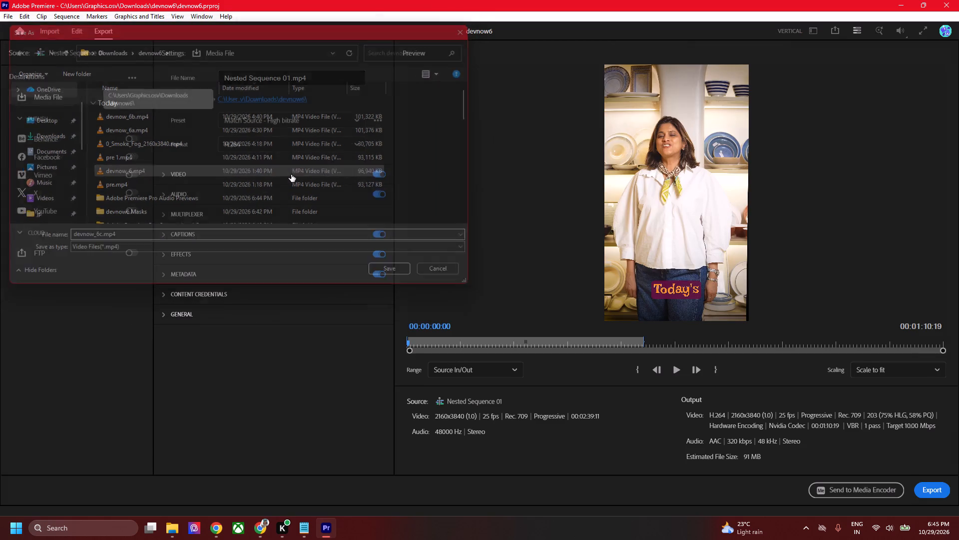
{"action": "key", "text": "Return"}
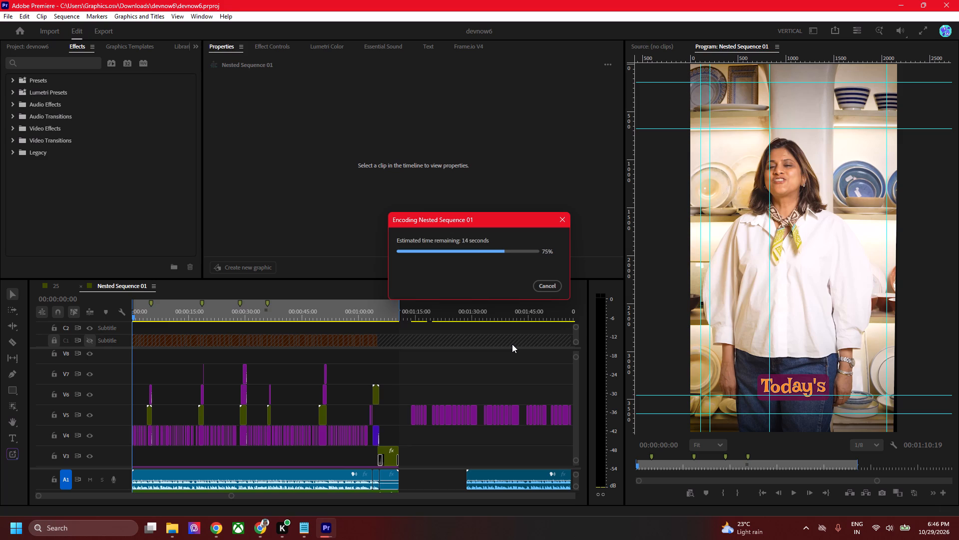
Wait for the export to finish, save the project and close Premiere Pro.
{"action": "key", "text": "ctrl+s"}
{"action": "left_click", "coordinate": [448, 354]}
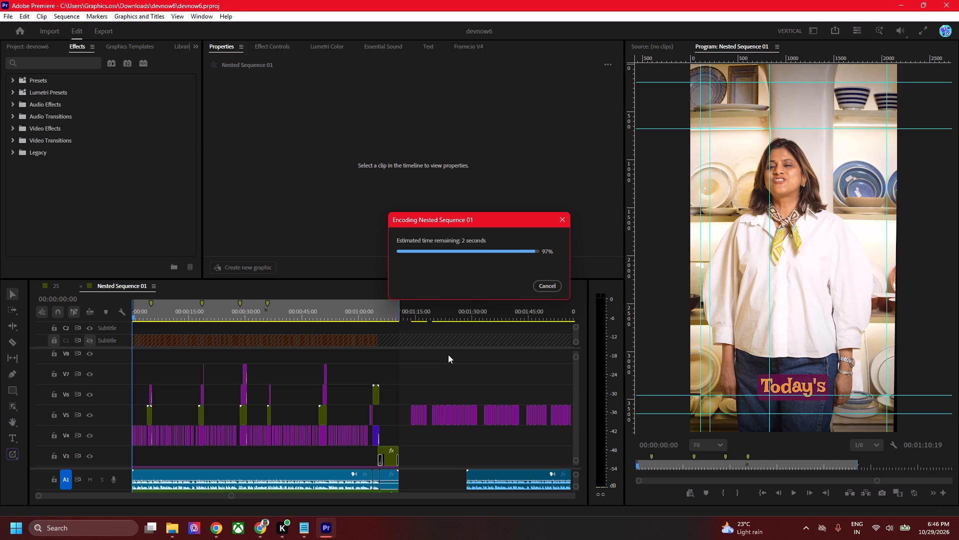
{"action": "left_click", "coordinate": [451, 344]}
{"action": "key", "text": "ctrl+s"}
{"action": "key", "text": "ctrl+s"}
{"action": "key", "text": "ctrl+s"}
{"action": "key", "text": "ctrl+s"}
{"action": "key", "text": "ctrl+s"}
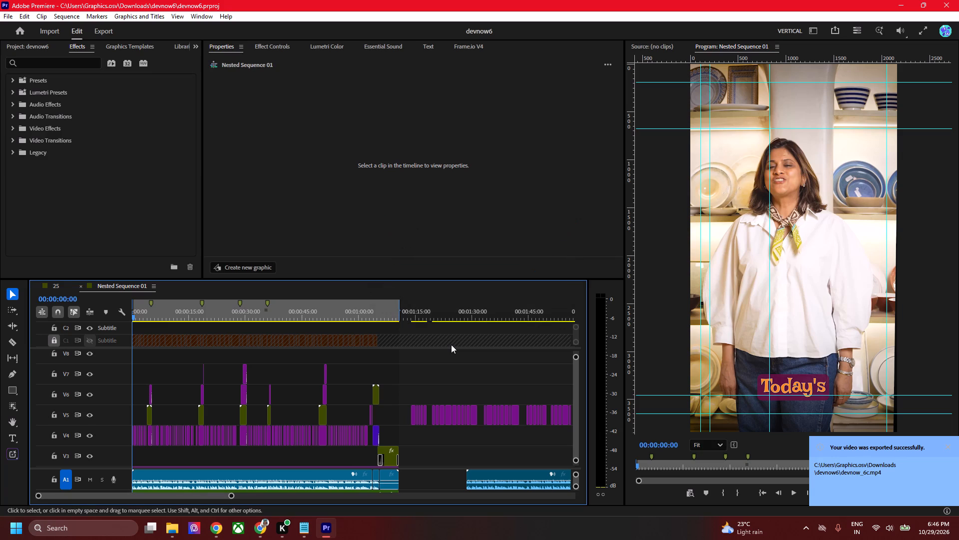
{"action": "key", "text": "ctrl+s"}
{"action": "key", "text": "ctrl+s"}
{"action": "key", "text": "ctrl+s"}
{"action": "key", "text": "ctrl+s"}
{"action": "left_click", "coordinate": [958, 0]}
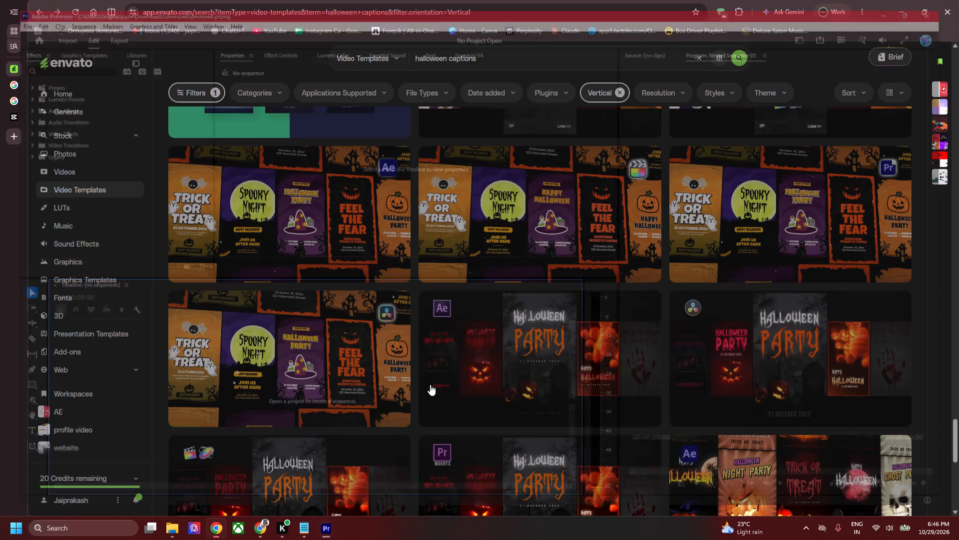